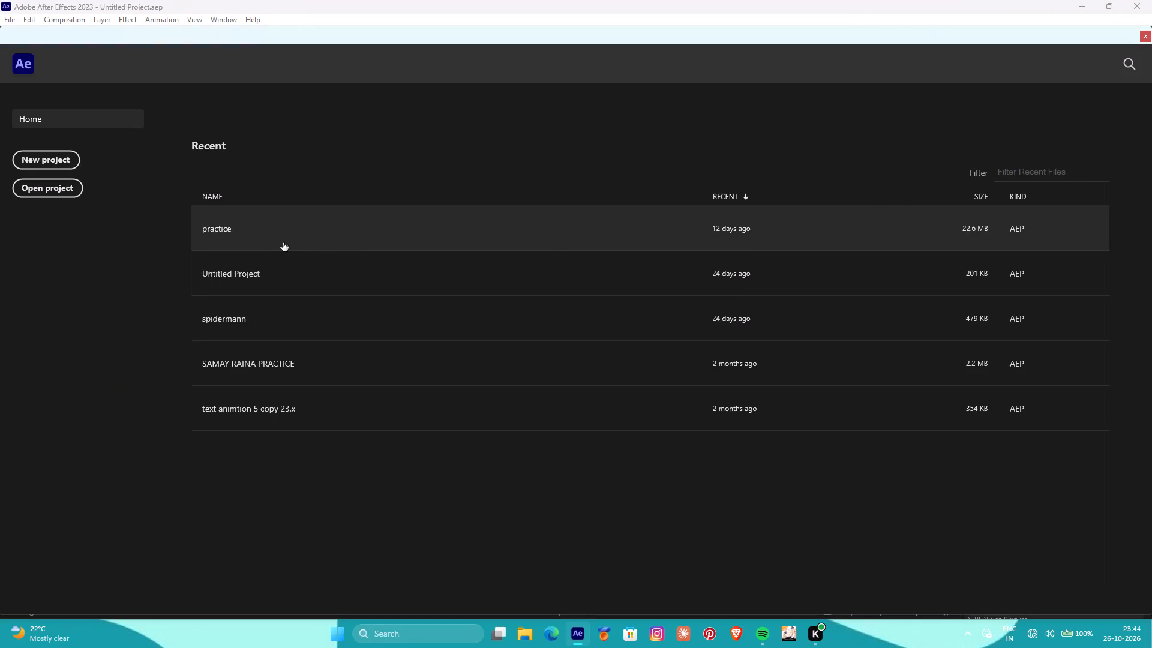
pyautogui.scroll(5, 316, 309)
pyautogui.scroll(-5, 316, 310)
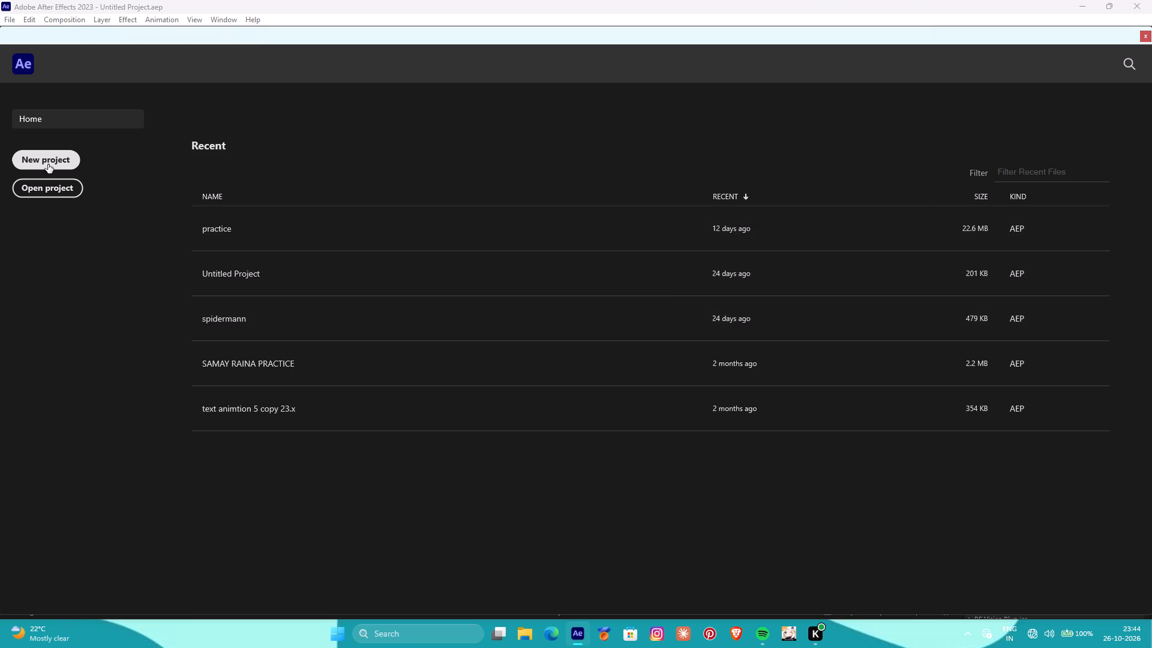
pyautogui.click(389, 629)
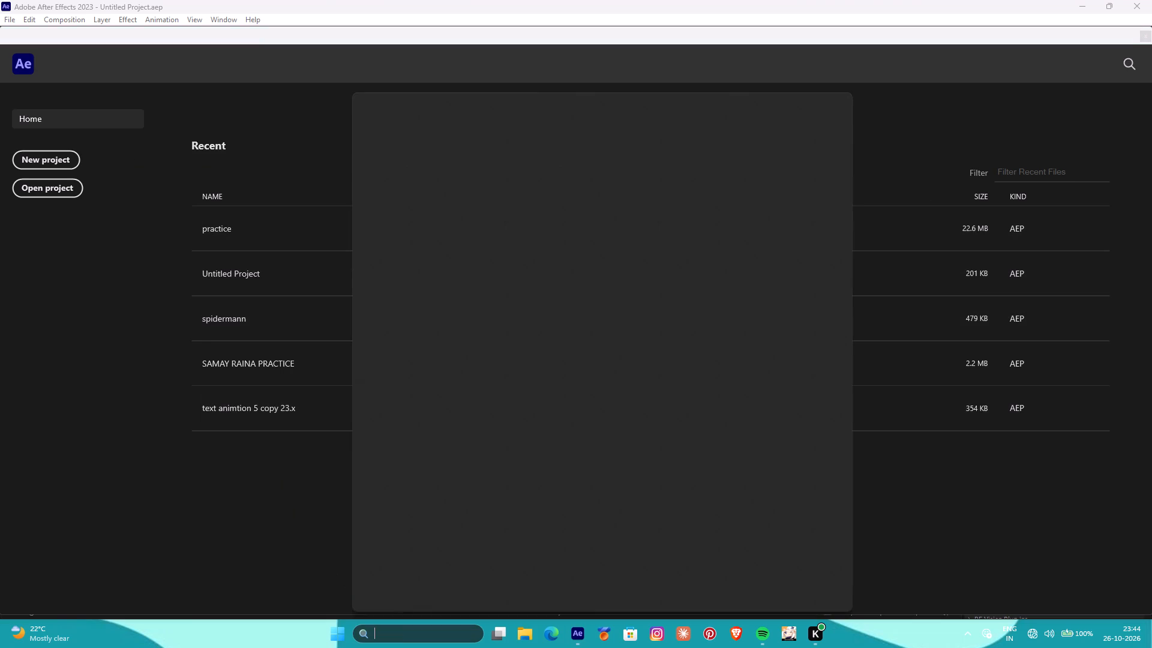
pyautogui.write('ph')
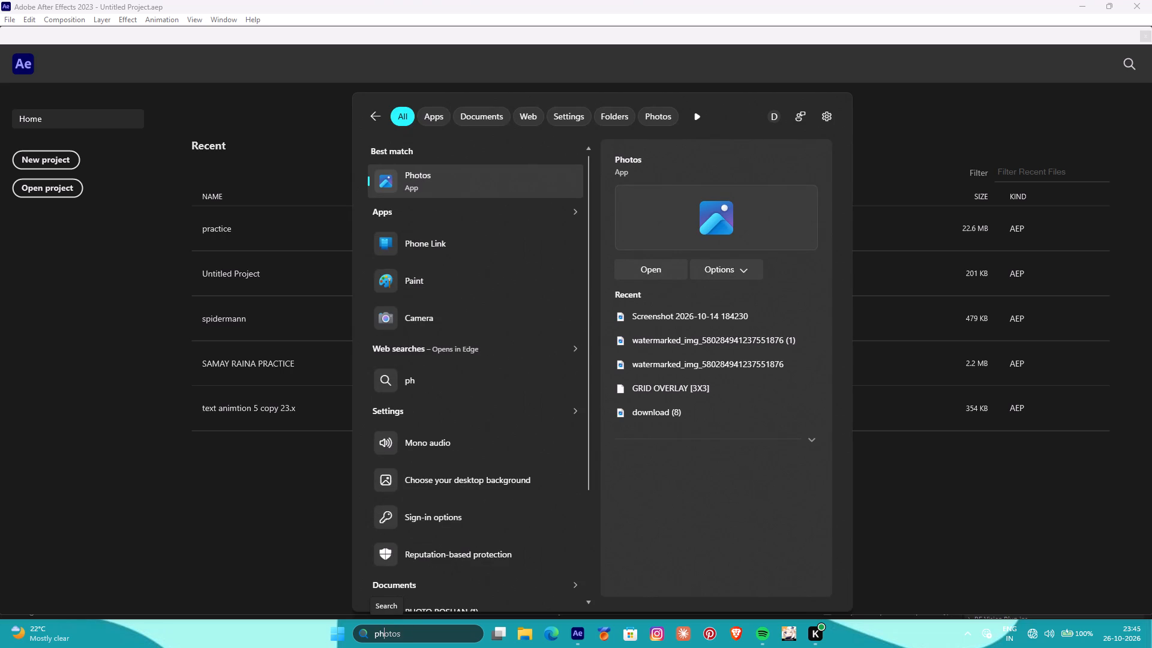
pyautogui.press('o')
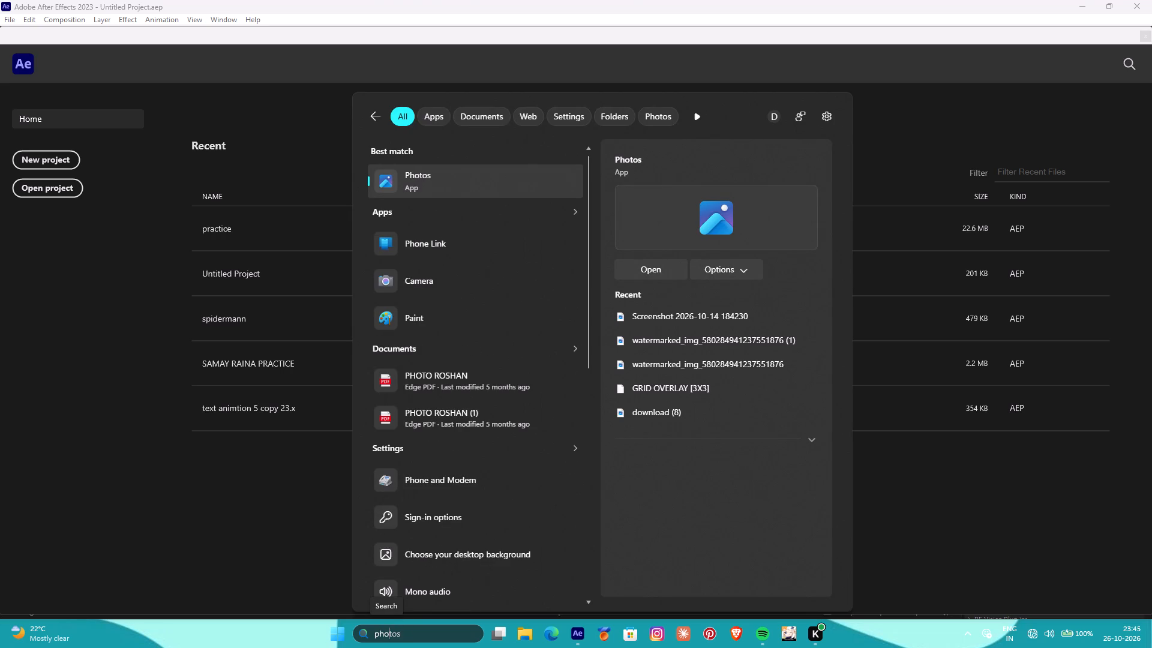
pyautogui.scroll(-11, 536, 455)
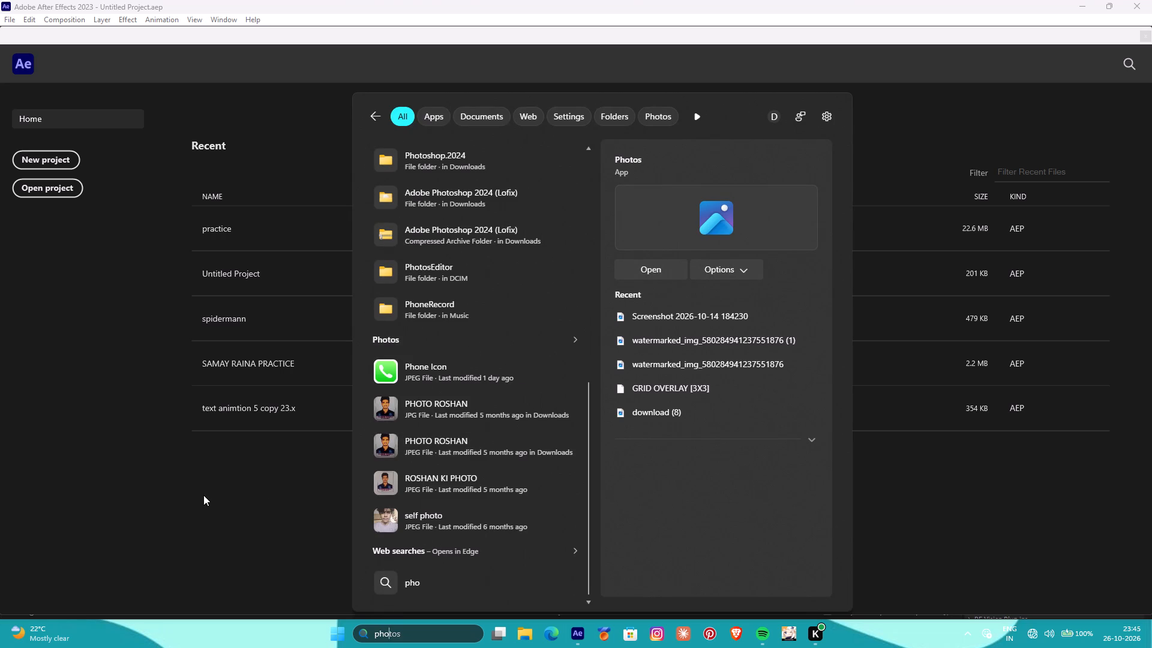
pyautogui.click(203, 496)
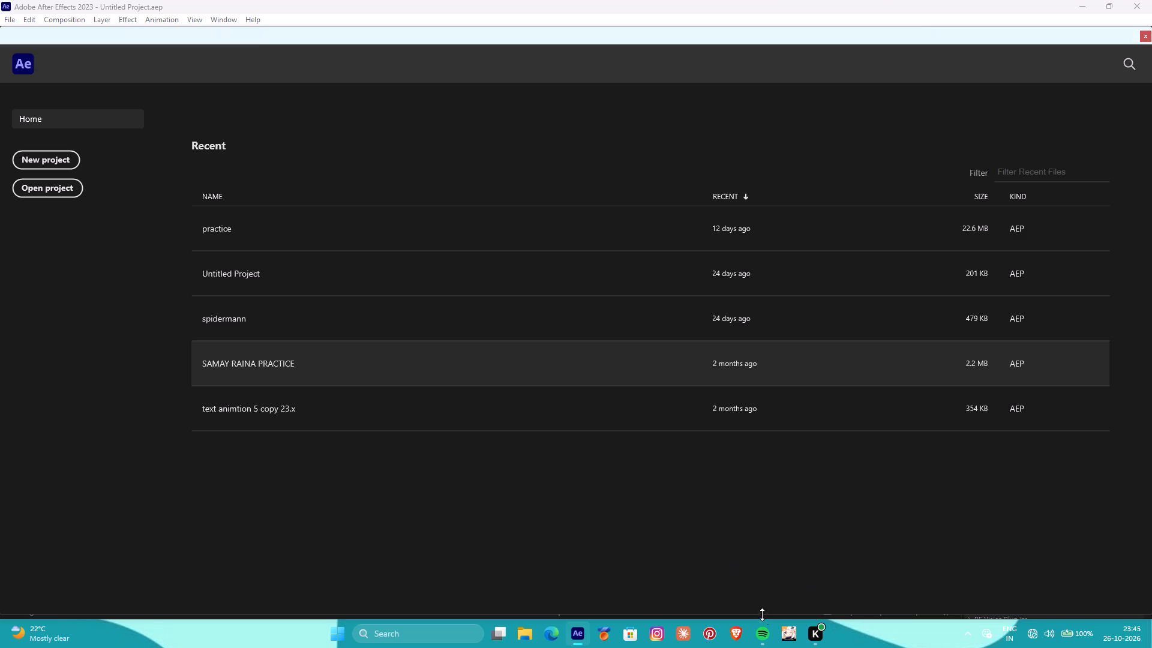
# Turn on Wi-Fi and connect the computer to the Infinix GT 10 Pro network.
pyautogui.click(1060, 636)
pyautogui.click(958, 414)
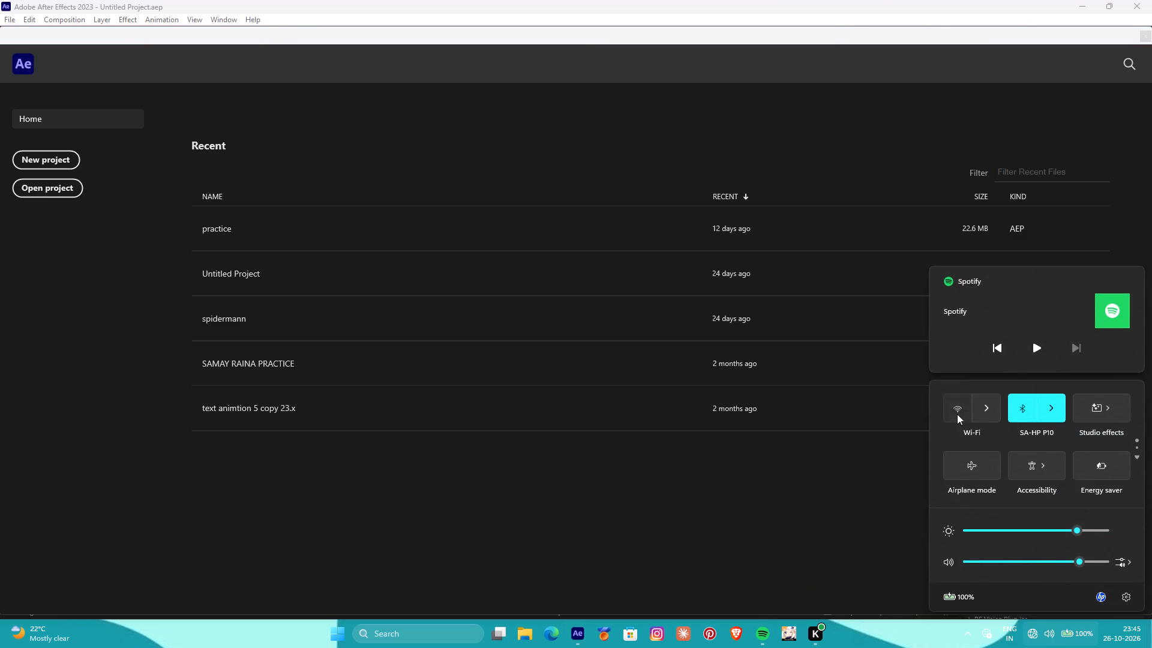
pyautogui.click(981, 413)
pyautogui.click(1019, 418)
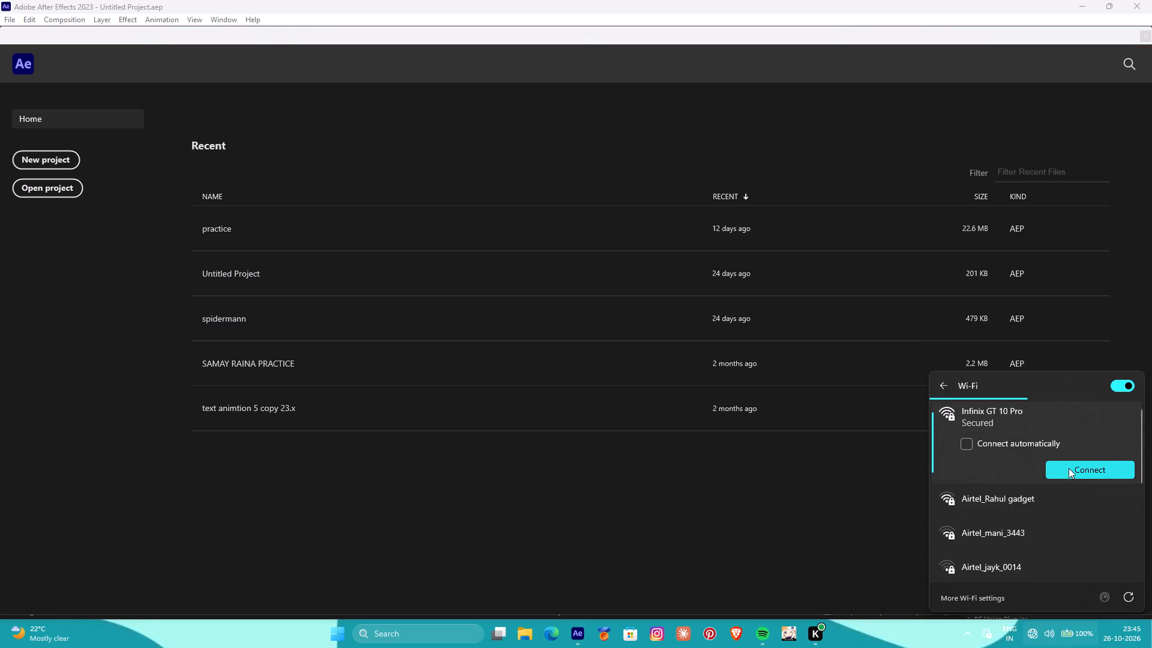
pyautogui.click(1076, 478)
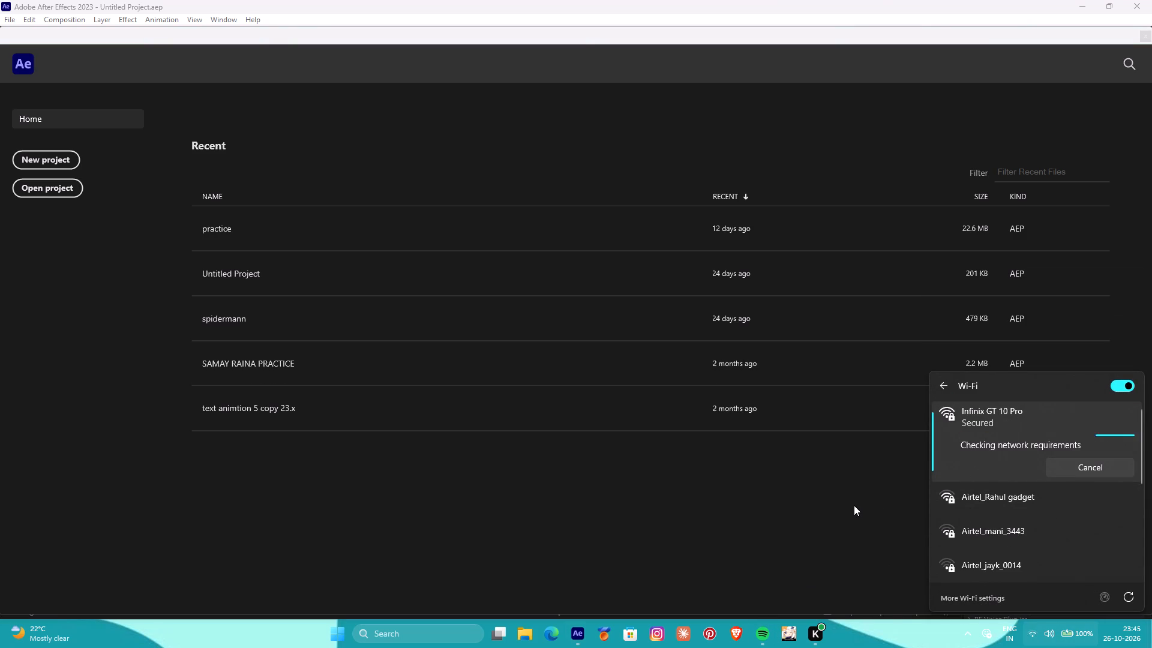
pyautogui.click(854, 508)
# Switch to Spotify, start playing the Liked Songs playlist, and minimise its window.
pyautogui.click(755, 647)
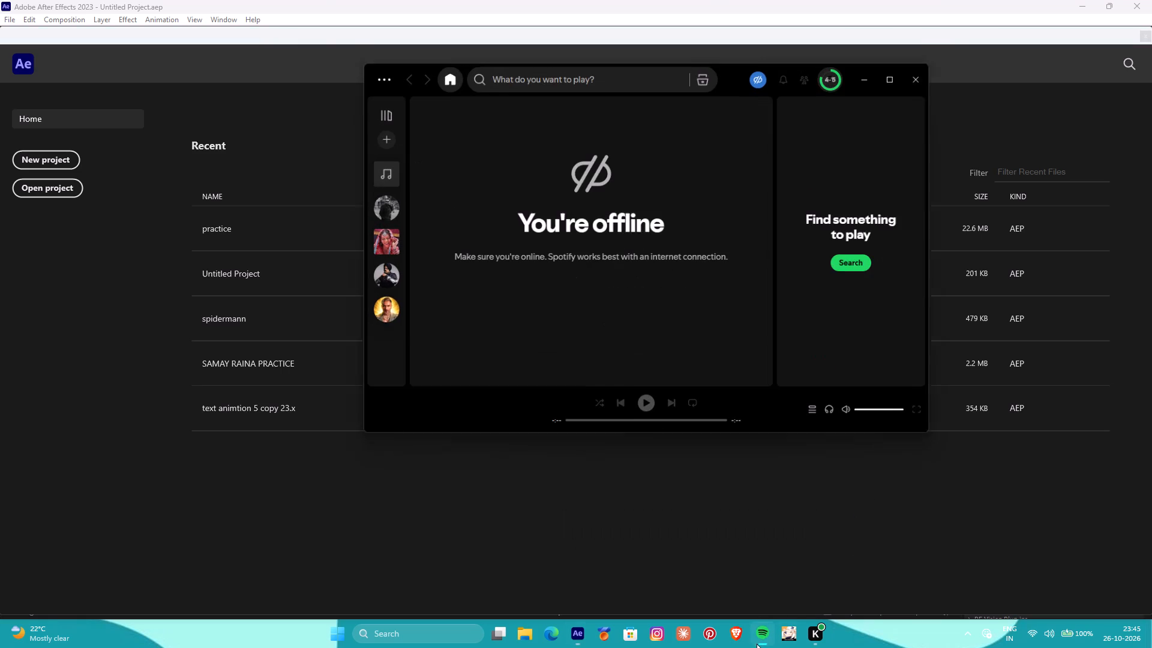
pyautogui.click(643, 395)
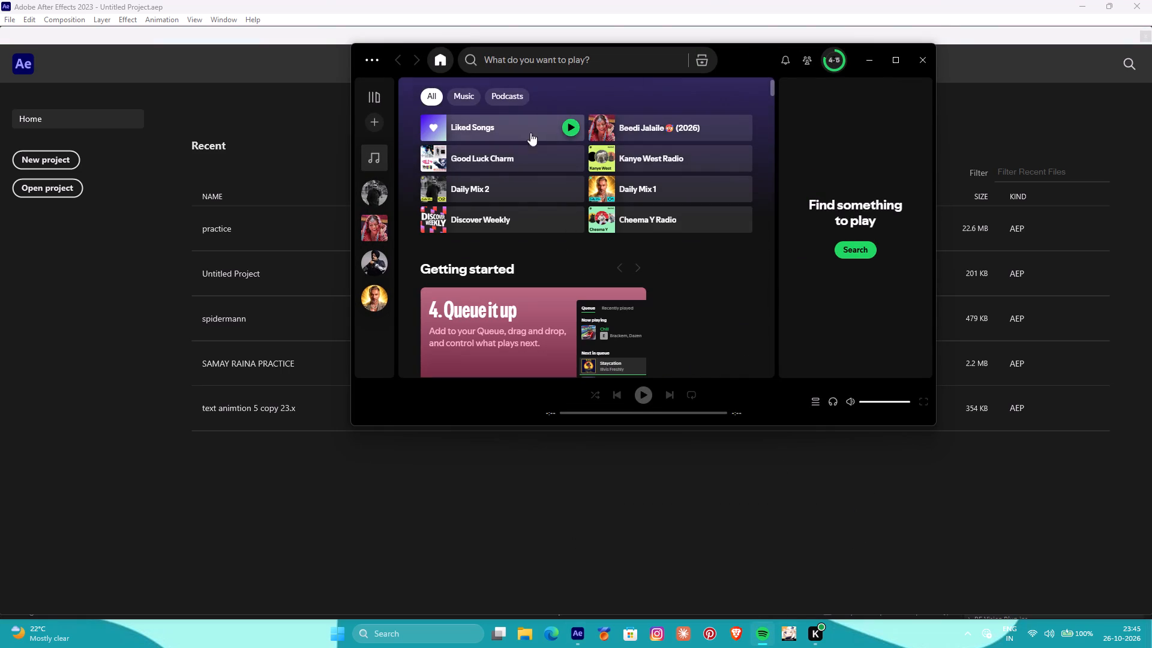
pyautogui.click(569, 130)
pyautogui.click(862, 62)
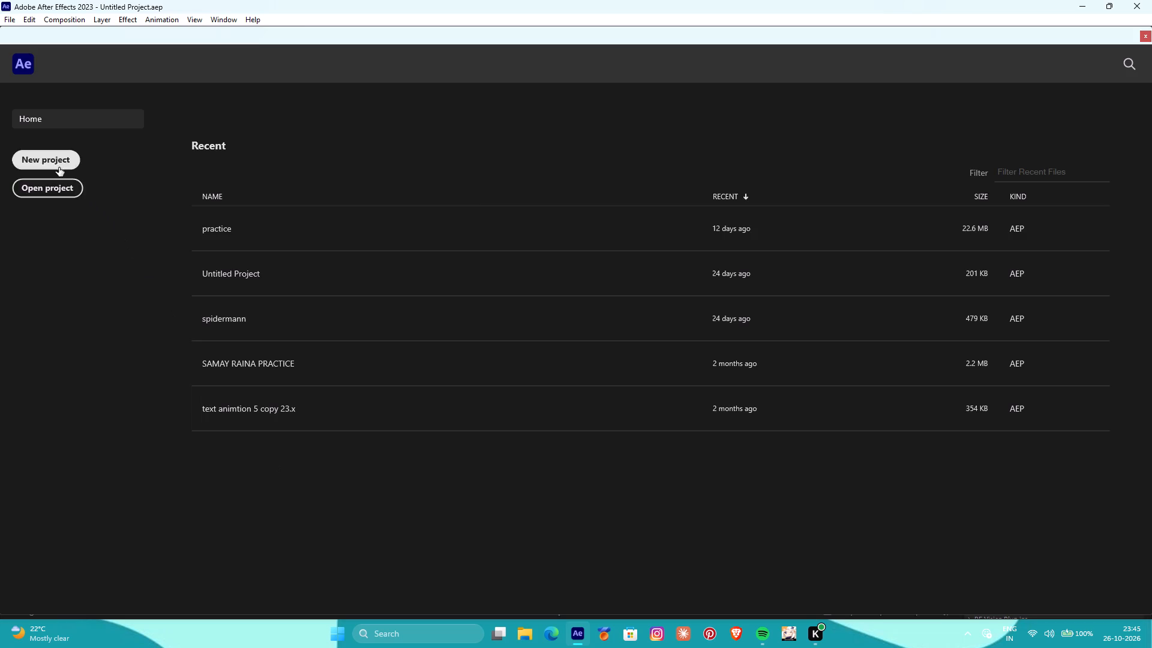
# Create a new After Effects project and open the settings for a new composition.
pyautogui.click(58, 164)
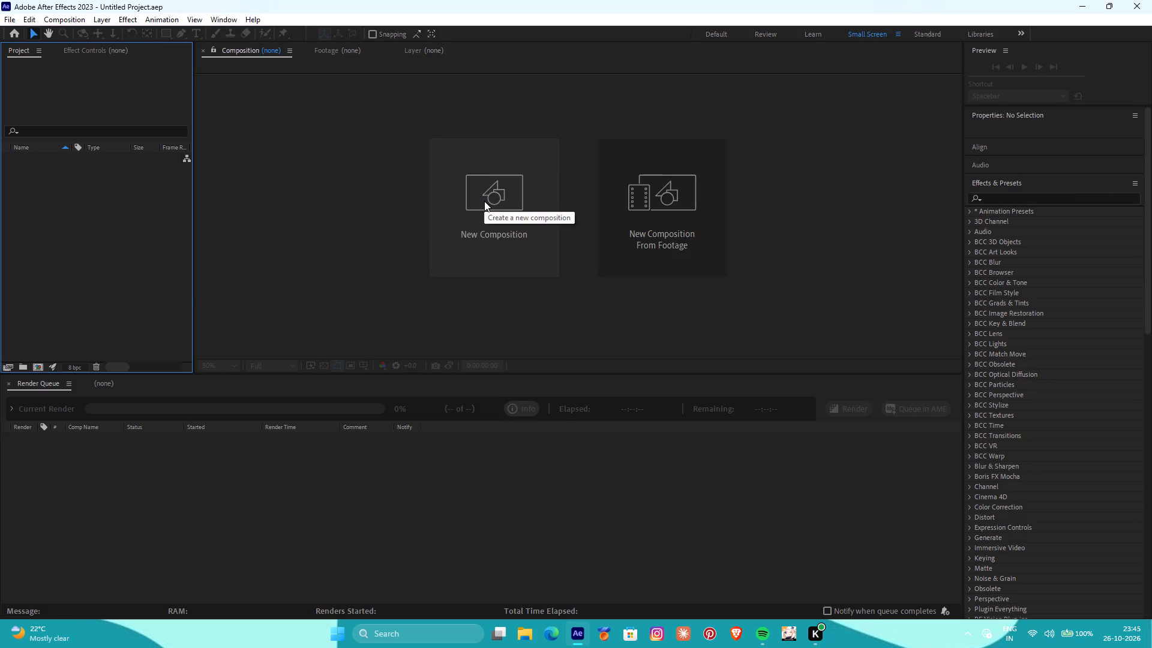
pyautogui.click(484, 201)
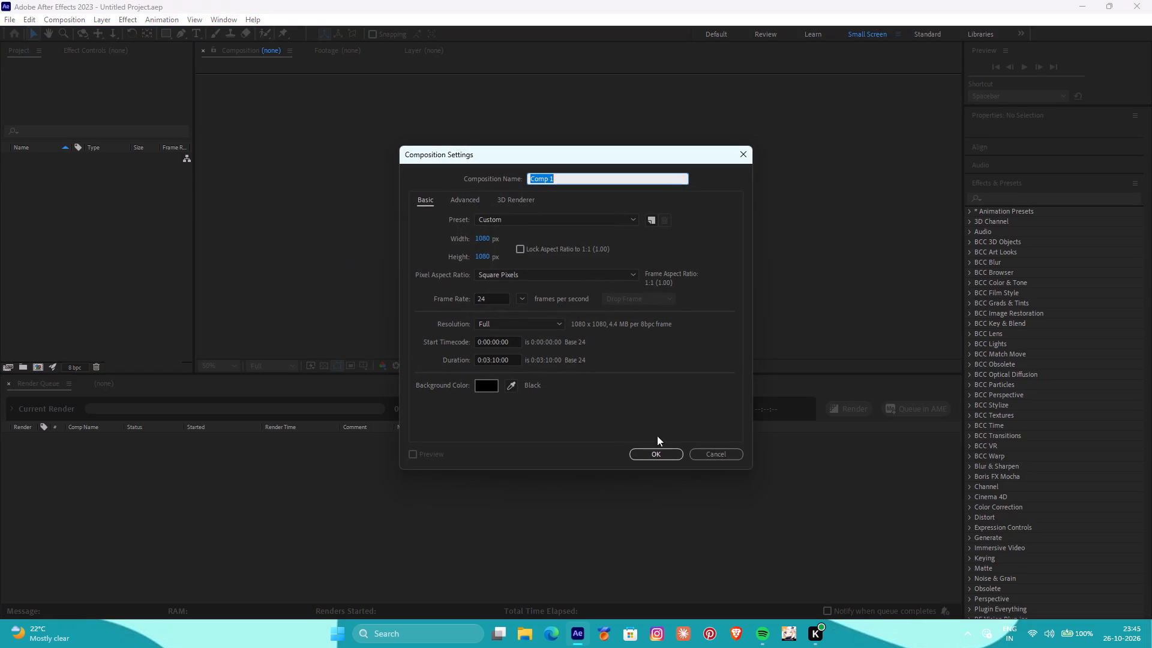
# Create a new composition named Comp 1 at 1080 x 1080 px, 24 fps, with a duration of 0:03:10:00.
pyautogui.click(659, 449)
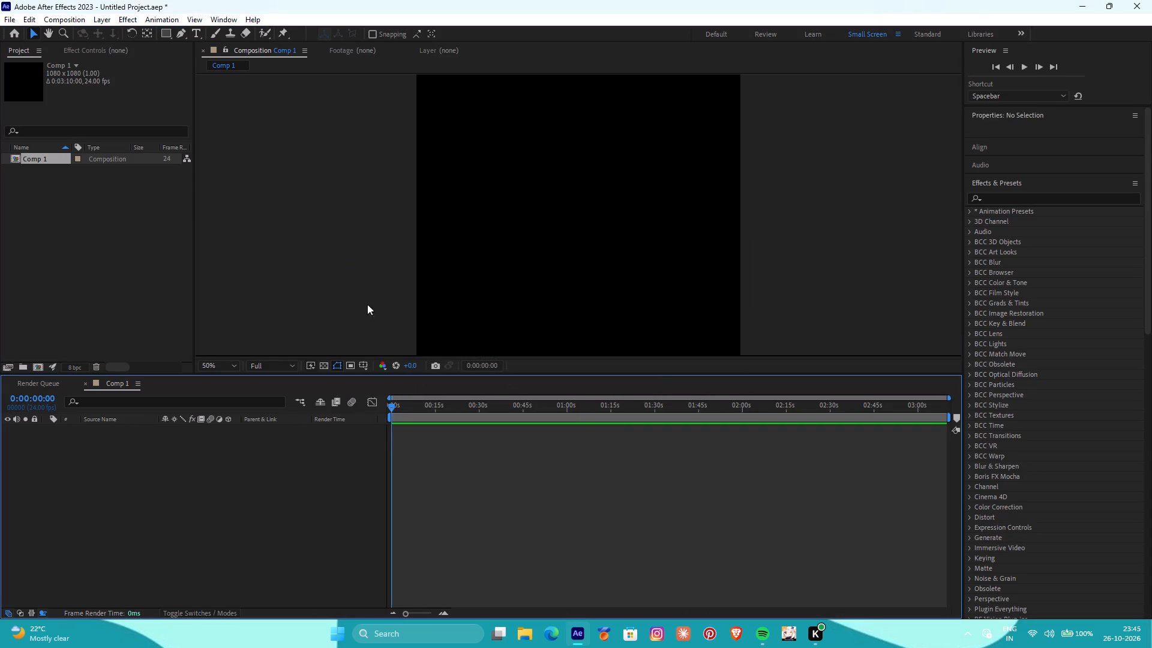
# Change Comp 1's width to 1920 px in its composition settings.
pyautogui.click(99, 159)
pyautogui.rightClick(99, 159)
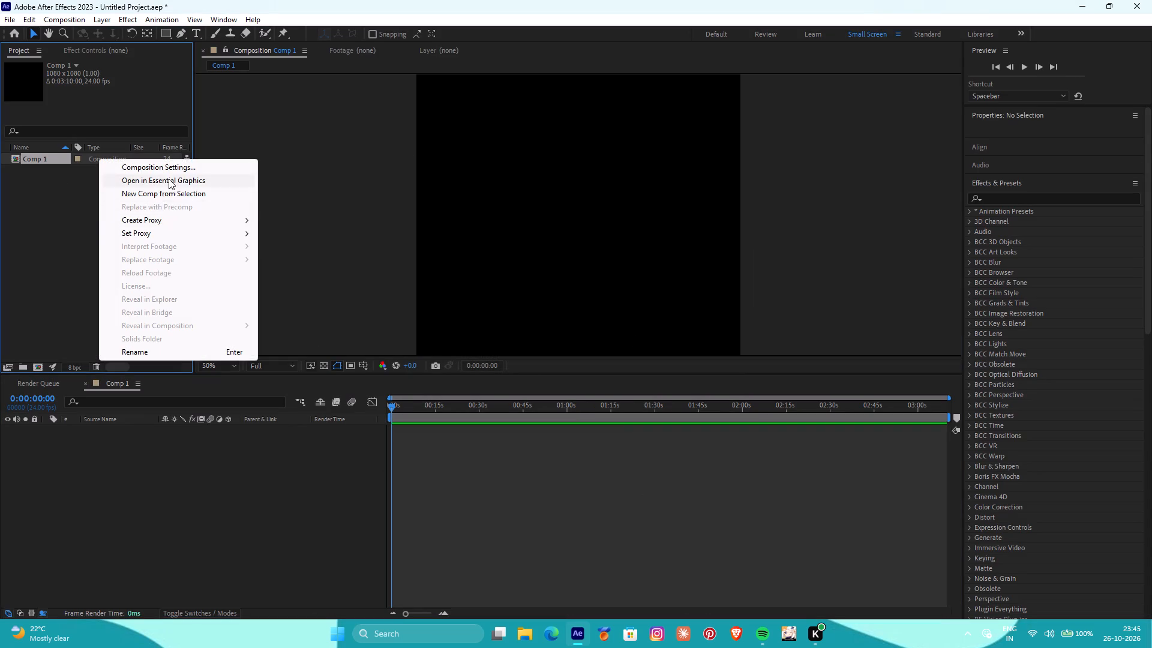
pyautogui.click(166, 166)
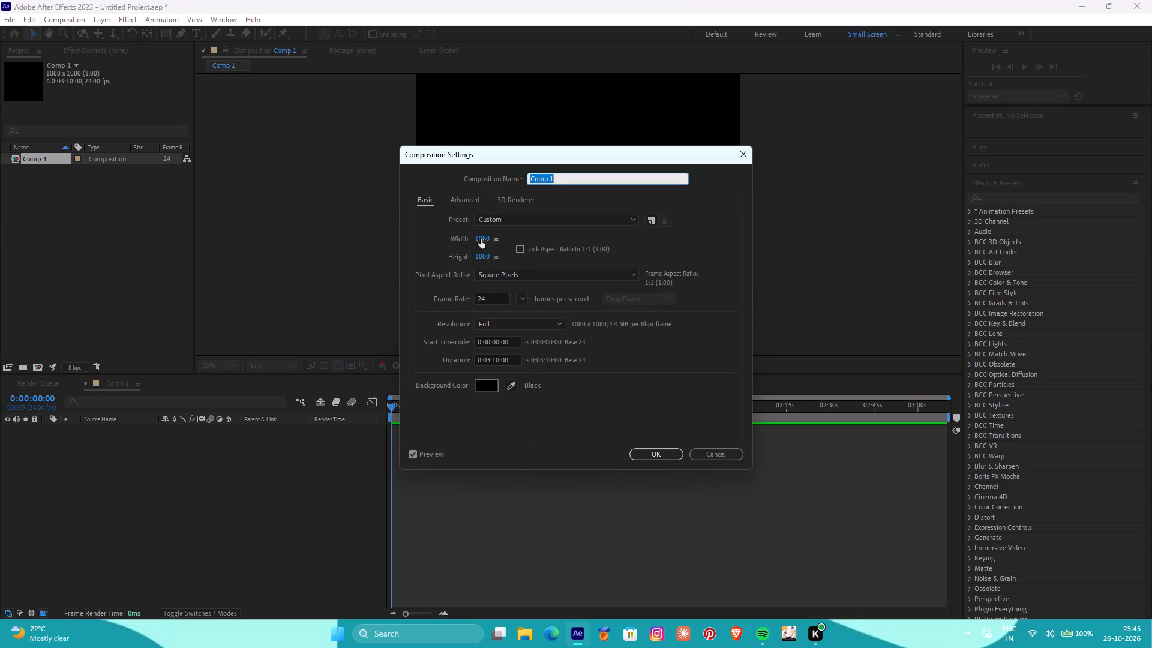
pyautogui.moveTo(481, 239); pyautogui.dragTo(985, 227)
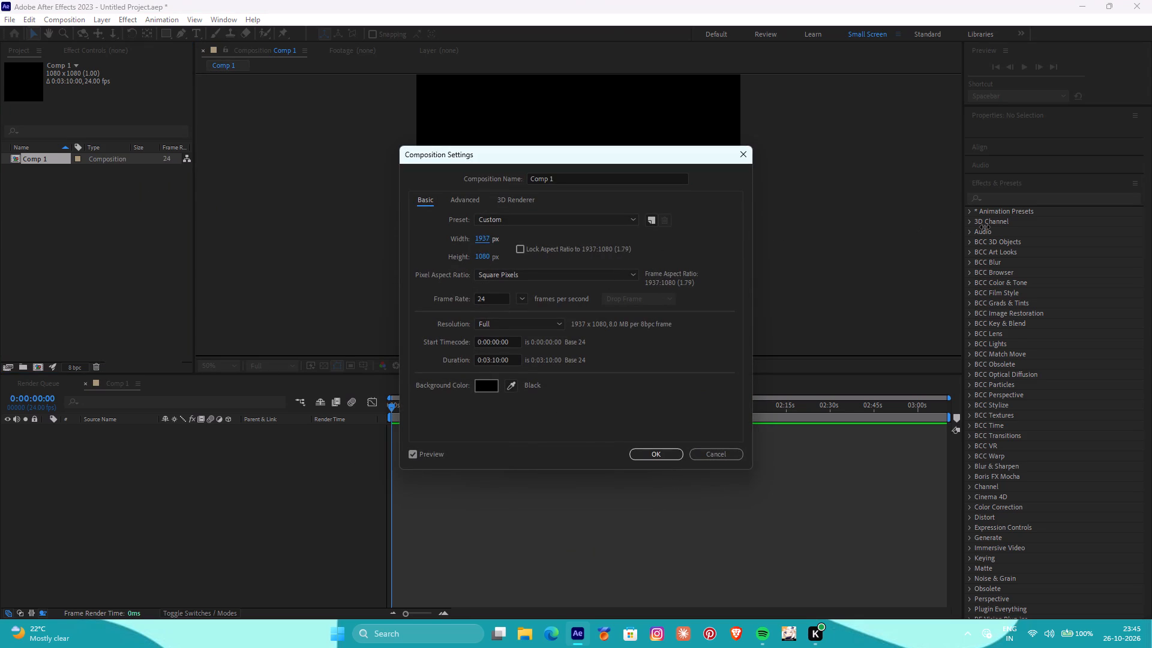
pyautogui.moveTo(985, 227); pyautogui.dragTo(975, 229)
pyautogui.moveTo(975, 229); pyautogui.dragTo(979, 229)
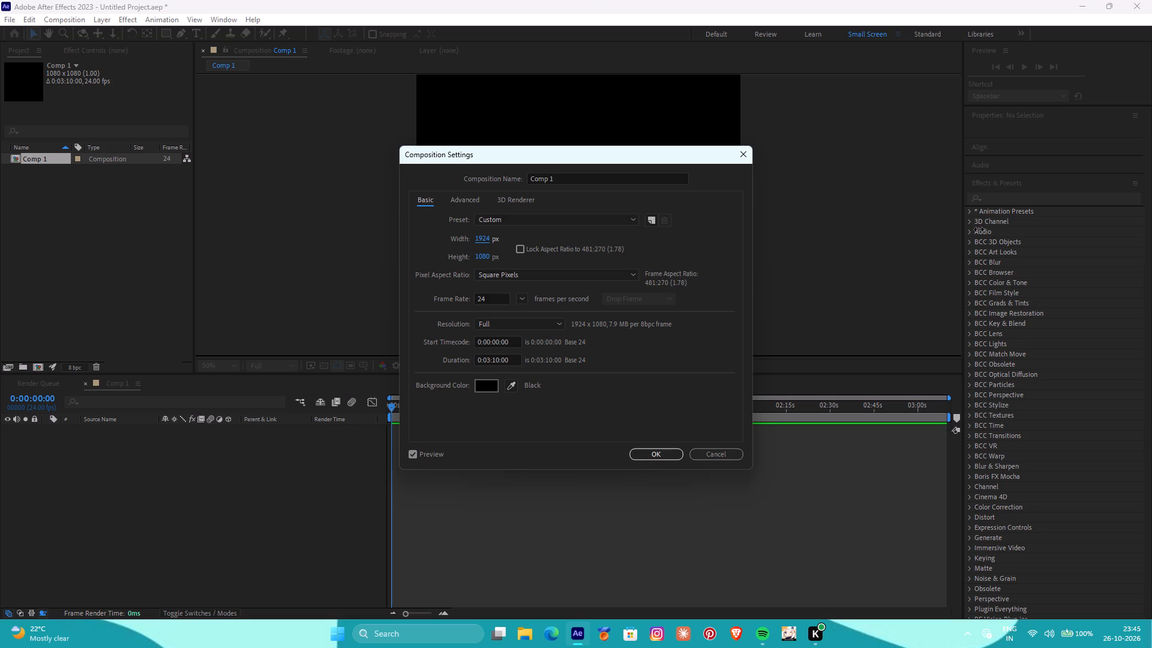
pyautogui.moveTo(979, 229); pyautogui.dragTo(977, 229)
pyautogui.click(666, 457)
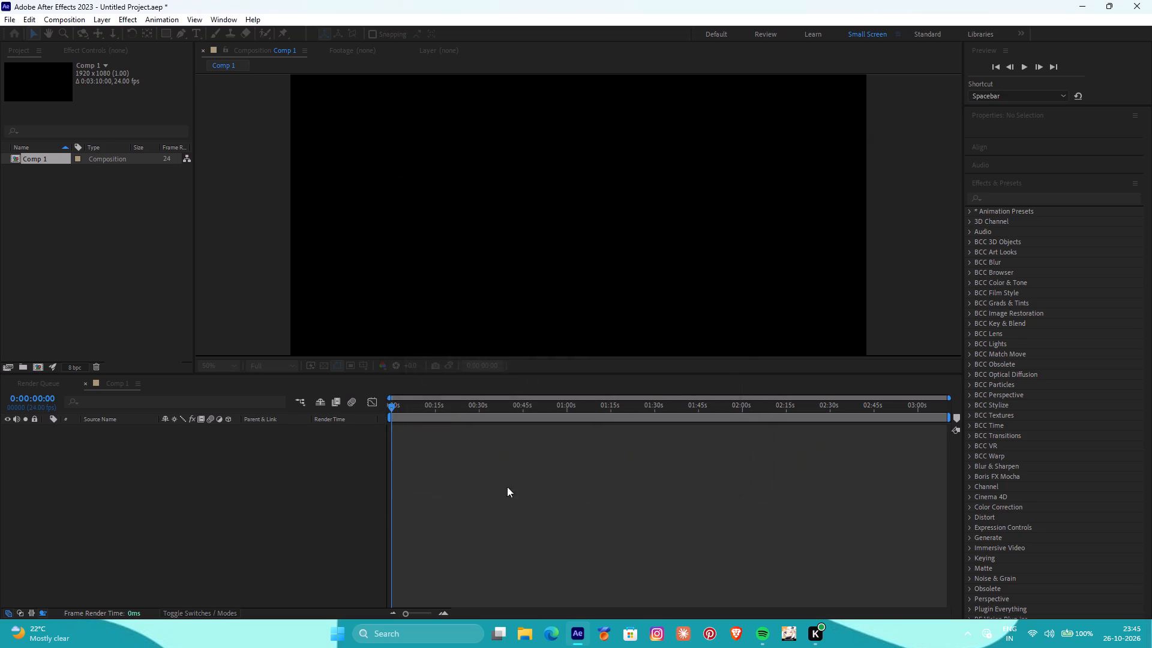
# Import the five JPEG images under Yesterday in Downloads as footage, including Music Icon, Phone Icon and Settings Icon.
pyautogui.rightClick(89, 160)
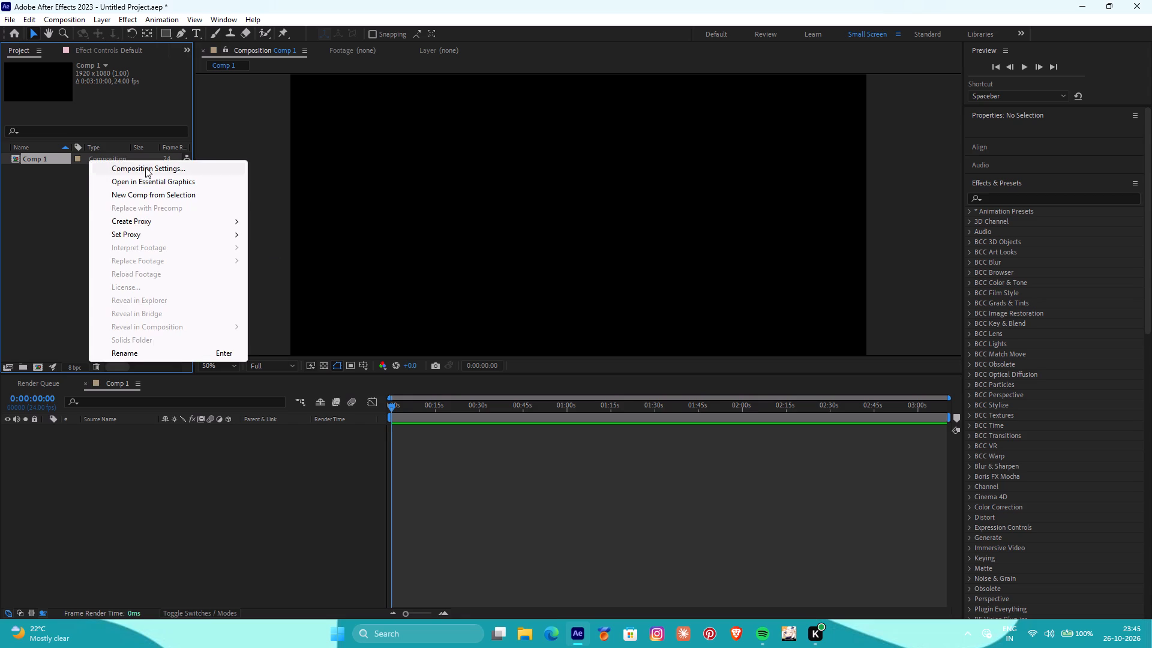
pyautogui.click(22, 244)
pyautogui.doubleClick(86, 224)
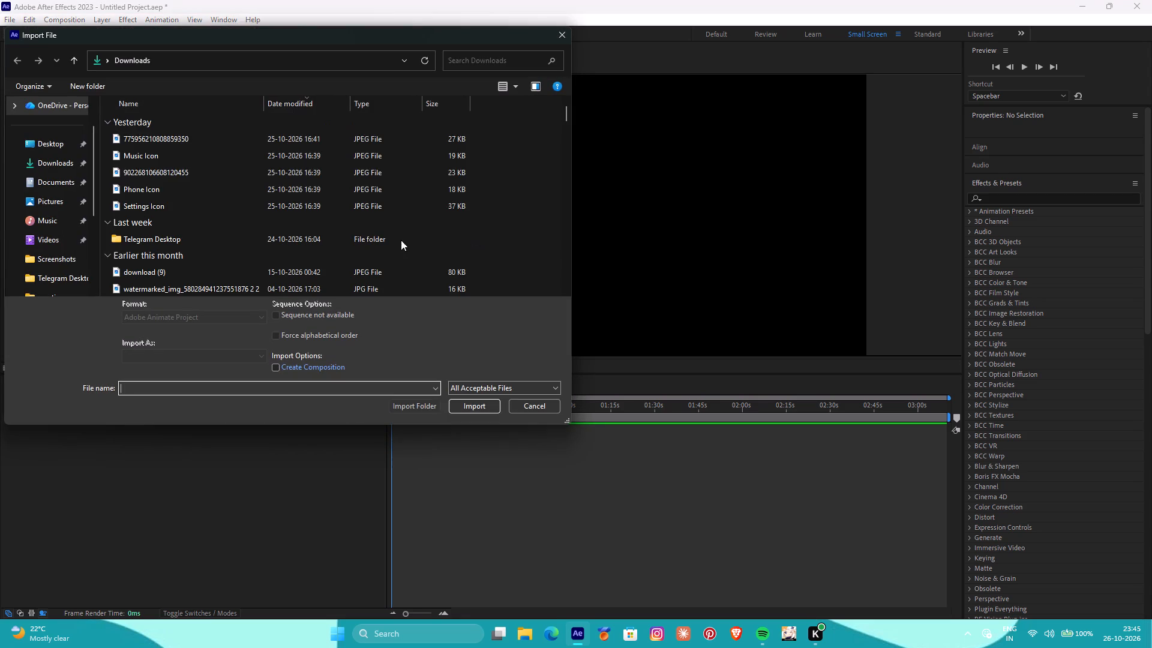
pyautogui.moveTo(481, 132); pyautogui.dragTo(417, 213)
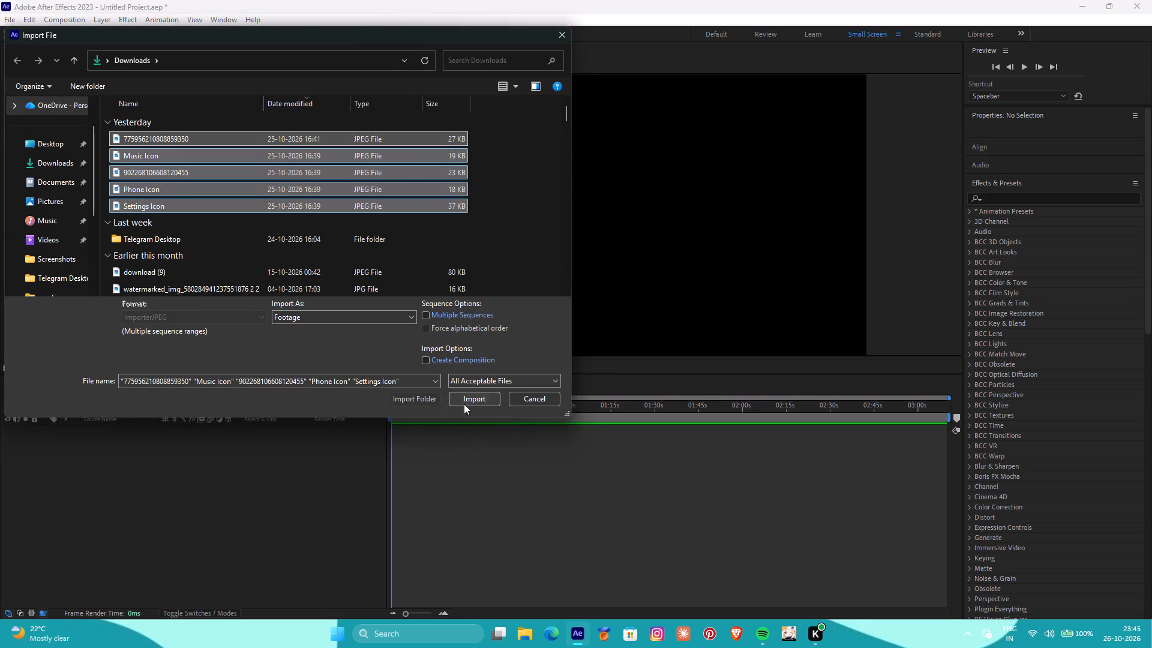
pyautogui.click(464, 404)
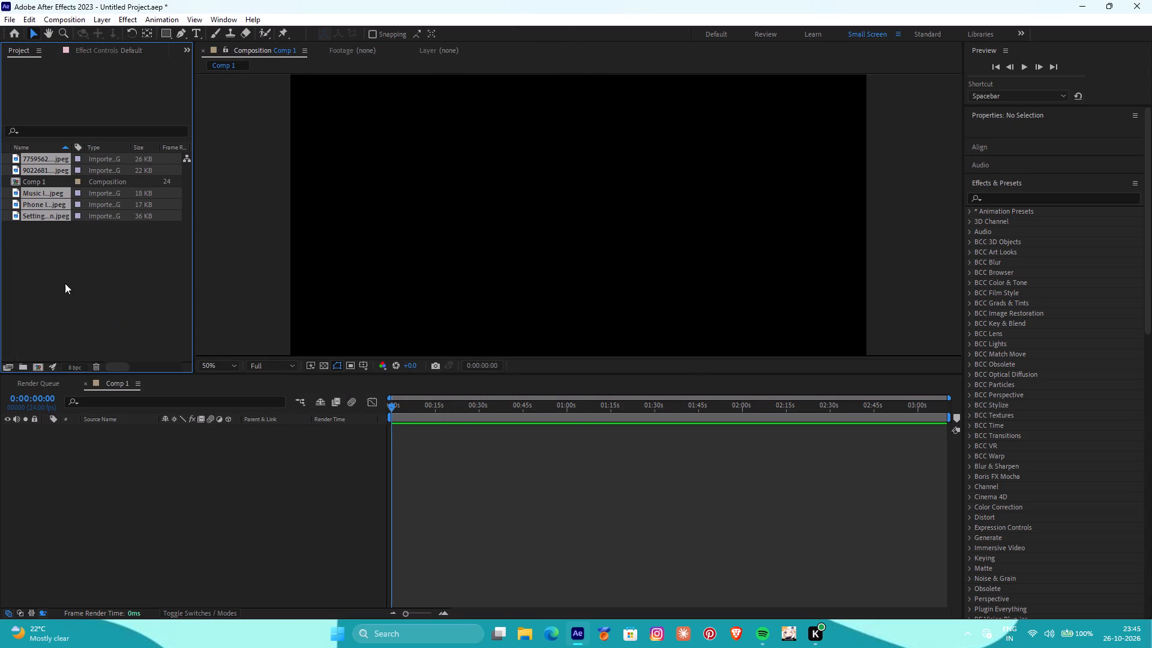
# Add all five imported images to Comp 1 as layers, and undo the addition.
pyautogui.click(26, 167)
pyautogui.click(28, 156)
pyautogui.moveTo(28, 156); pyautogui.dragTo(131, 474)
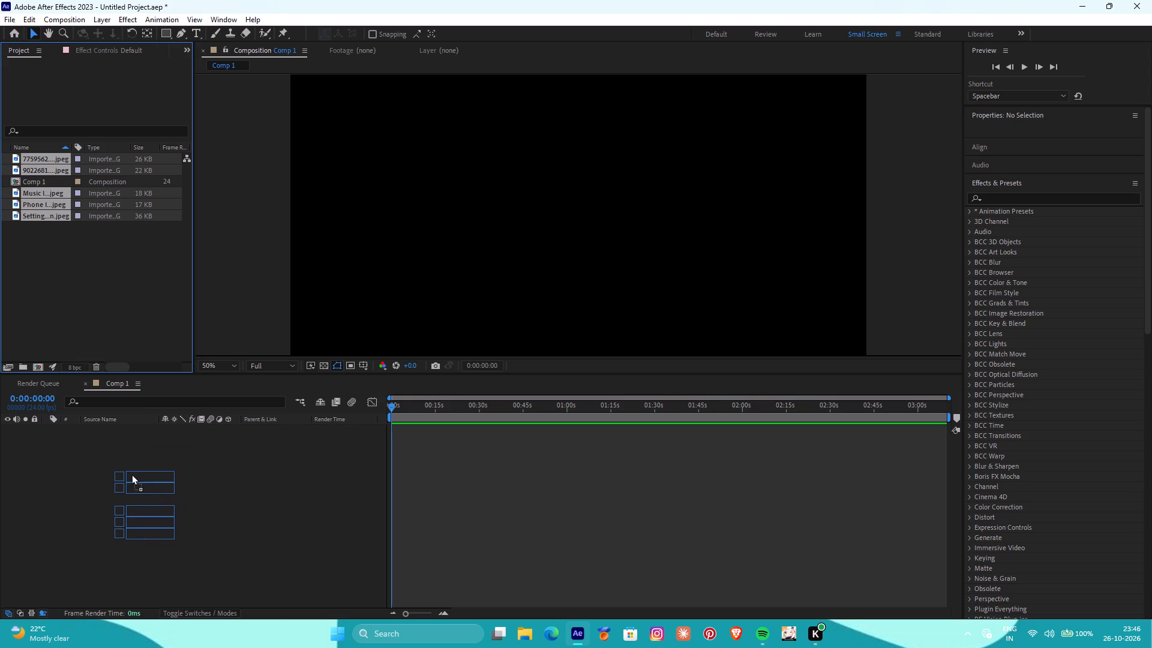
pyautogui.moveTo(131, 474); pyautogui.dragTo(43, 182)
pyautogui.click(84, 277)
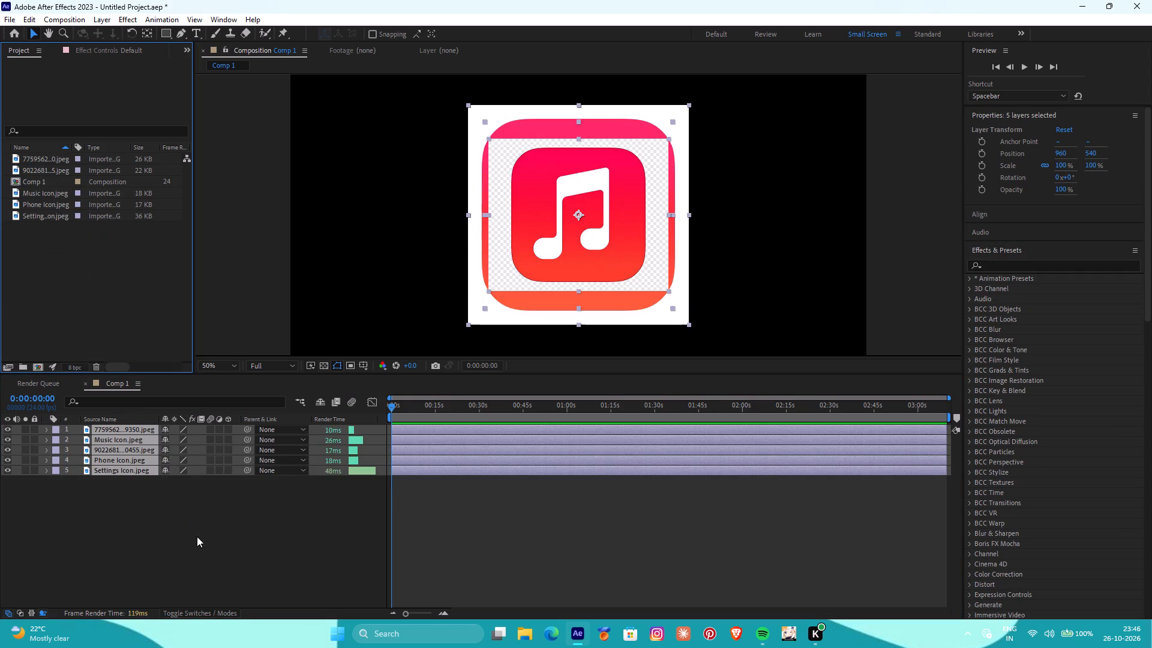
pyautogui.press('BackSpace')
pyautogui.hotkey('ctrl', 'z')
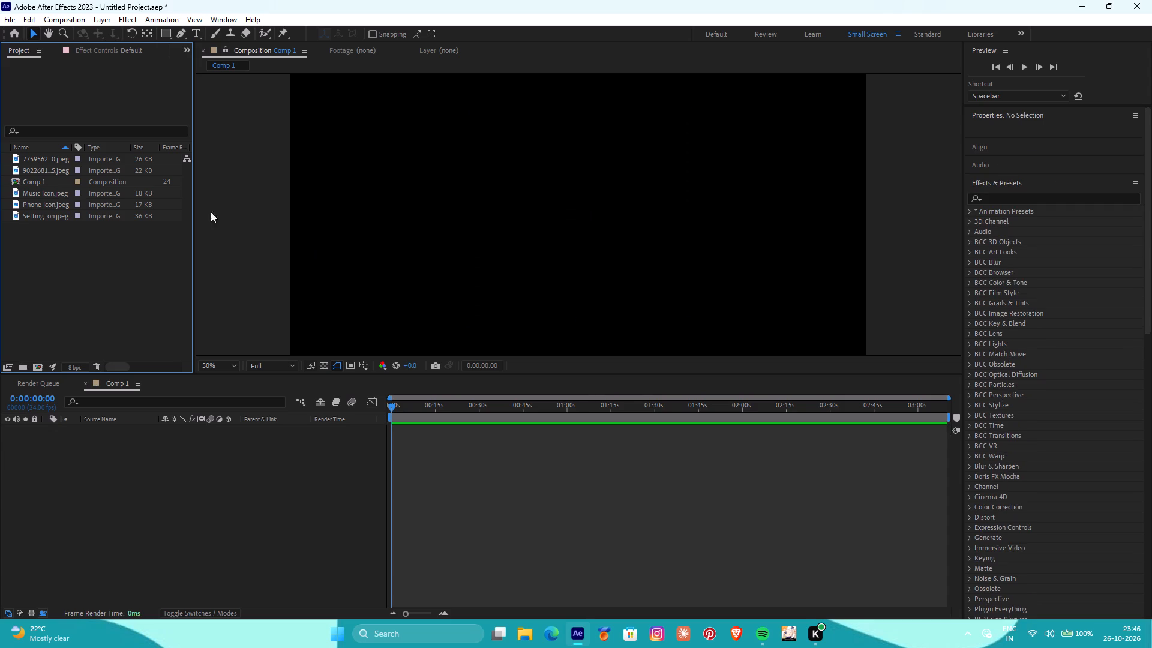
# Add a new adjustment layer to Comp 1.
pyautogui.click(116, 453)
pyautogui.rightClick(482, 497)
pyautogui.click(444, 492)
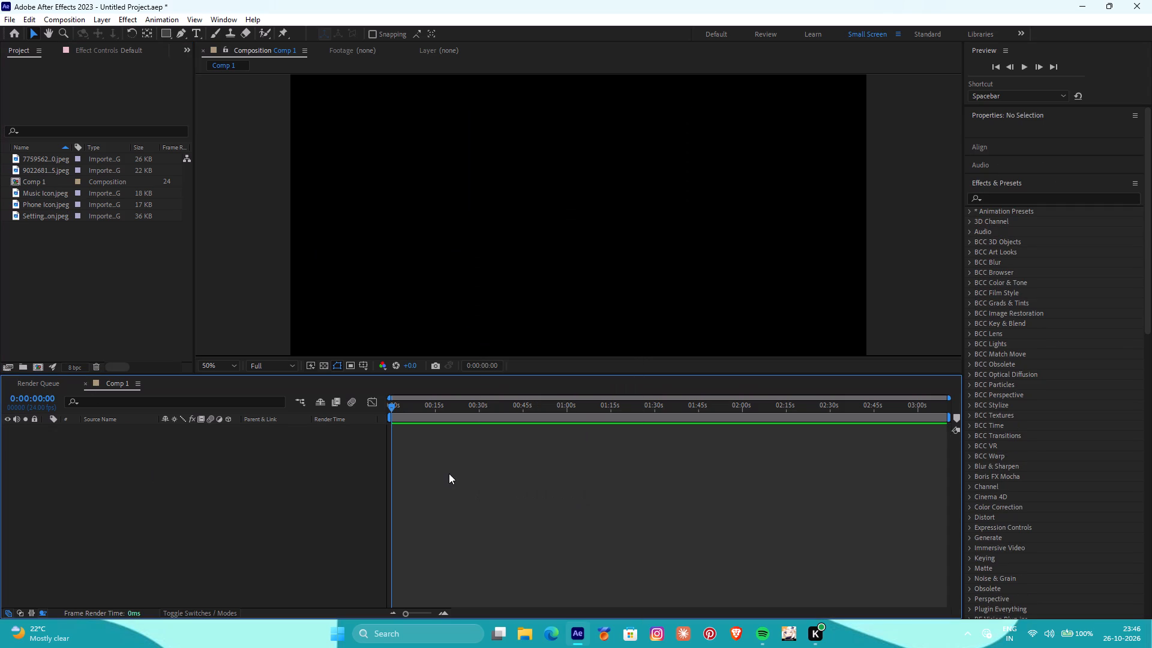
pyautogui.rightClick(449, 445)
pyautogui.click(487, 454)
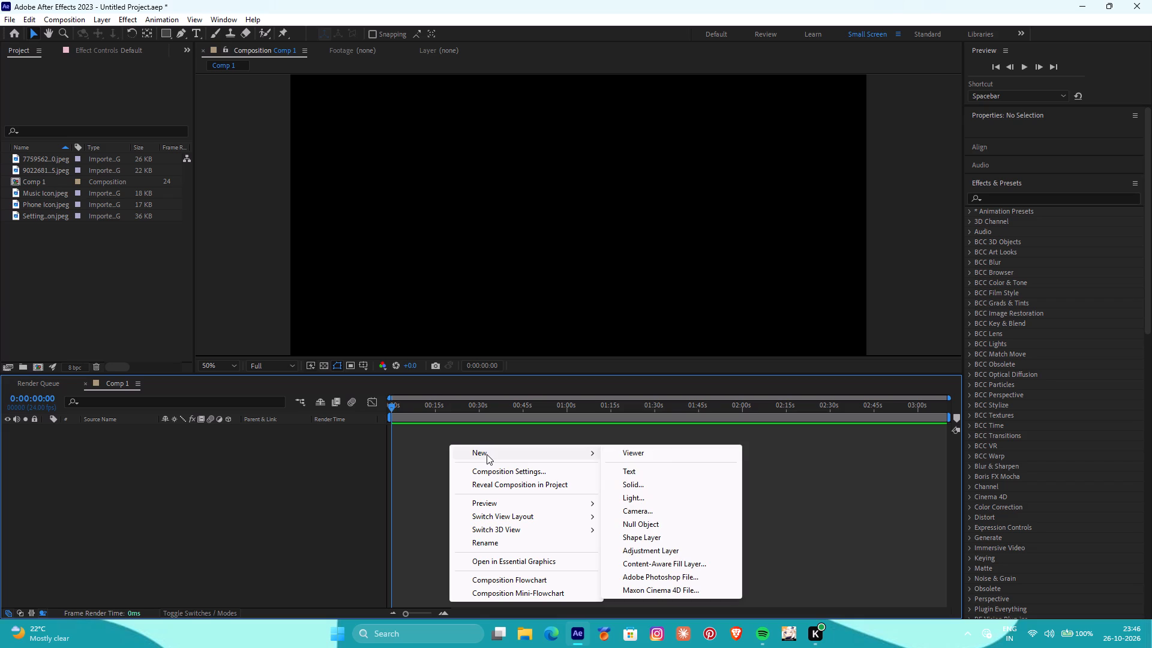
pyautogui.click(629, 548)
pyautogui.click(316, 506)
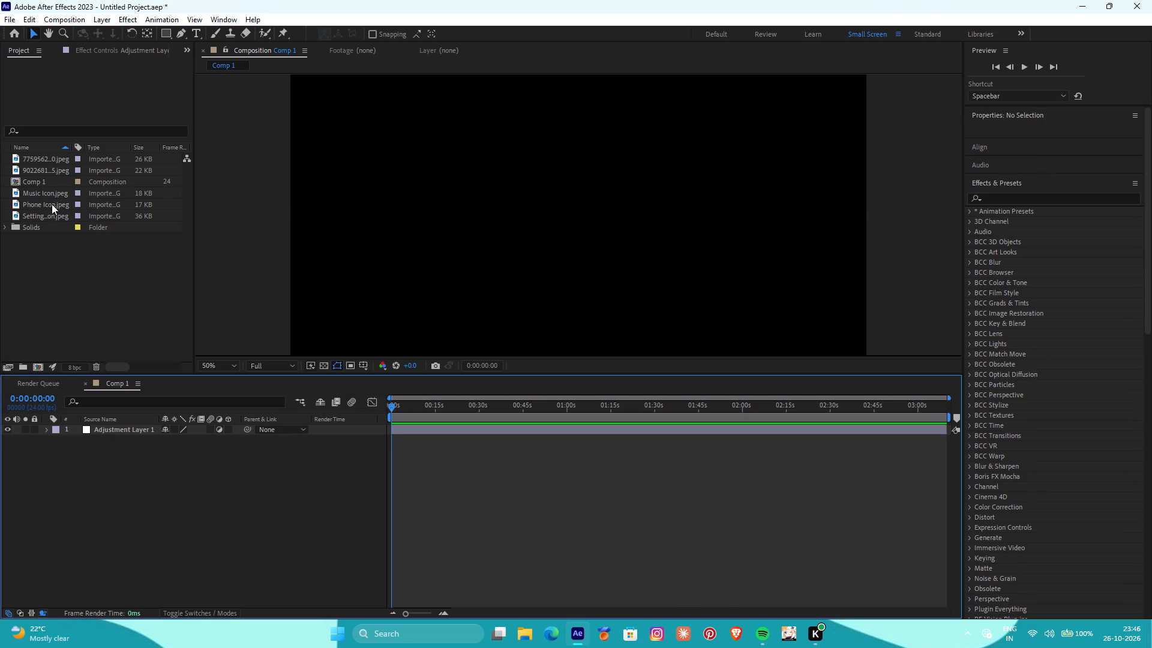
# Place Phone Icon.jpeg in Comp 1 beneath the adjustment layer.
pyautogui.moveTo(40, 202); pyautogui.dragTo(119, 488)
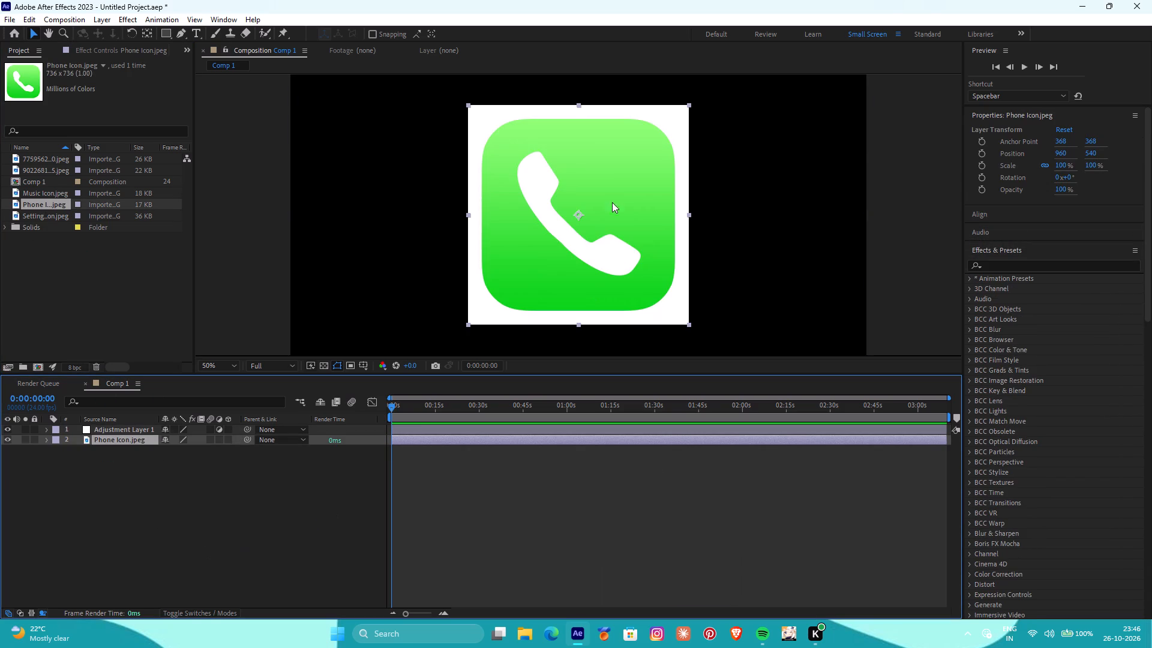
# Draw a rounded rectangle mask on the Phone Icon.jpeg layer around the green icon, cropping its white border.
pyautogui.click(170, 34)
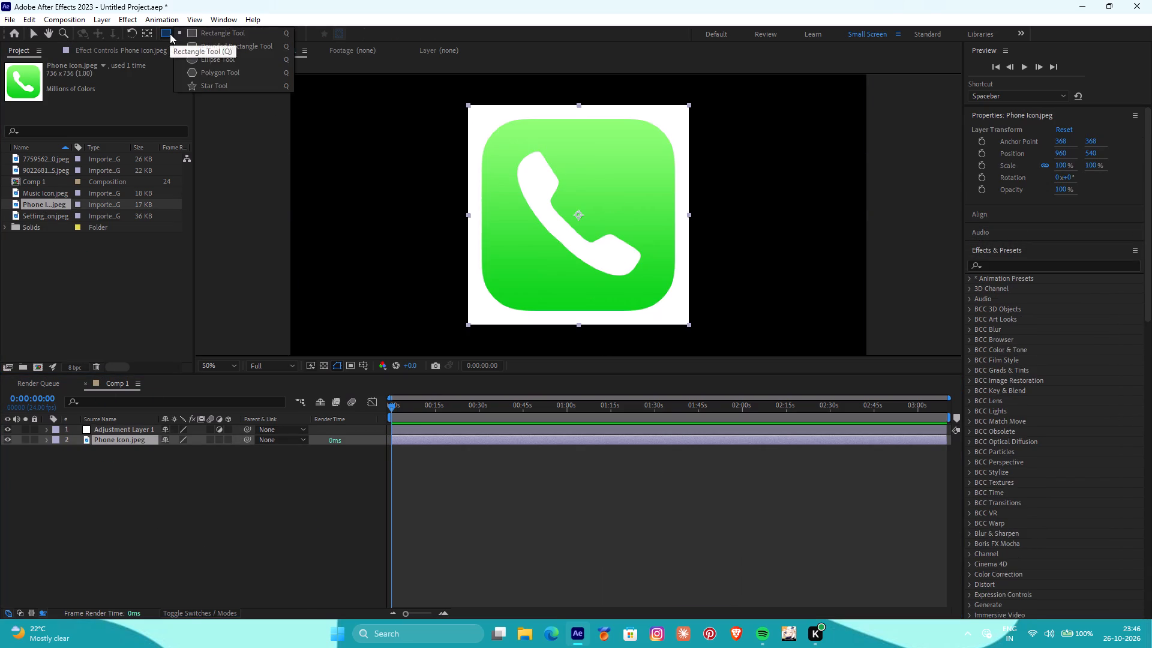
pyautogui.click(207, 47)
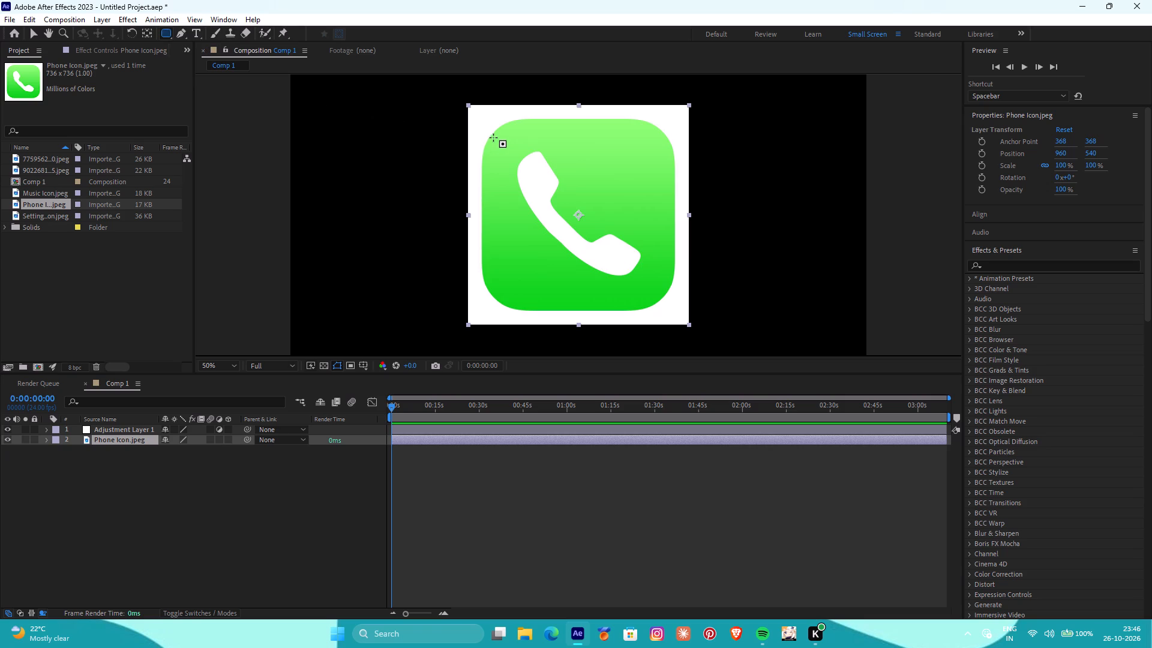
pyautogui.moveTo(482, 121); pyautogui.dragTo(677, 277)
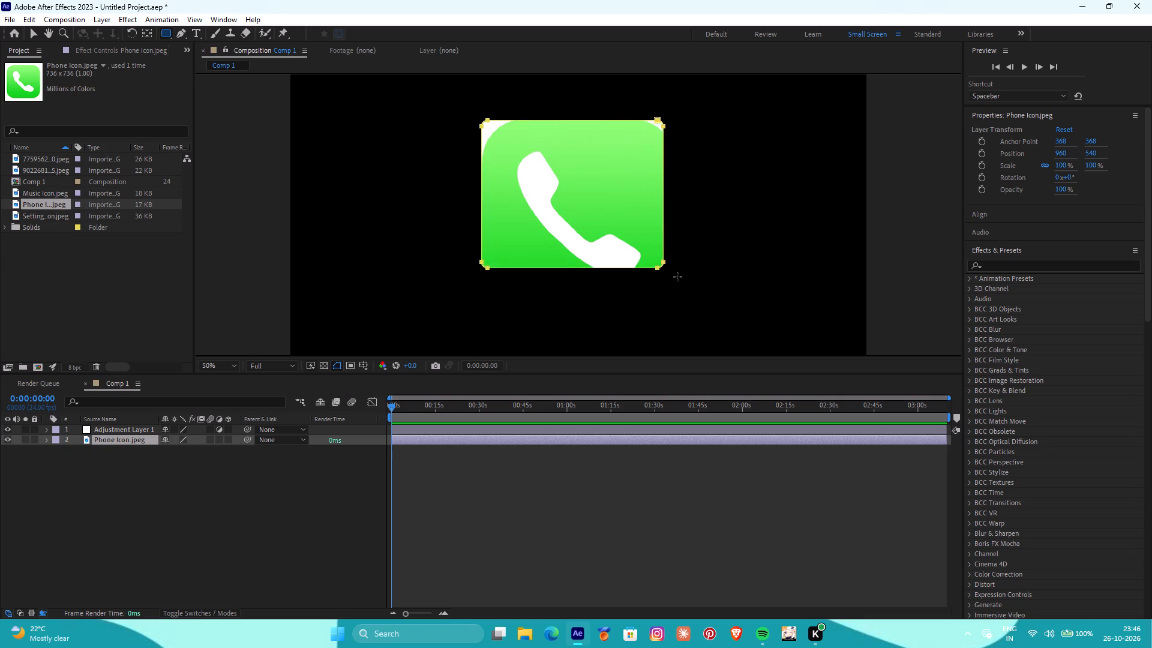
pyautogui.moveTo(677, 277); pyautogui.dragTo(676, 308)
# Add Pen tool points to Mask 1 on the bottom and right edges, where the phone icon's lower-right corner curve begins.
pyautogui.scroll(3, 669, 313)
pyautogui.scroll(-4, 674, 319)
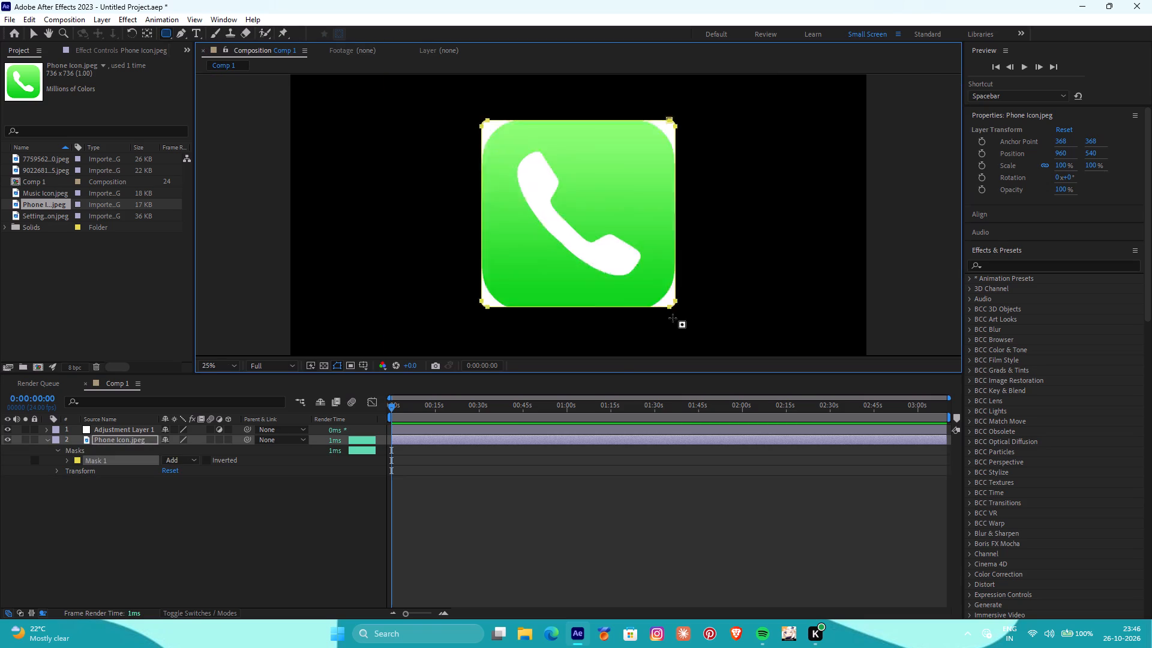
pyautogui.keyDown('alt'); pyautogui.scroll(5, 632, 265); pyautogui.keyUp('alt')
pyautogui.keyDown('alt'); pyautogui.scroll(-3, 587, 226); pyautogui.keyUp('alt')
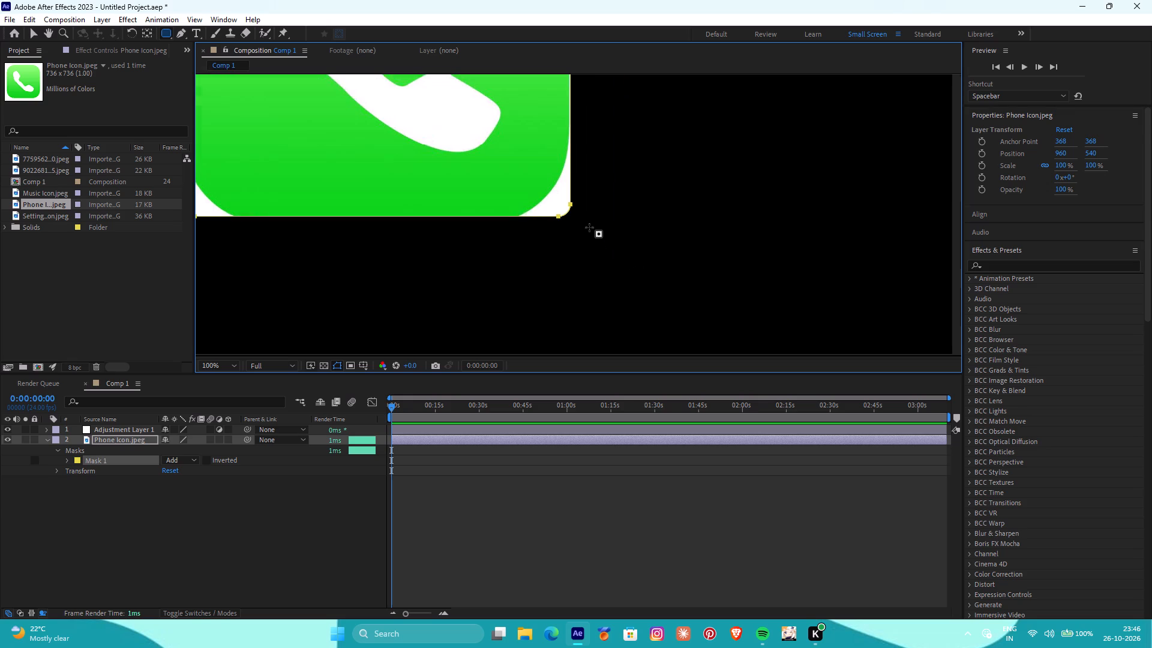
pyautogui.keyDown('alt'); pyautogui.scroll(4, 554, 214); pyautogui.keyUp('alt')
pyautogui.keyDown('alt'); pyautogui.scroll(-1, 546, 223); pyautogui.keyUp('alt')
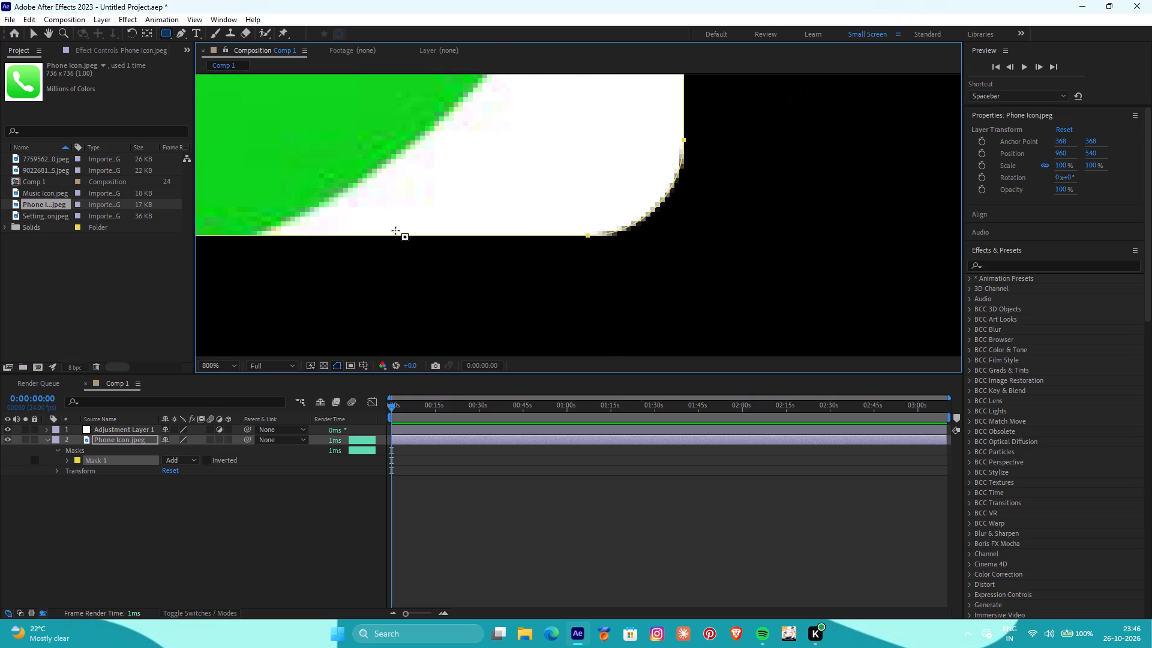
pyautogui.press('g')
pyautogui.click(258, 238)
pyautogui.scroll(-1, 409, 237)
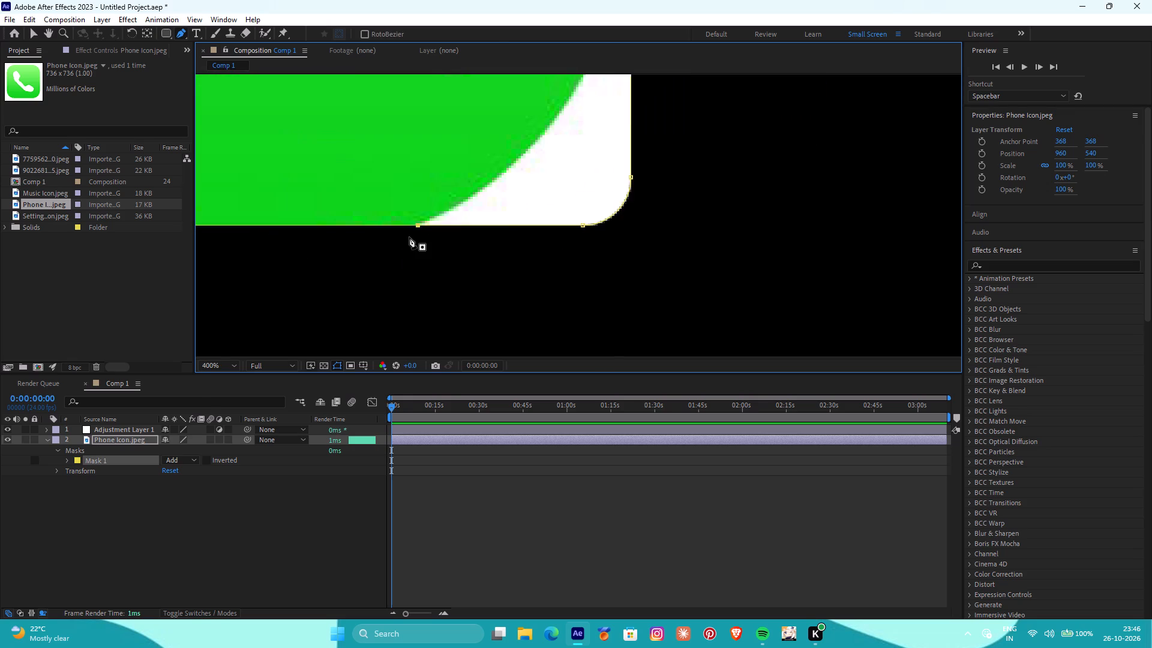
pyautogui.scroll(-1, 409, 237)
pyautogui.scroll(1, 659, 86)
pyautogui.scroll(-2, 658, 92)
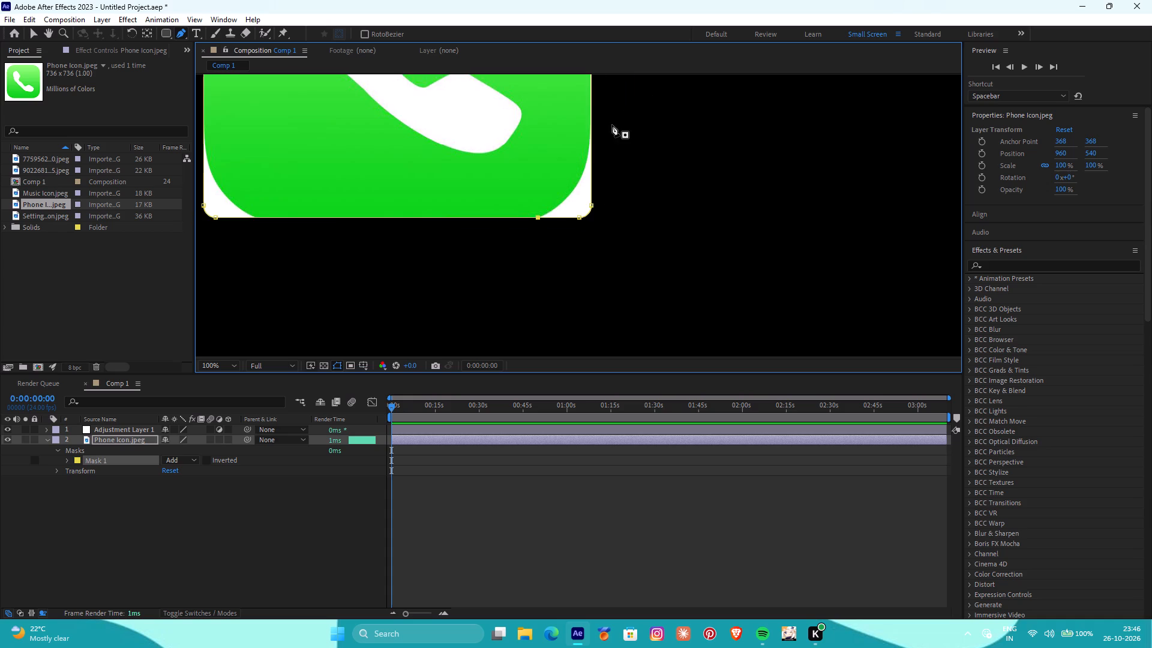
pyautogui.keyDown('alt'); pyautogui.scroll(3, 601, 140); pyautogui.keyUp('alt')
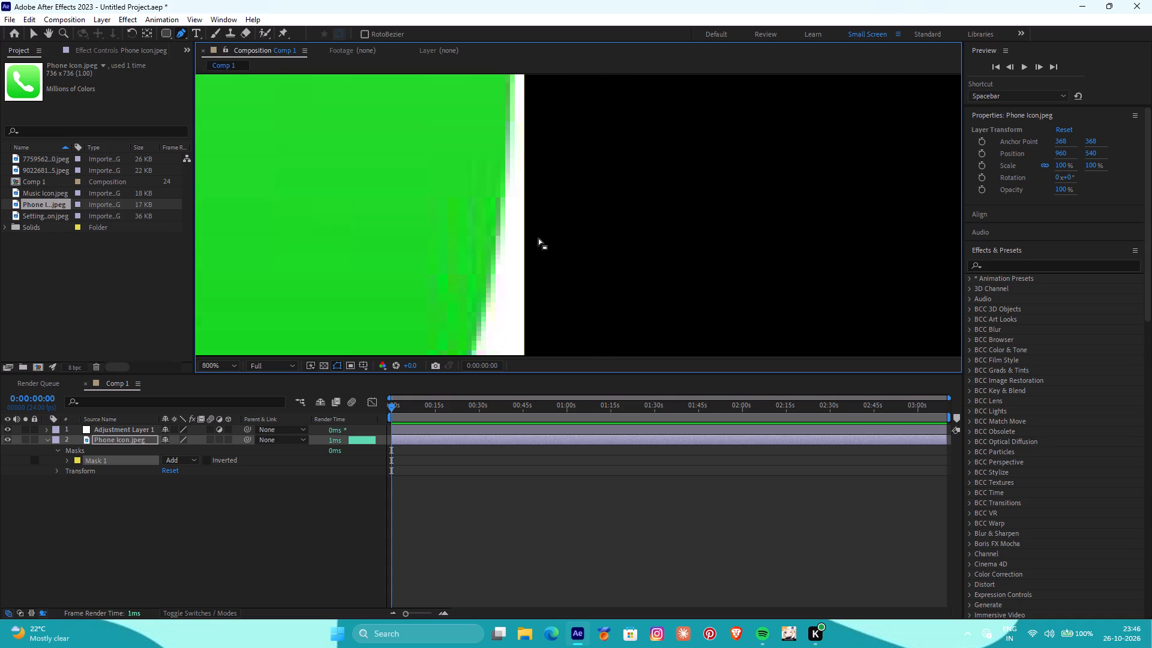
pyautogui.keyDown('alt'); pyautogui.click(526, 204); pyautogui.keyUp('alt')
# Move the two rounded-corner points at the mask's lower-right corner inward onto the edge of the green icon.
pyautogui.keyDown('alt'); pyautogui.scroll(-1, 551, 213); pyautogui.keyUp('alt')
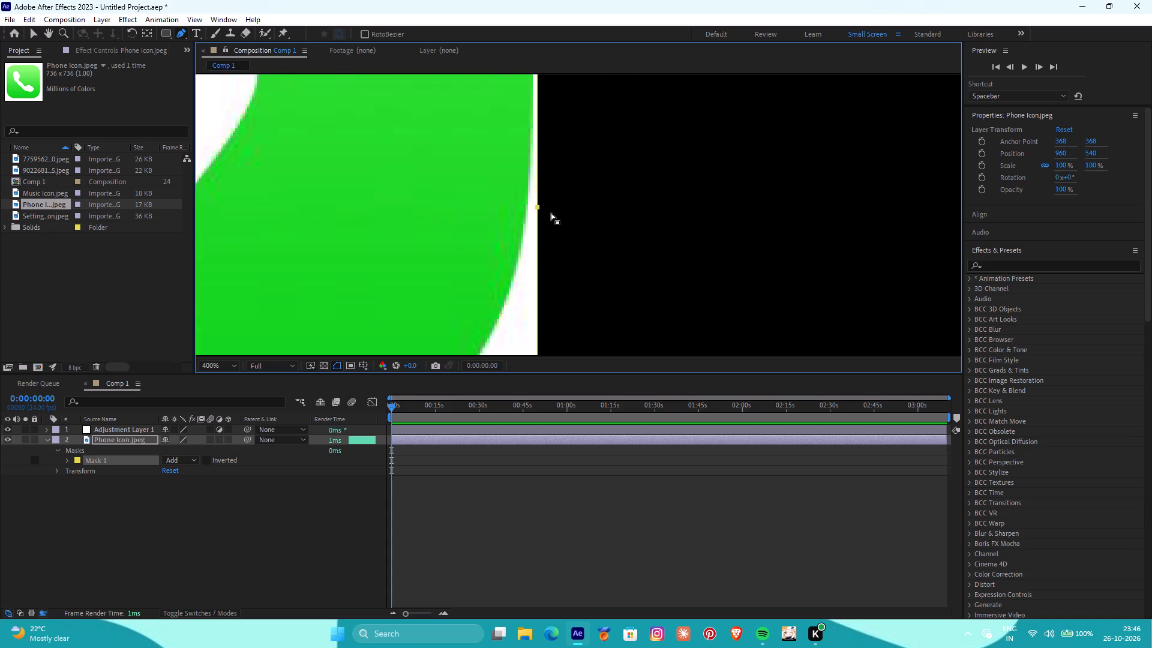
pyautogui.keyDown('alt'); pyautogui.scroll(-2, 551, 213); pyautogui.keyUp('alt')
pyautogui.keyDown('alt'); pyautogui.scroll(3, 558, 268); pyautogui.keyUp('alt')
pyautogui.keyDown('alt'); pyautogui.scroll(-1, 557, 268); pyautogui.keyUp('alt')
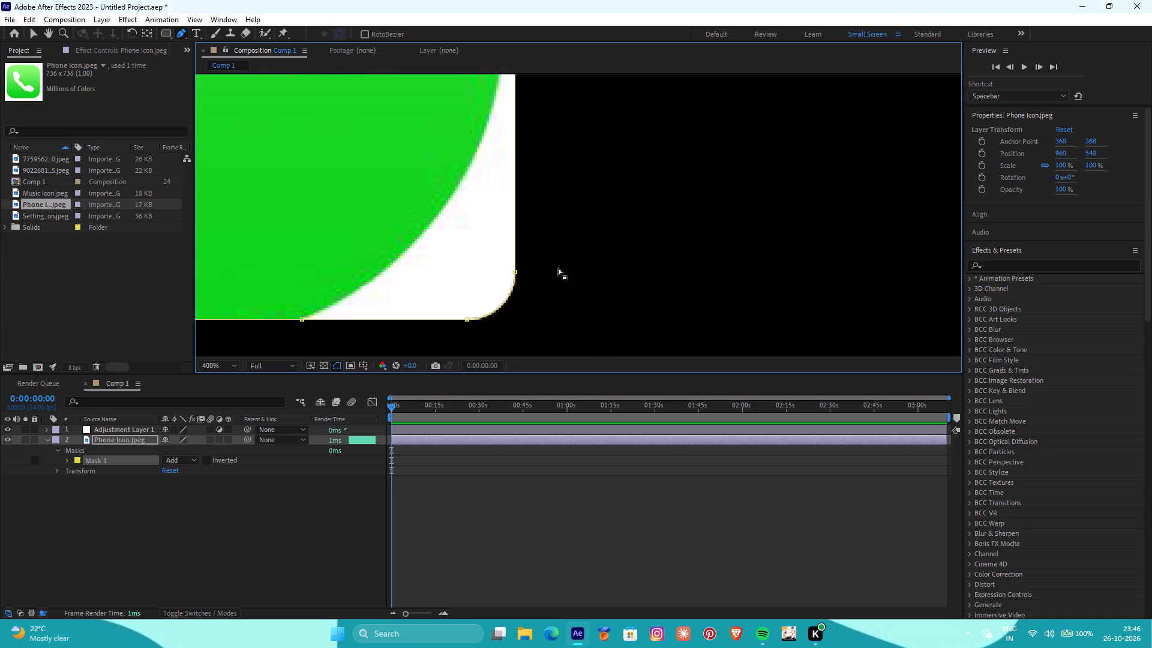
pyautogui.moveTo(516, 272); pyautogui.dragTo(511, 266)
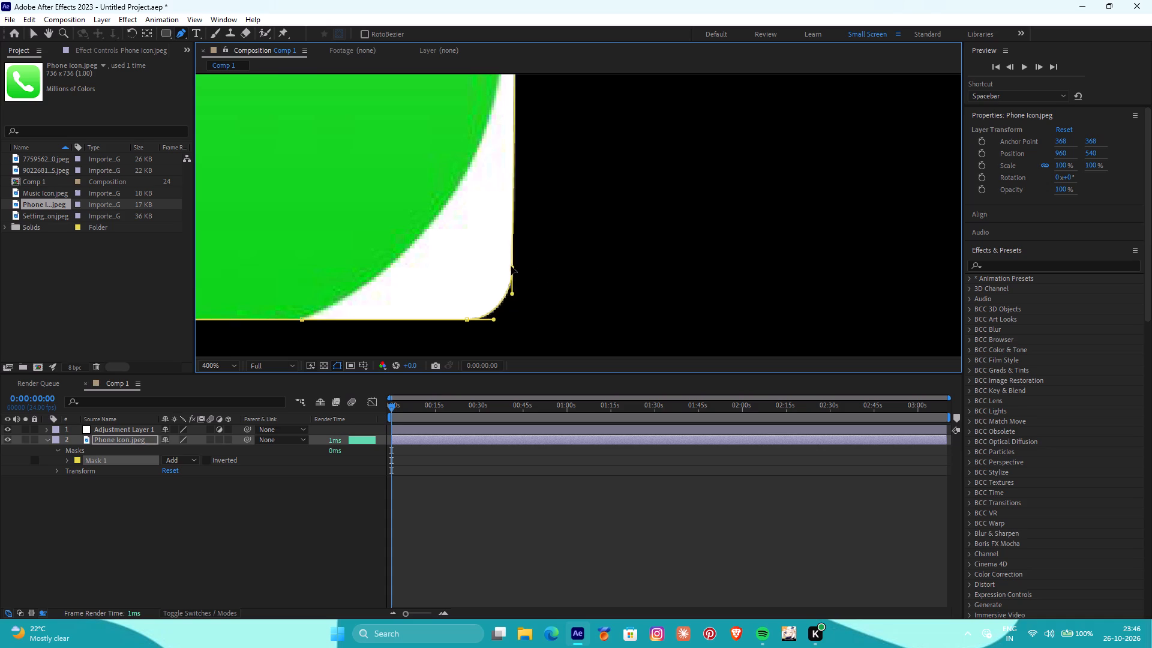
pyautogui.moveTo(511, 266); pyautogui.dragTo(452, 227)
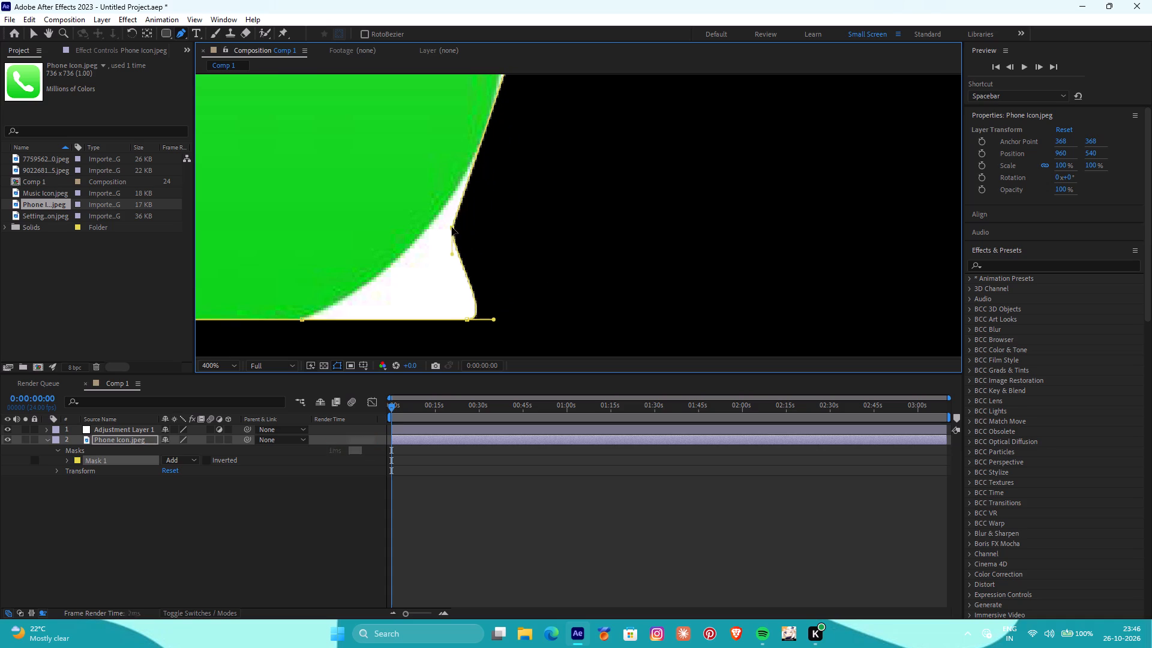
pyautogui.moveTo(452, 227); pyautogui.dragTo(455, 224)
pyautogui.moveTo(467, 320); pyautogui.dragTo(448, 313)
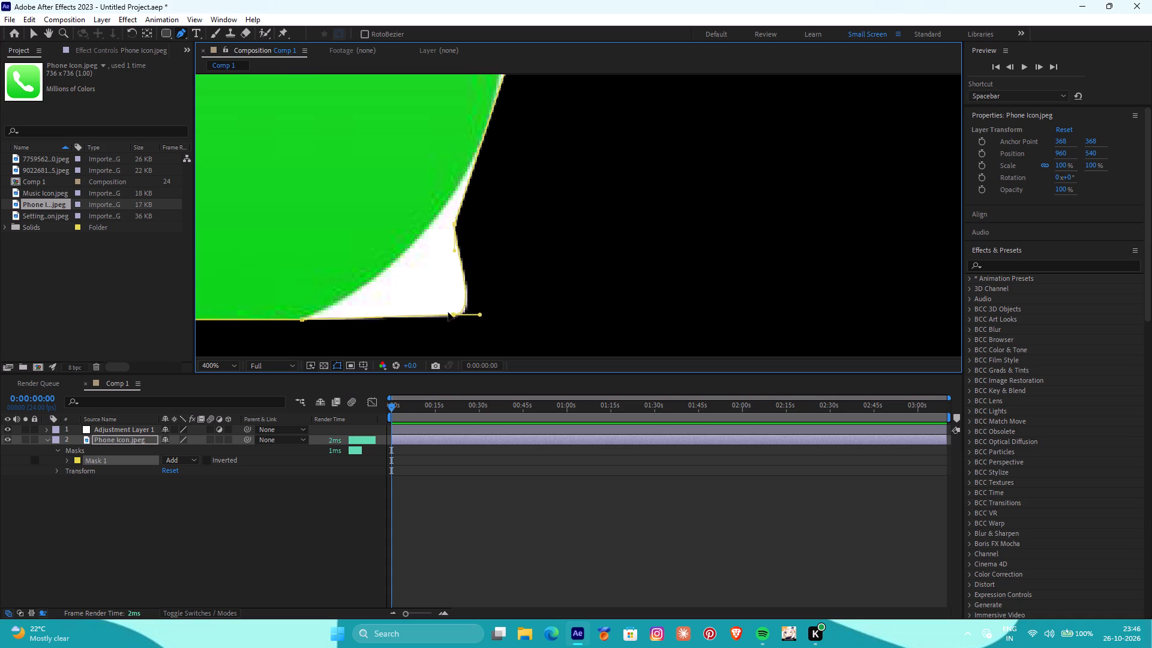
pyautogui.moveTo(448, 313); pyautogui.dragTo(392, 266)
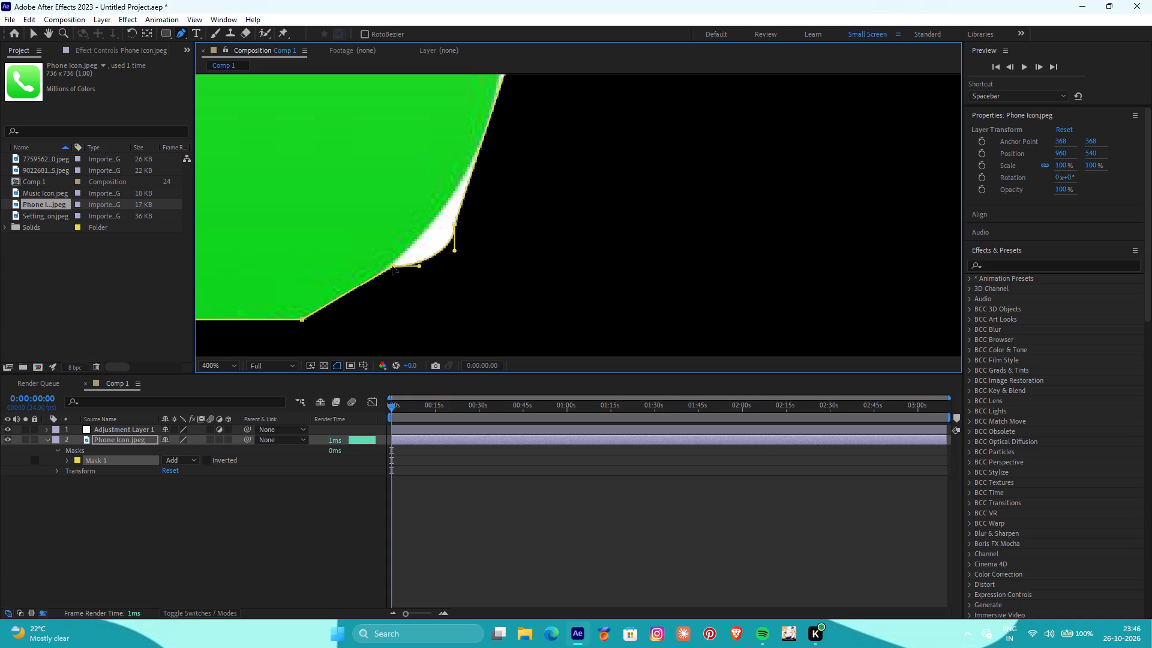
pyautogui.moveTo(392, 266); pyautogui.dragTo(392, 266)
# Adjust the lower-right corner's curve handles and upper point so the mask cuts off the remaining white sliver.
pyautogui.moveTo(418, 265); pyautogui.dragTo(432, 233)
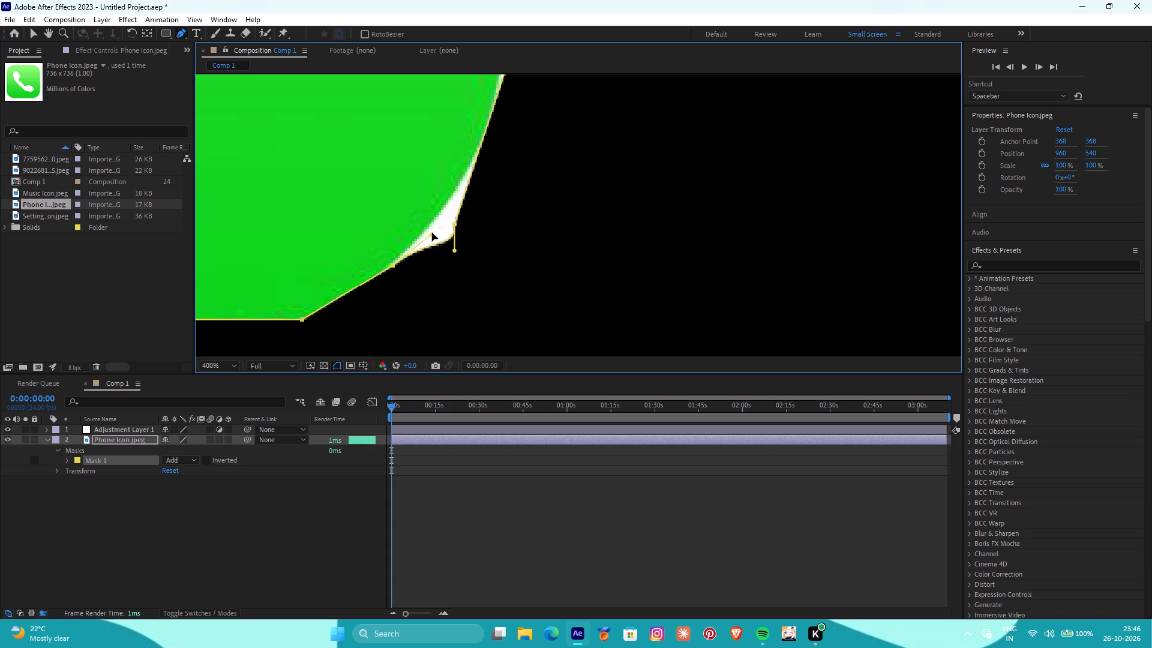
pyautogui.moveTo(432, 233); pyautogui.dragTo(431, 221)
pyautogui.moveTo(457, 253); pyautogui.dragTo(406, 260)
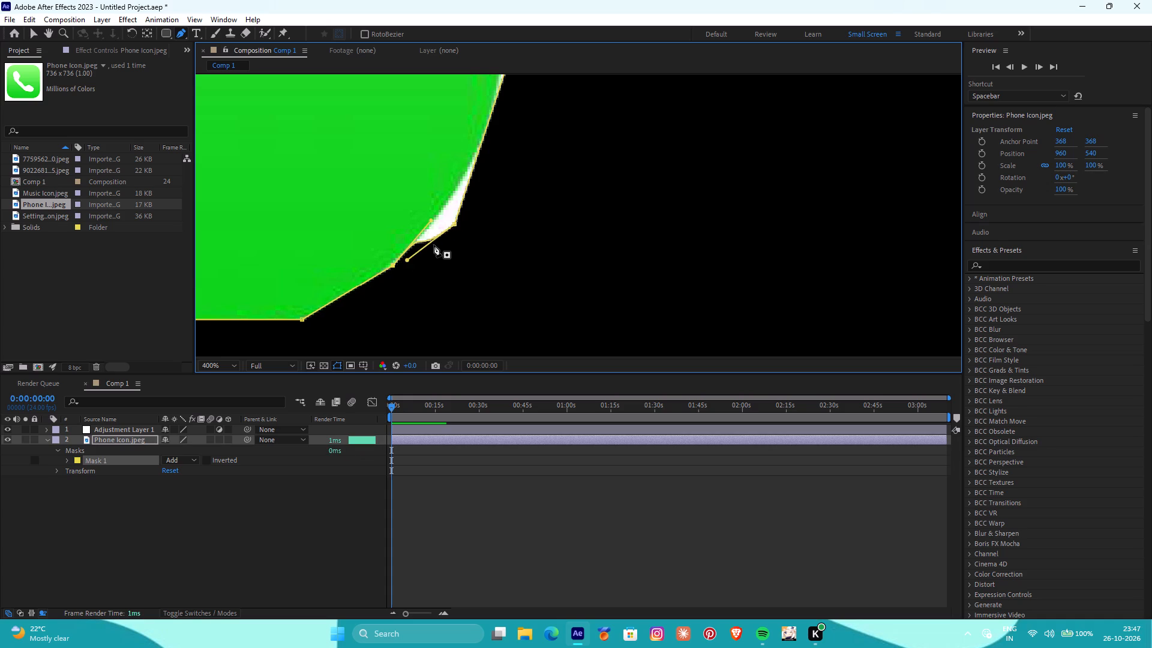
pyautogui.moveTo(455, 224); pyautogui.dragTo(435, 223)
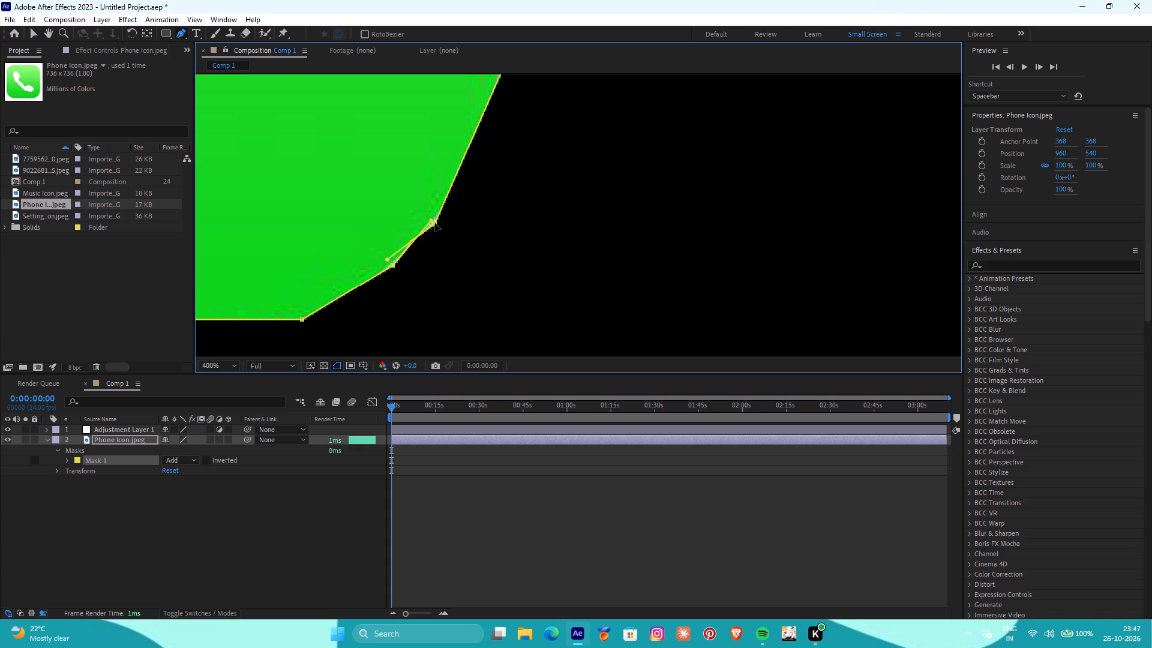
pyautogui.moveTo(435, 223); pyautogui.dragTo(436, 222)
pyautogui.moveTo(436, 222); pyautogui.dragTo(433, 223)
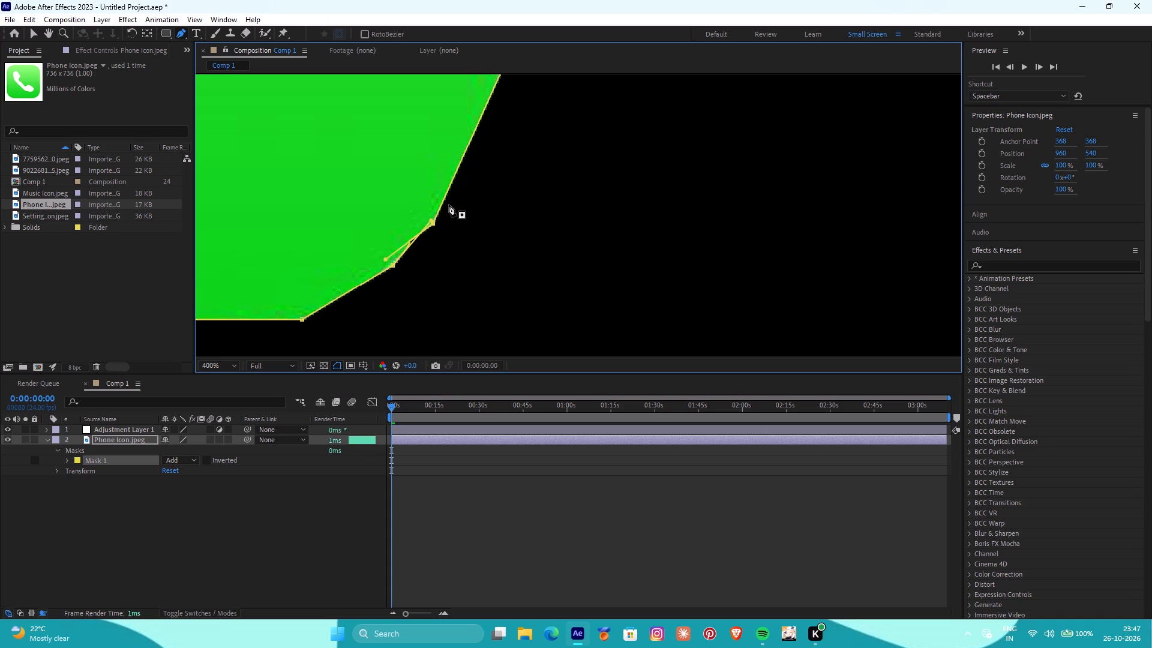
# Add a mask point midway along the slanted segment above the lower-right corner, and try to pull it outward.
pyautogui.scroll(-1, 476, 161)
pyautogui.keyDown('alt'); pyautogui.scroll(1, 551, 127); pyautogui.keyUp('alt')
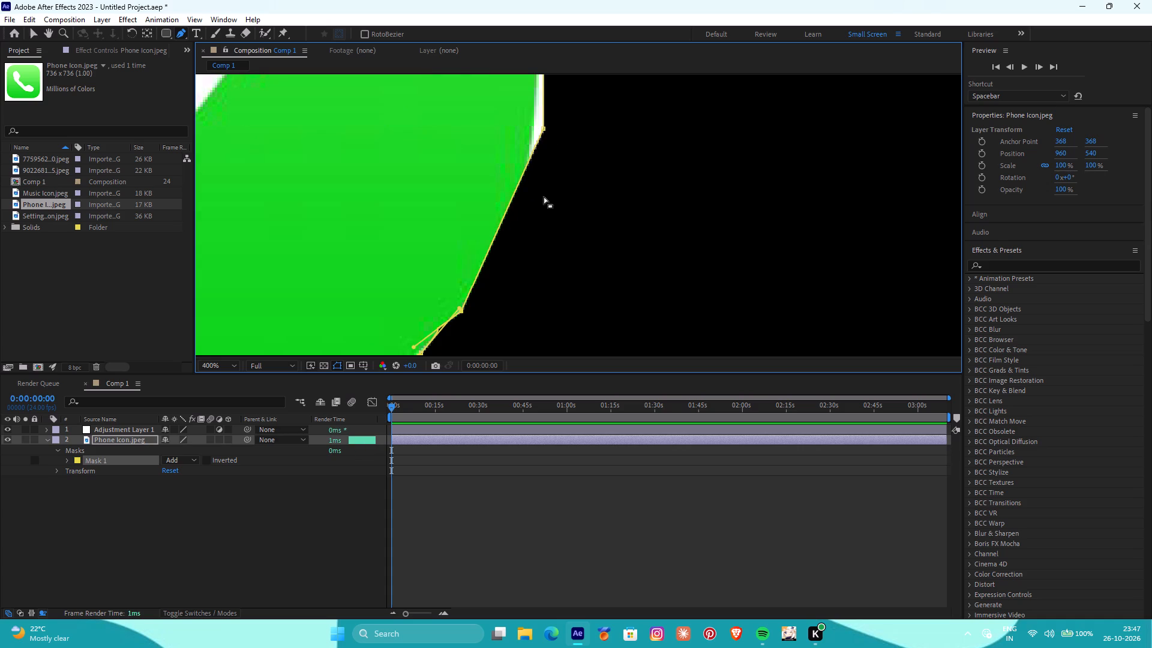
pyautogui.click(502, 222)
pyautogui.moveTo(502, 223); pyautogui.dragTo(509, 223)
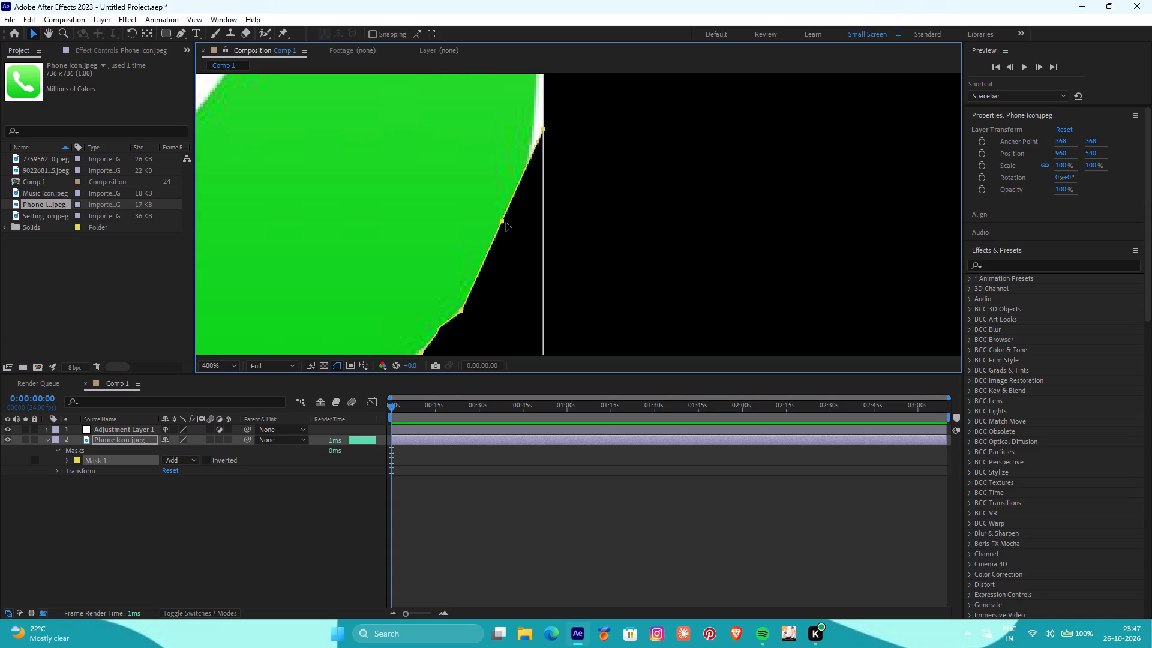
pyautogui.press('g')
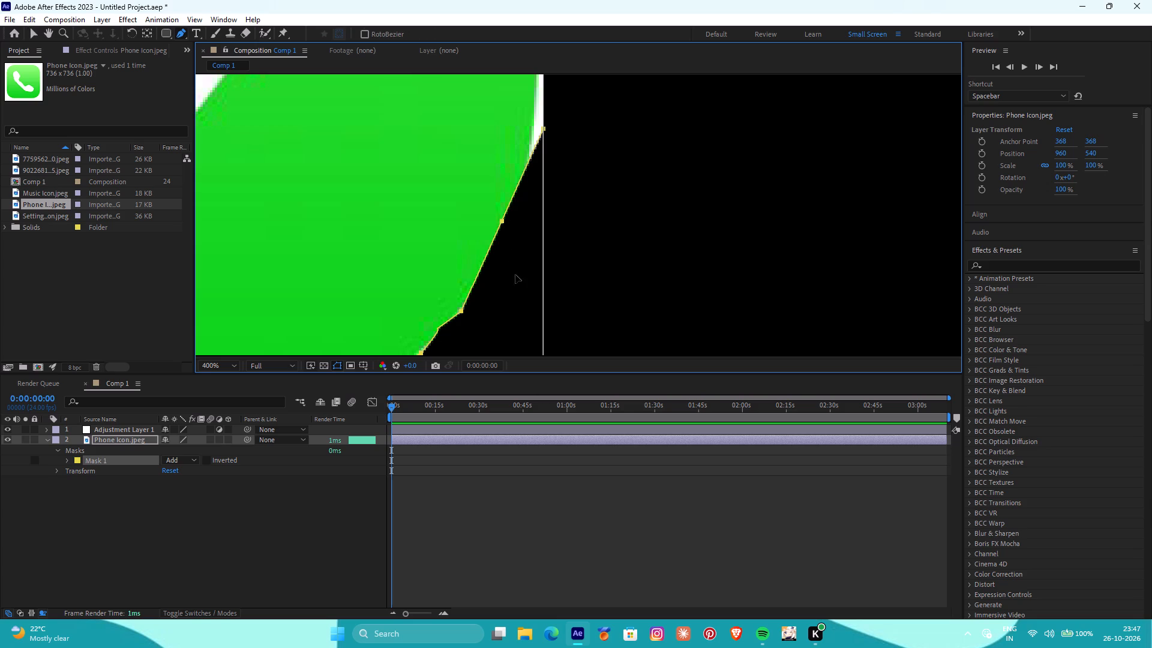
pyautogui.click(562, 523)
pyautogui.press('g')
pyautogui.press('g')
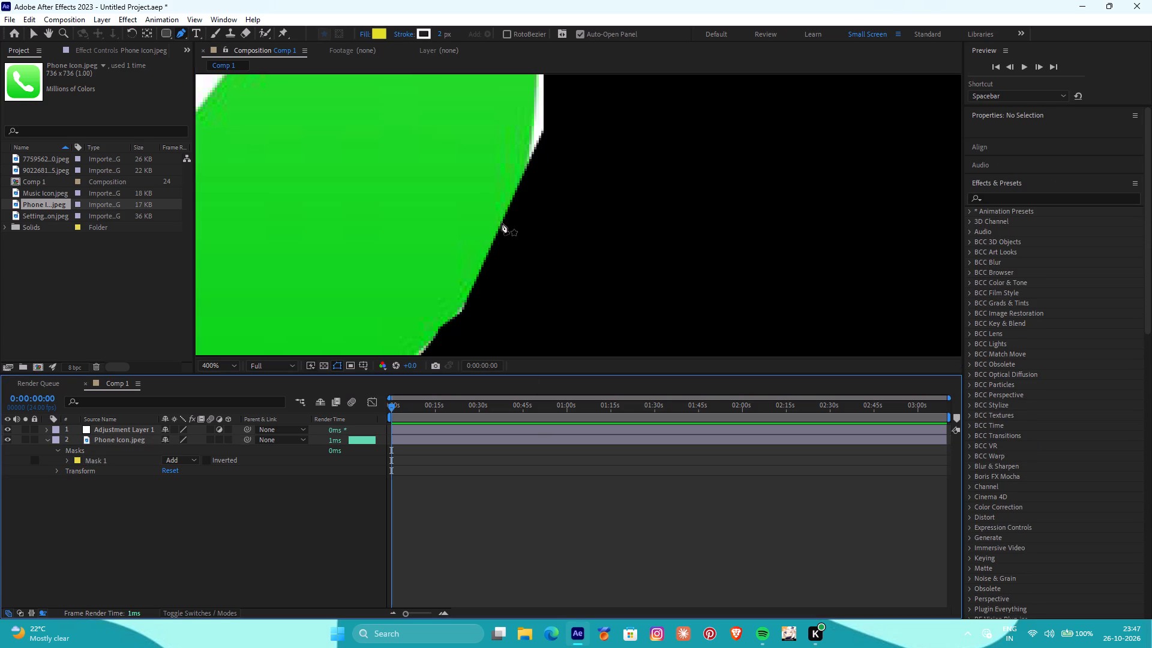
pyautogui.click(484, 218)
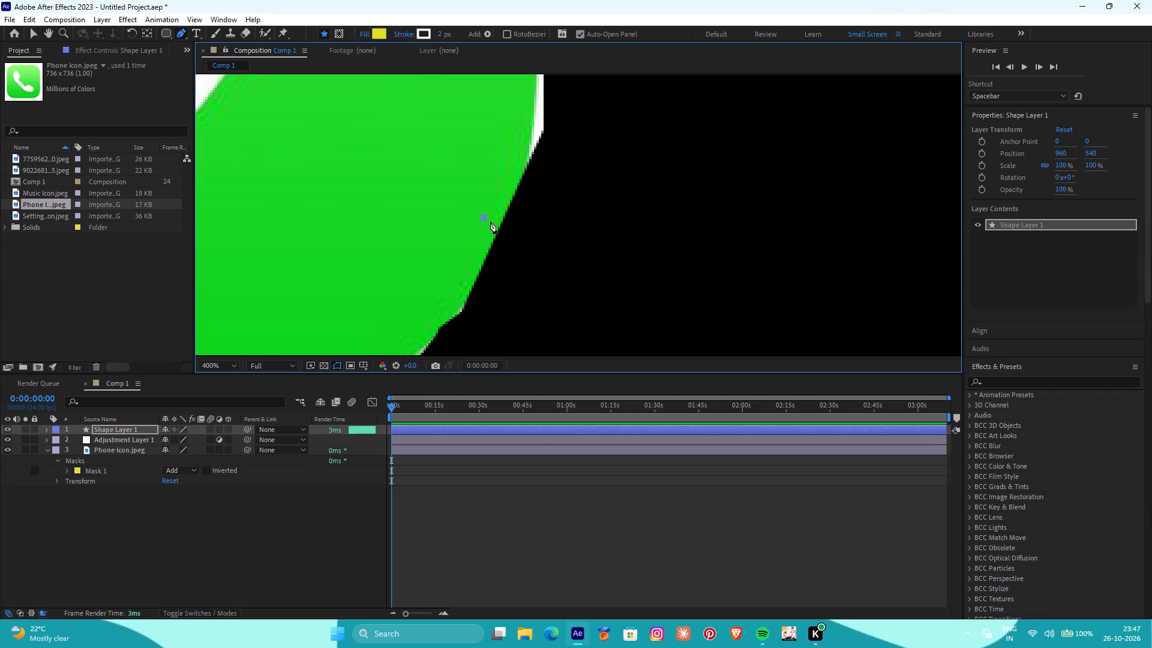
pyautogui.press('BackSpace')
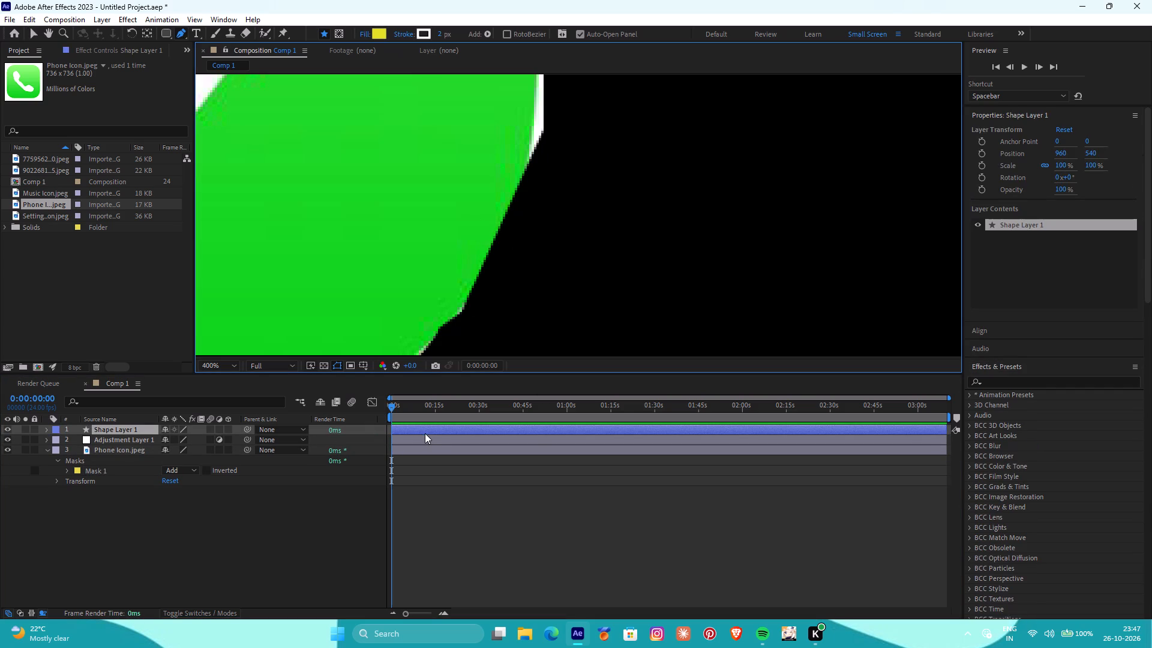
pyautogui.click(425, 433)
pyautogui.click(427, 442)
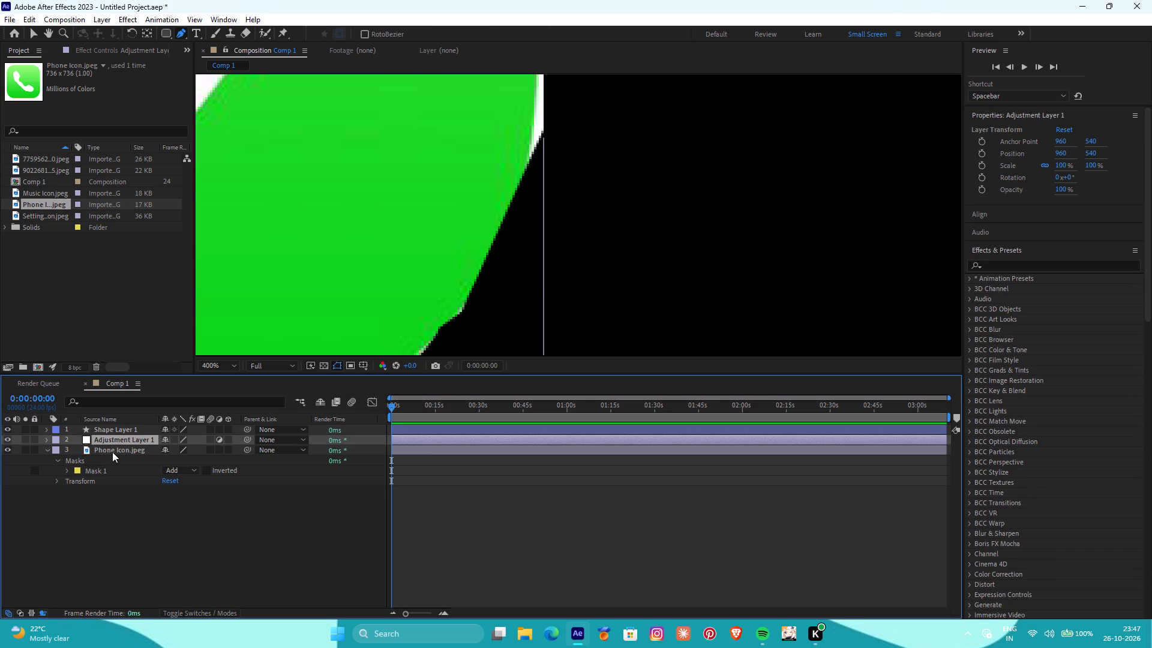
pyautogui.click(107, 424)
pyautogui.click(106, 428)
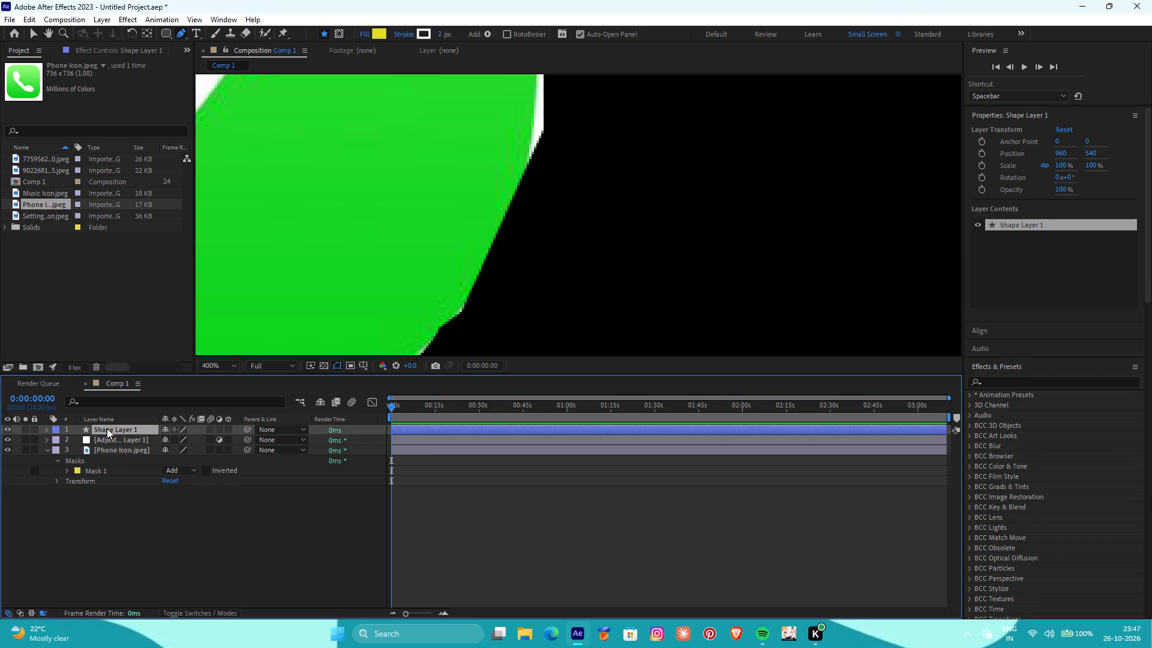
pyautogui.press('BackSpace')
# Reselect Mask 1 on the Phone Icon layer and try to shift the new midway point toward the icon's curve.
pyautogui.click(109, 439)
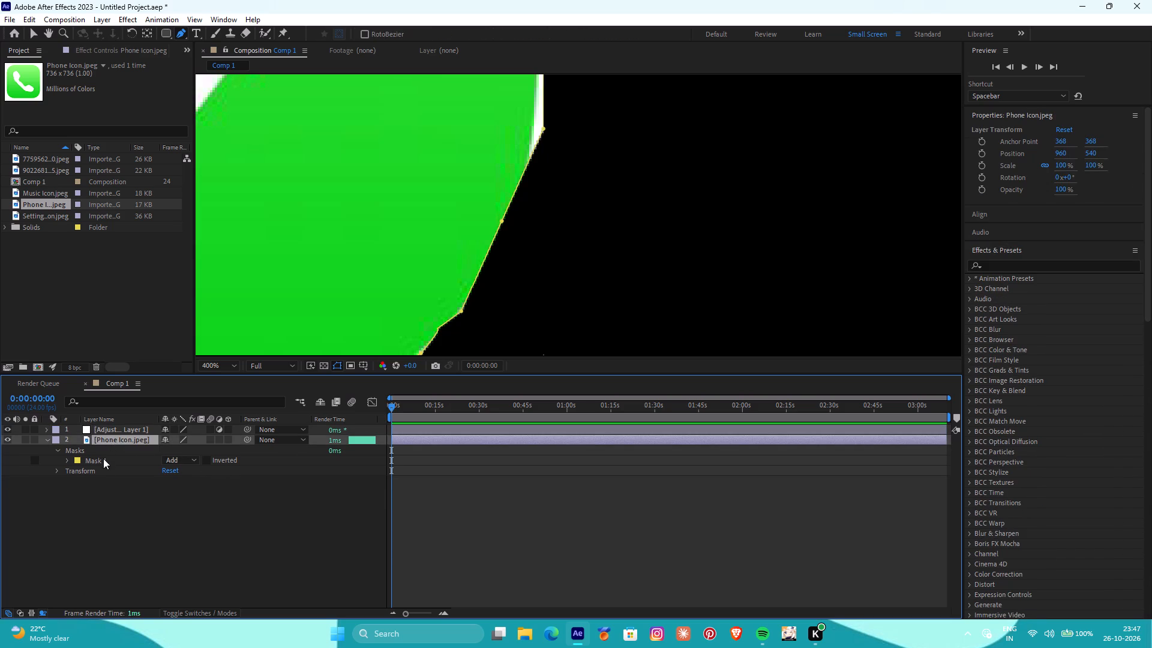
pyautogui.click(103, 461)
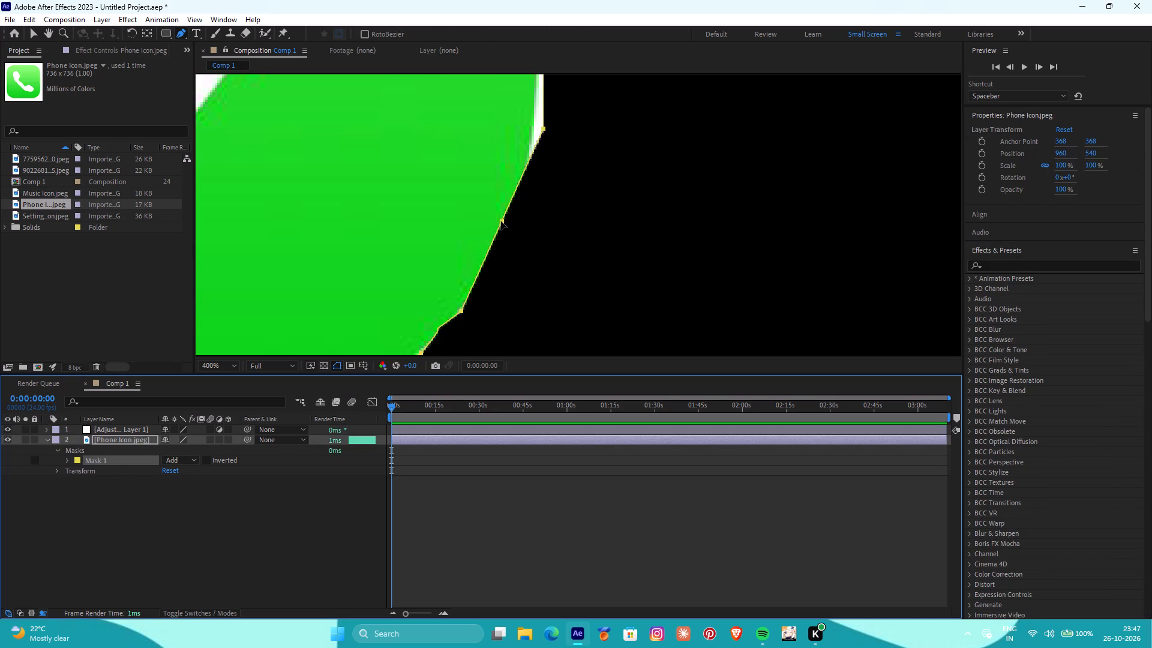
pyautogui.click(501, 220)
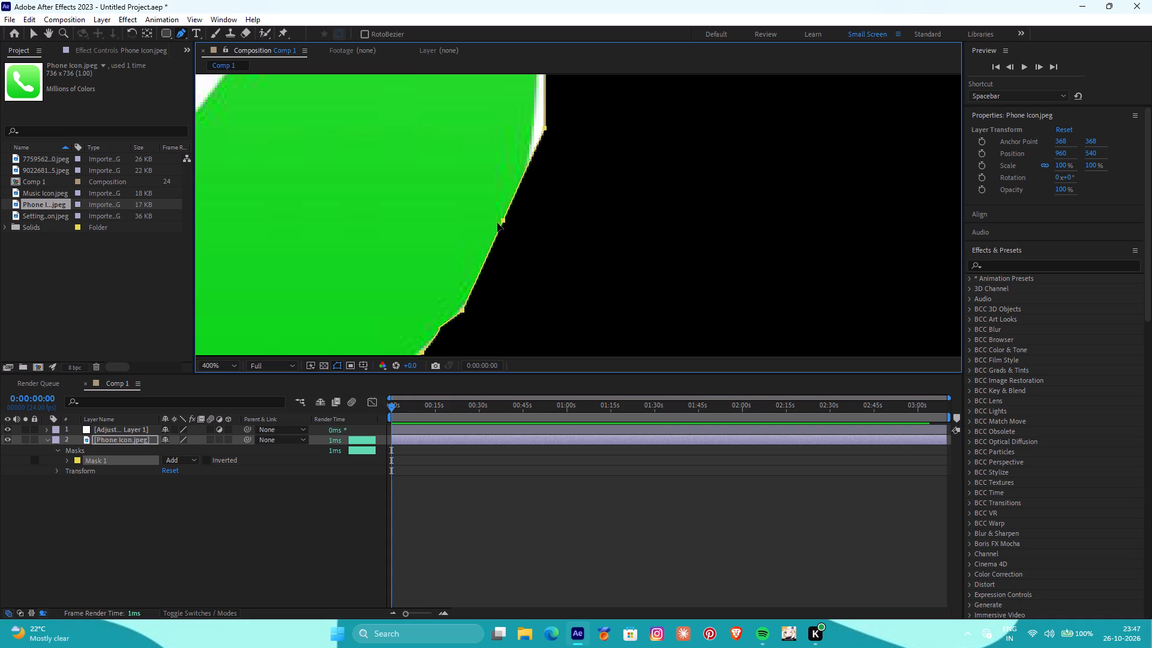
pyautogui.press('g')
pyautogui.press('g')
pyautogui.click(504, 223)
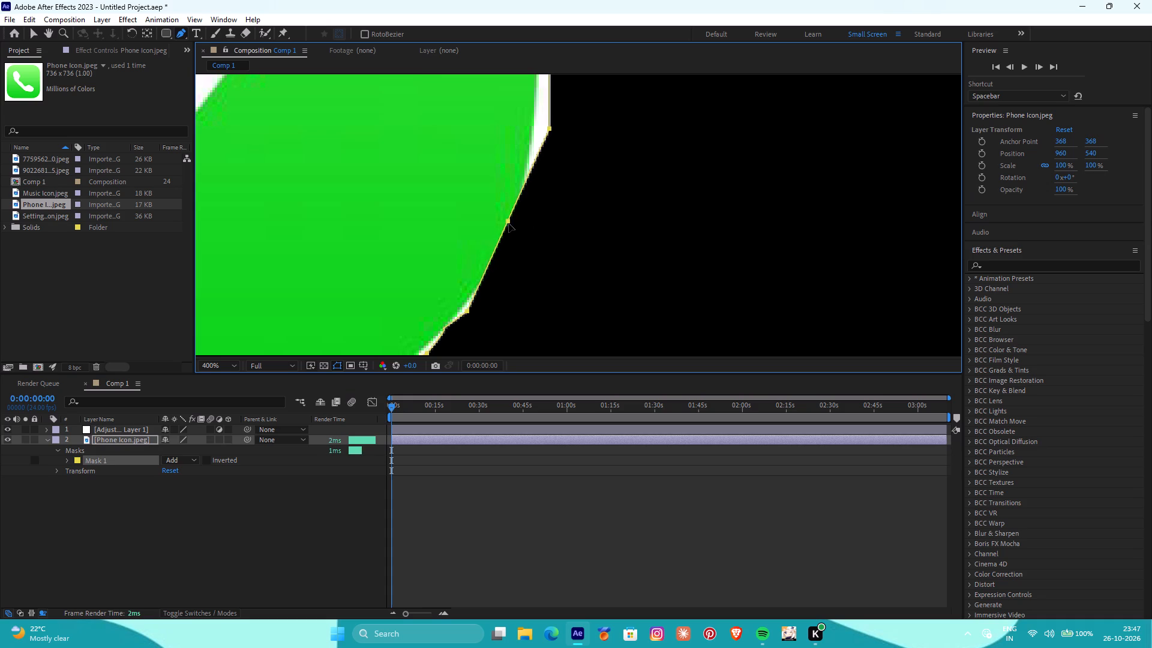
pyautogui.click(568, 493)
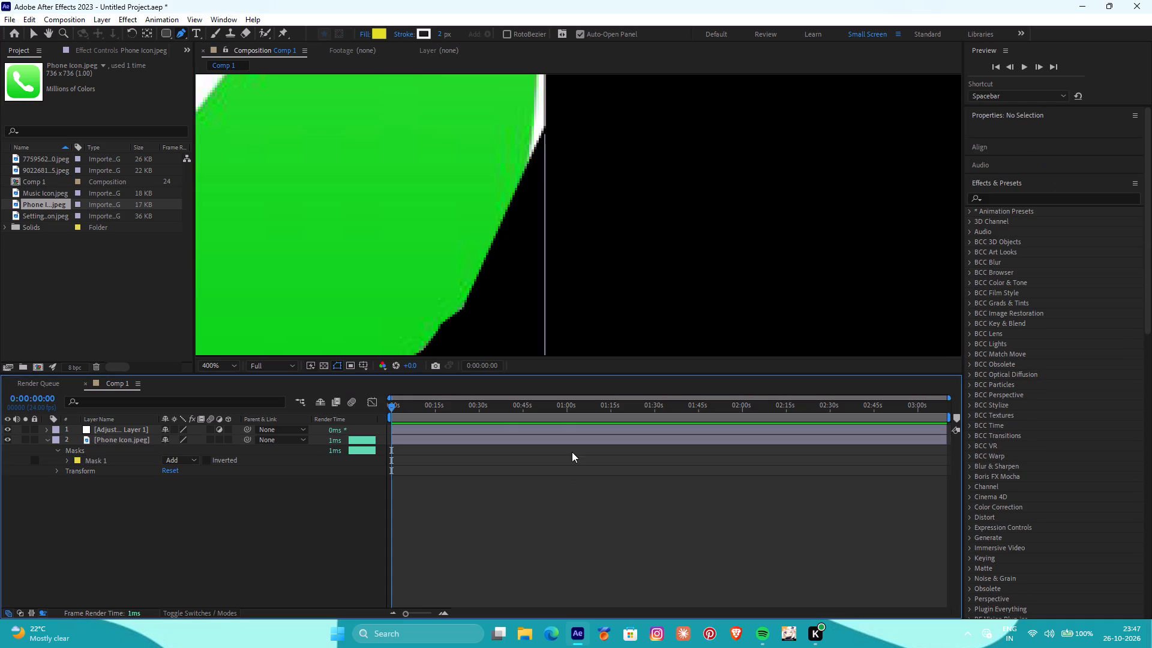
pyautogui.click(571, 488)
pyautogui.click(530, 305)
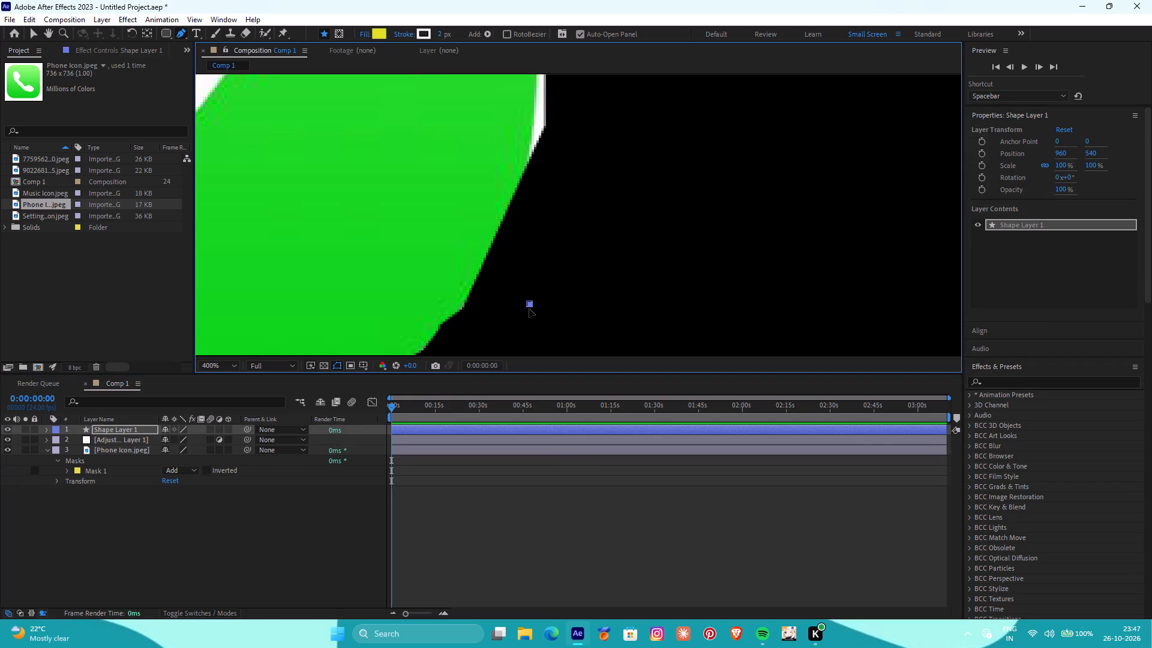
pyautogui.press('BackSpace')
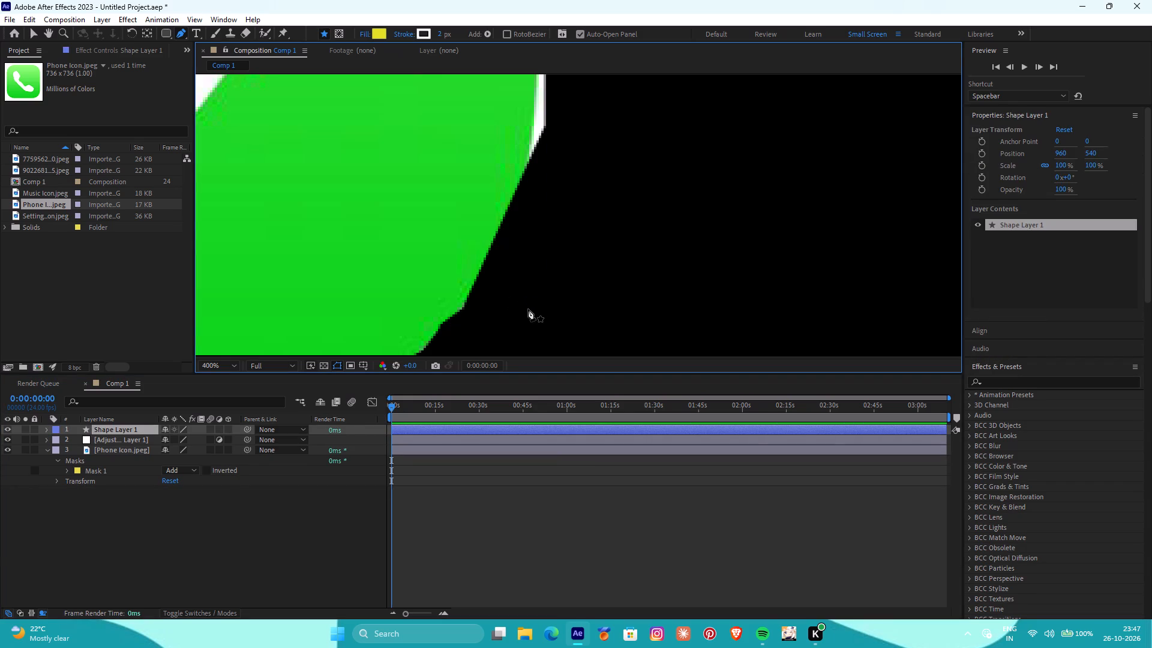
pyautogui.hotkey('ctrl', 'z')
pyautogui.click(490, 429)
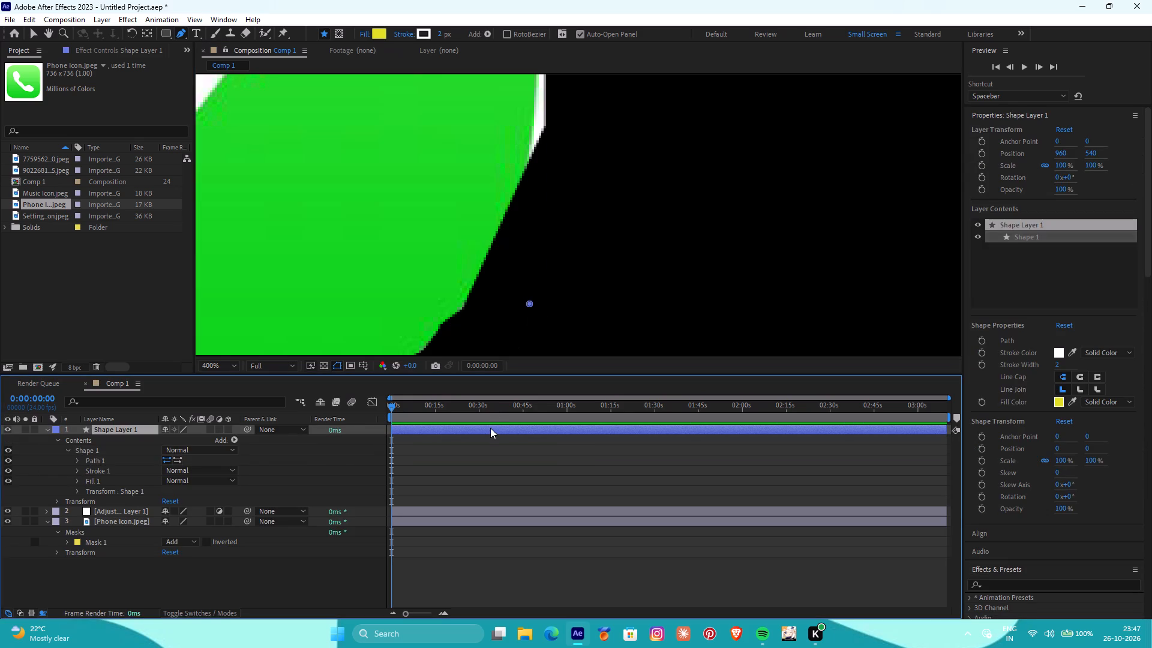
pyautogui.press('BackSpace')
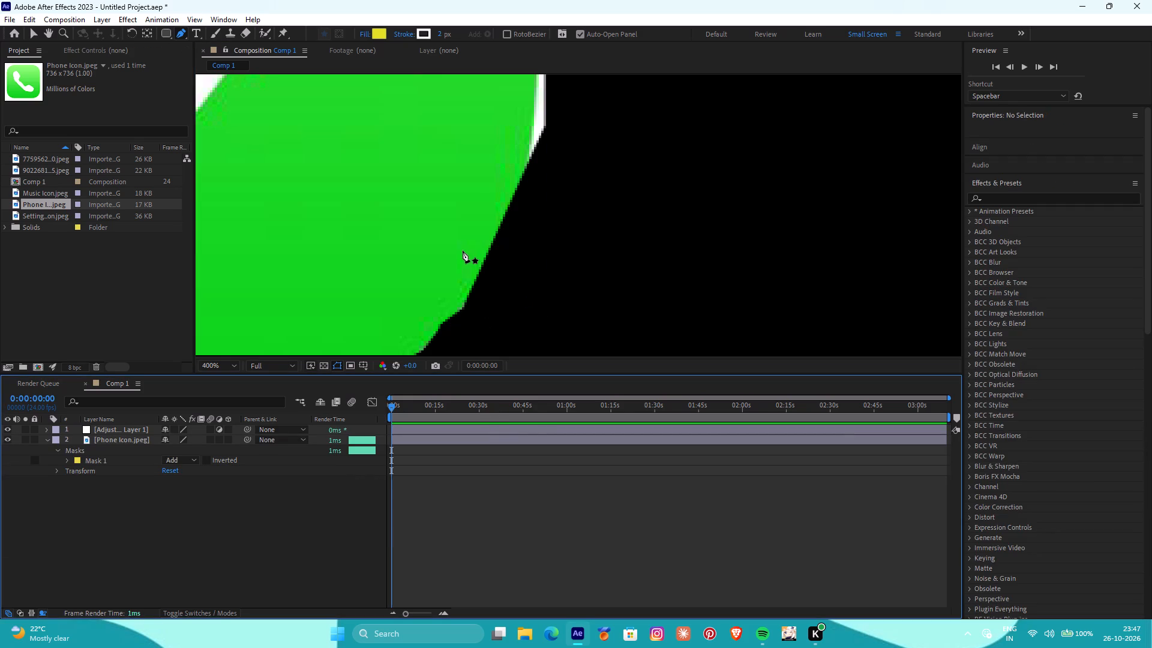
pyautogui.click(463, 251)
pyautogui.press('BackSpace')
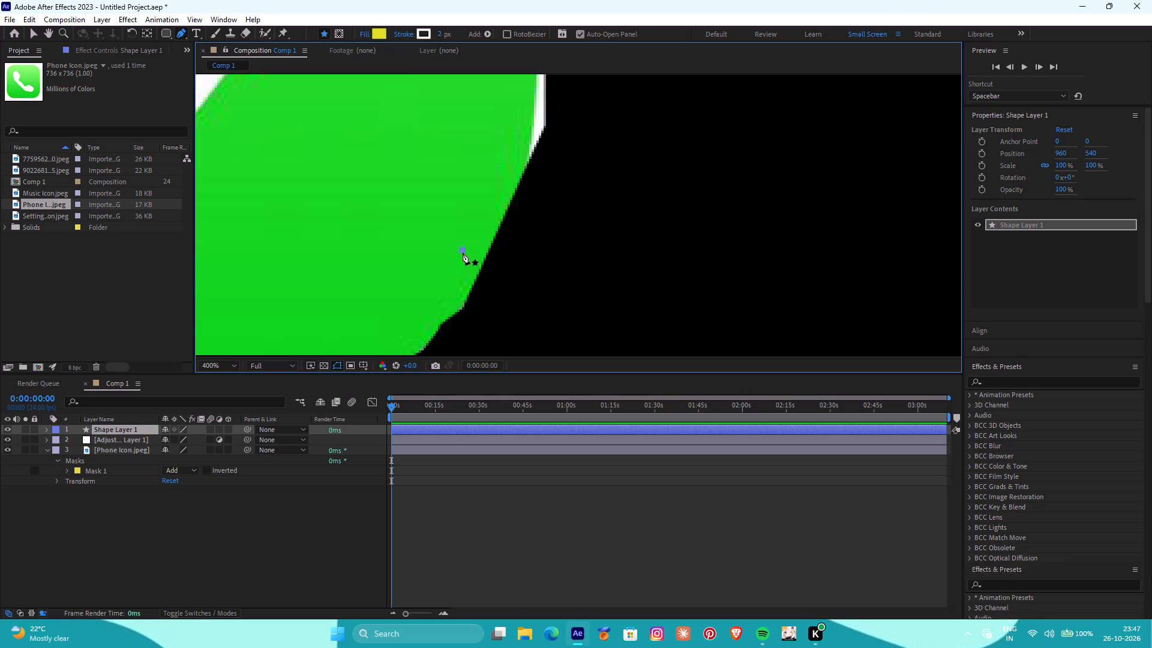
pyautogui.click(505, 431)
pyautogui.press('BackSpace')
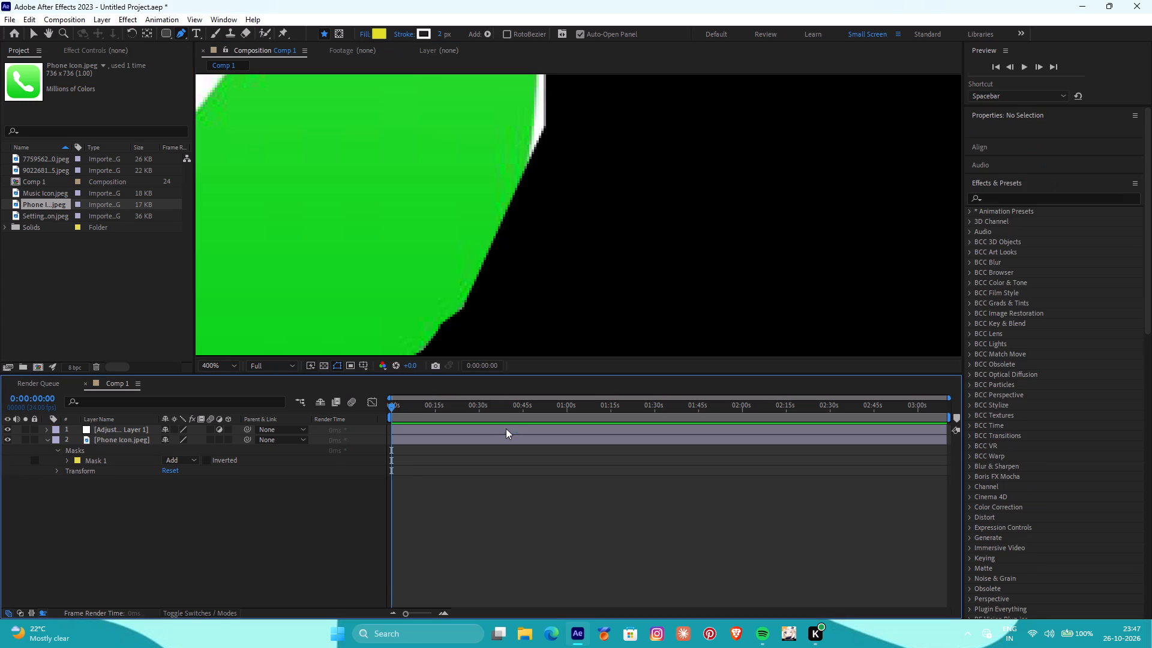
# Examine the phone icon's whole masked outline and the shape of its lower-right corner up close.
pyautogui.scroll(-3, 445, 211)
pyautogui.scroll(2, 445, 211)
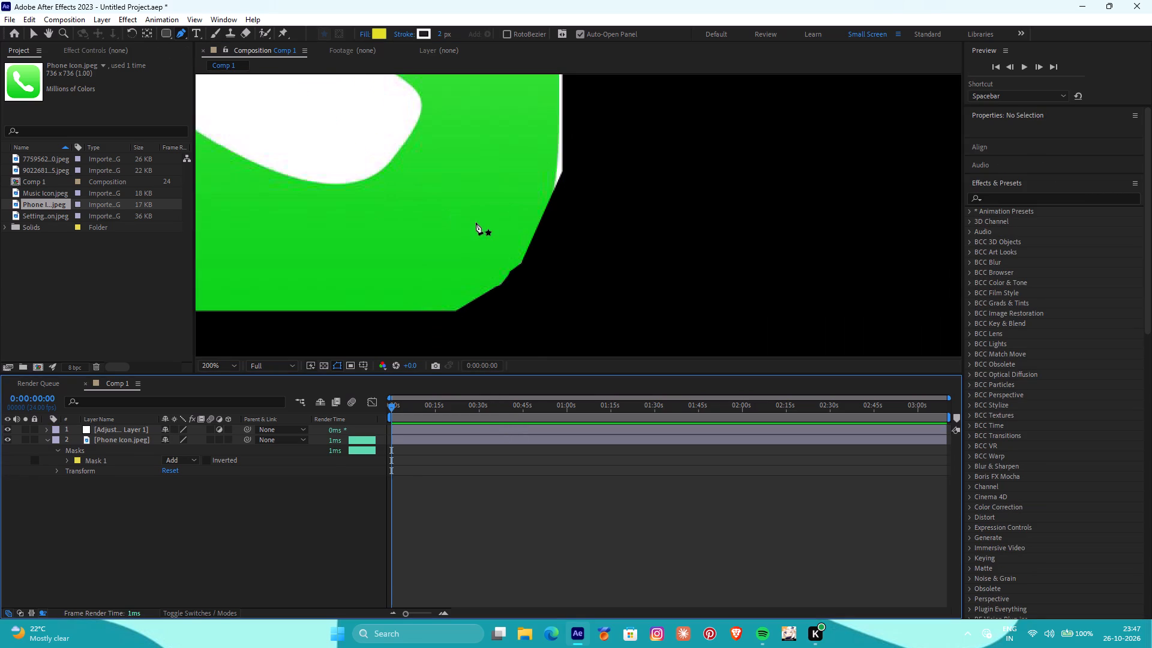
pyautogui.scroll(-1, 476, 223)
pyautogui.keyDown('alt'); pyautogui.scroll(4, 557, 223); pyautogui.keyUp('alt')
pyautogui.keyDown('alt'); pyautogui.scroll(-3, 556, 224); pyautogui.keyUp('alt')
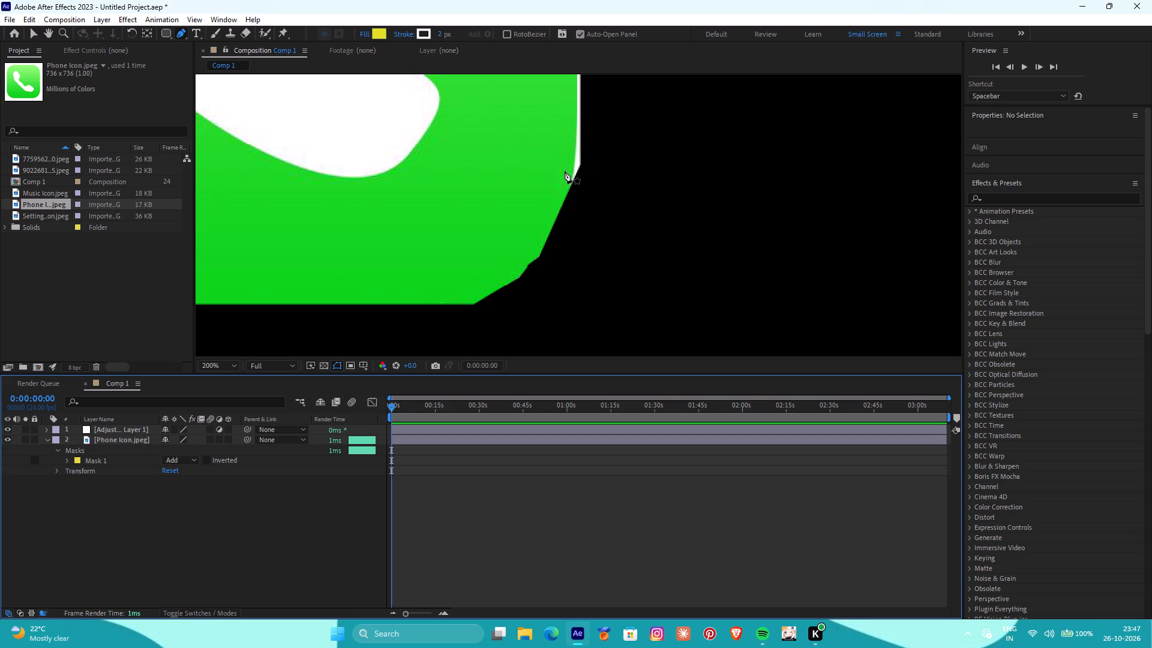
pyautogui.scroll(-2, 564, 208)
pyautogui.scroll(-1, 616, 169)
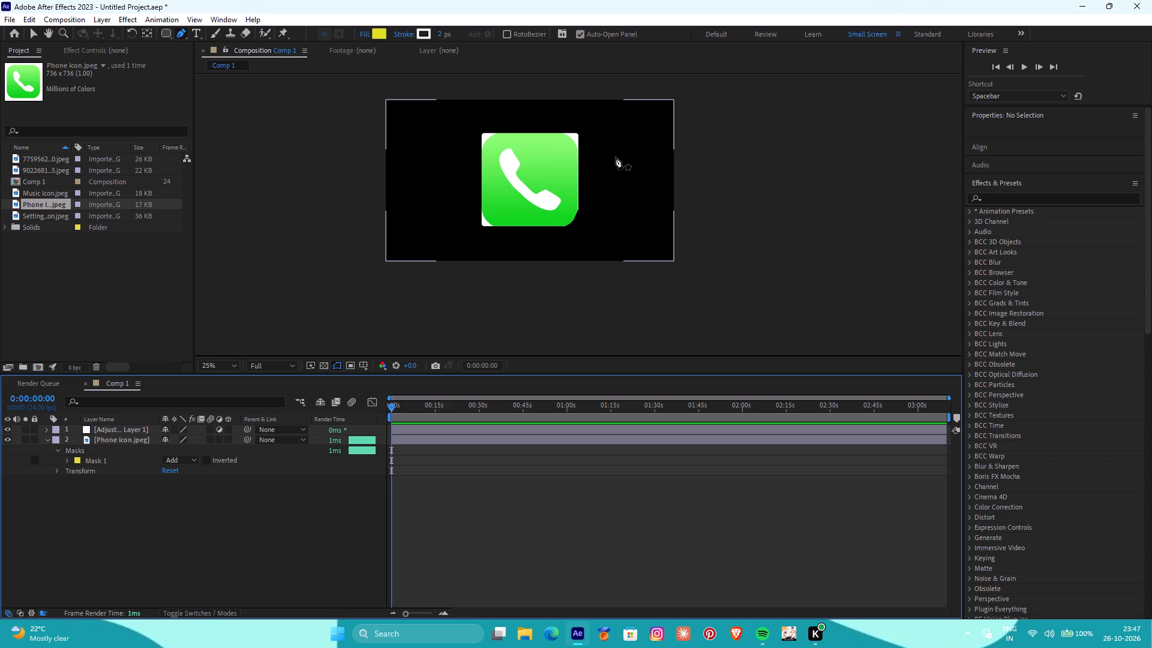
pyautogui.scroll(4, 604, 122)
pyautogui.scroll(-3, 604, 121)
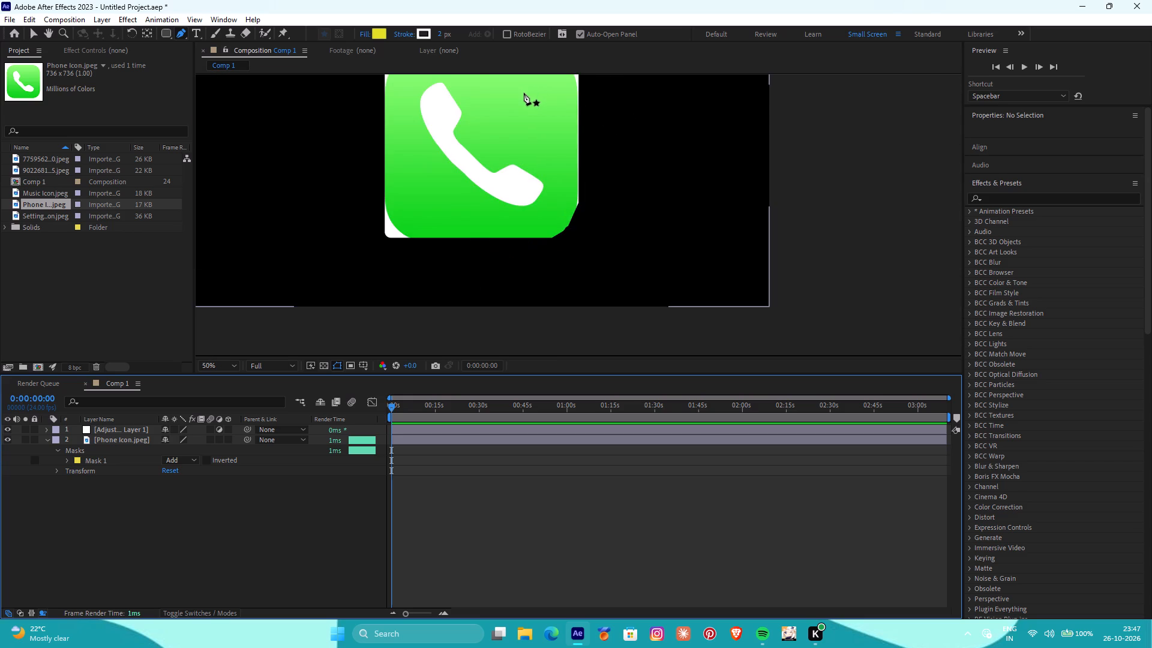
pyautogui.scroll(-2, 524, 94)
pyautogui.keyDown('alt'); pyautogui.scroll(4, 560, 161); pyautogui.keyUp('alt')
pyautogui.keyDown('alt'); pyautogui.scroll(-4, 555, 168); pyautogui.keyUp('alt')
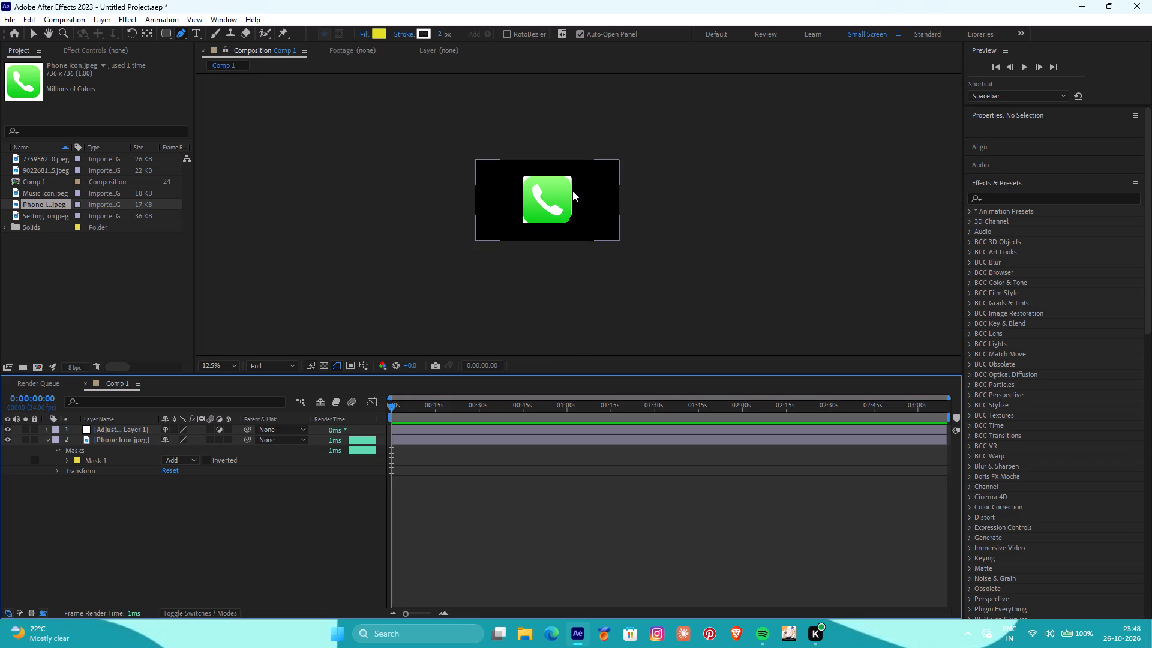
pyautogui.keyDown('alt'); pyautogui.scroll(4, 572, 213); pyautogui.keyUp('alt')
pyautogui.keyDown('alt'); pyautogui.scroll(-2, 572, 214); pyautogui.keyUp('alt')
pyautogui.keyDown('alt'); pyautogui.scroll(1, 562, 247); pyautogui.keyUp('alt')
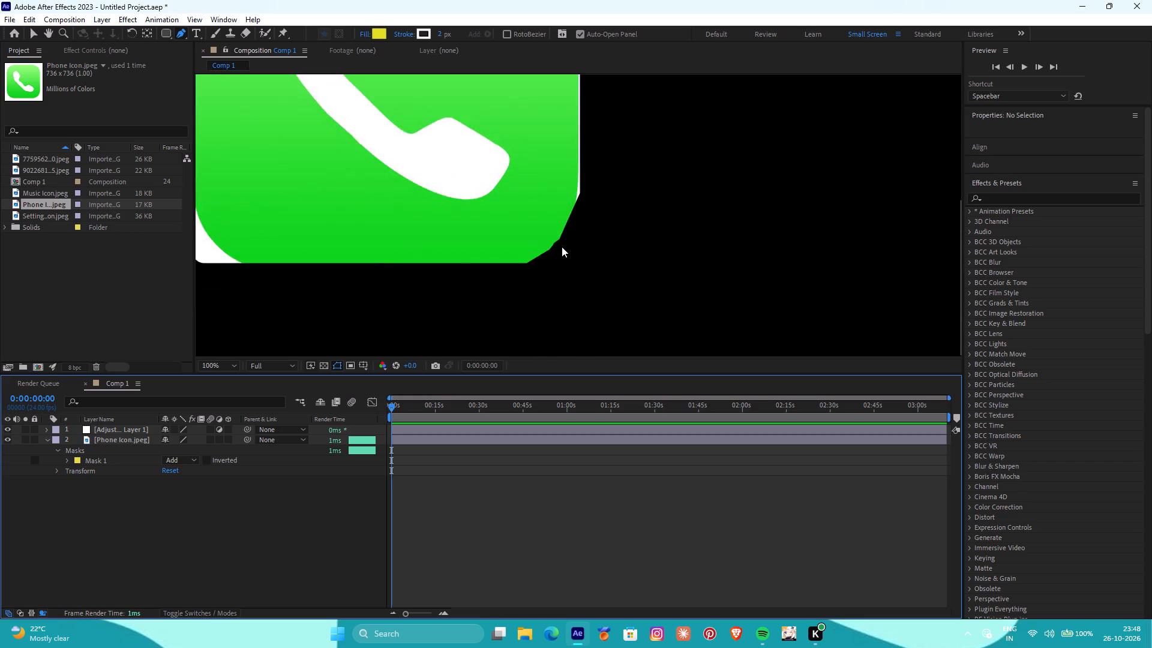
pyautogui.keyDown('alt'); pyautogui.scroll(2, 562, 247); pyautogui.keyUp('alt')
# Reselect Mask 1 on the Phone Icon layer and smooth out the notch at the lower-right corner with the Pen tool.
pyautogui.press('g')
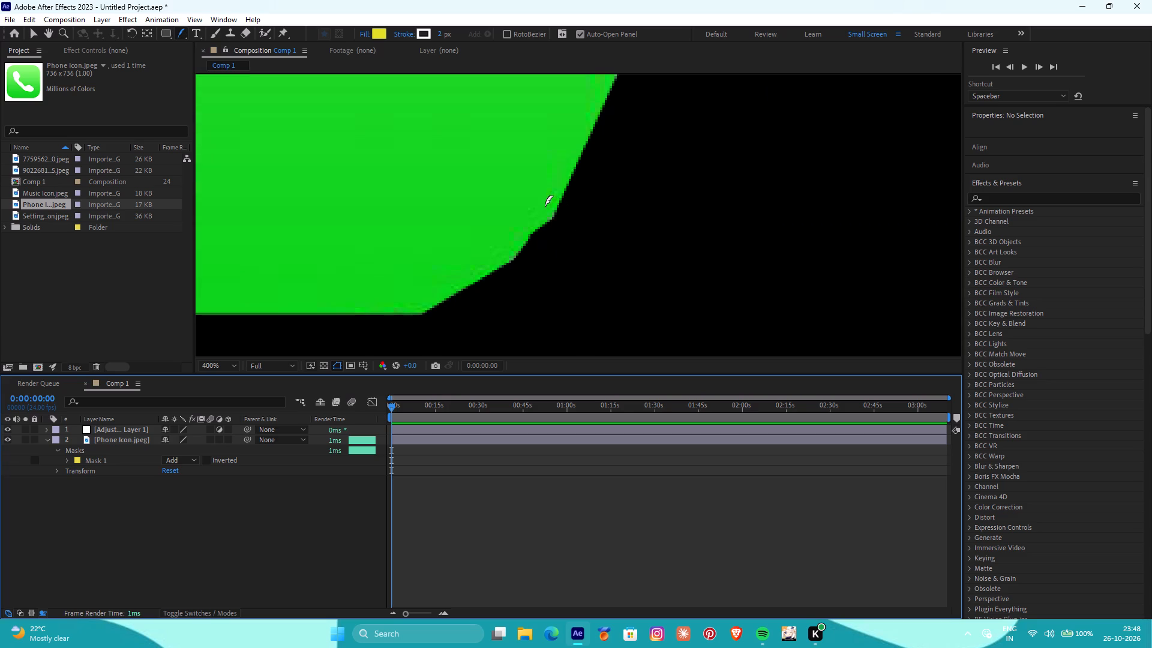
pyautogui.press('g')
pyautogui.click(95, 464)
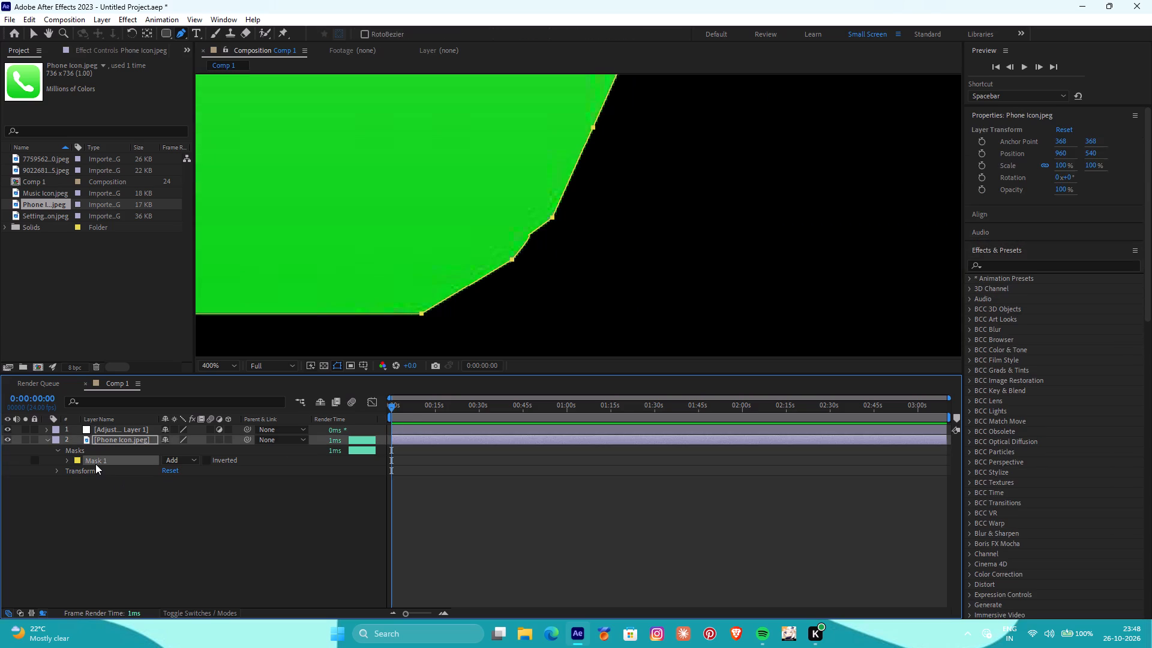
pyautogui.click(552, 219)
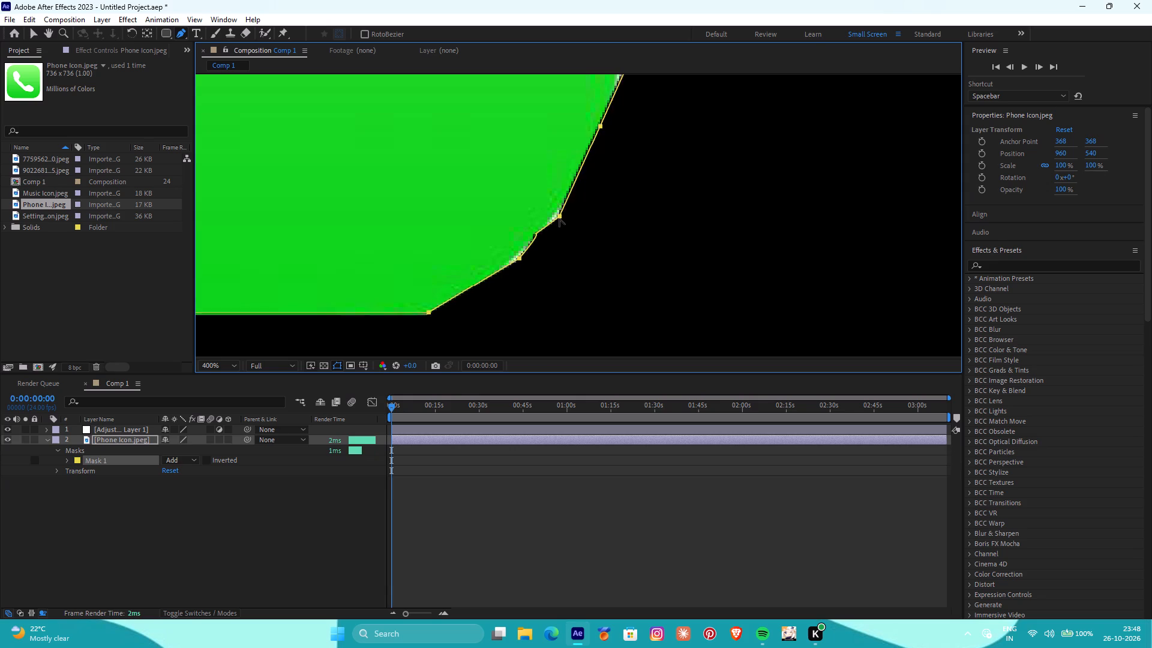
pyautogui.keyDown('ctrl'); pyautogui.moveTo(556, 219); pyautogui.dragTo(559, 219); pyautogui.keyUp('ctrl')
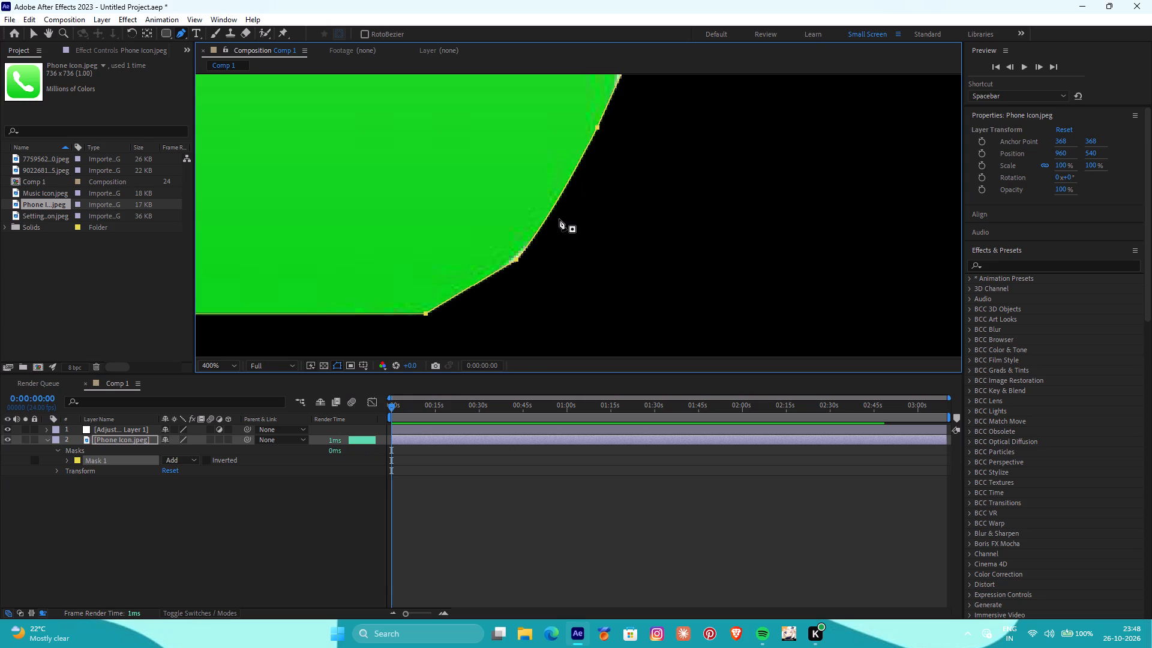
pyautogui.keyDown('ctrl'); pyautogui.moveTo(559, 219); pyautogui.dragTo(565, 219); pyautogui.keyUp('ctrl')
# Add a mask point partway along the smoothed lower-right curve and try to nudge it outward onto the icon's edge.
pyautogui.click(554, 209)
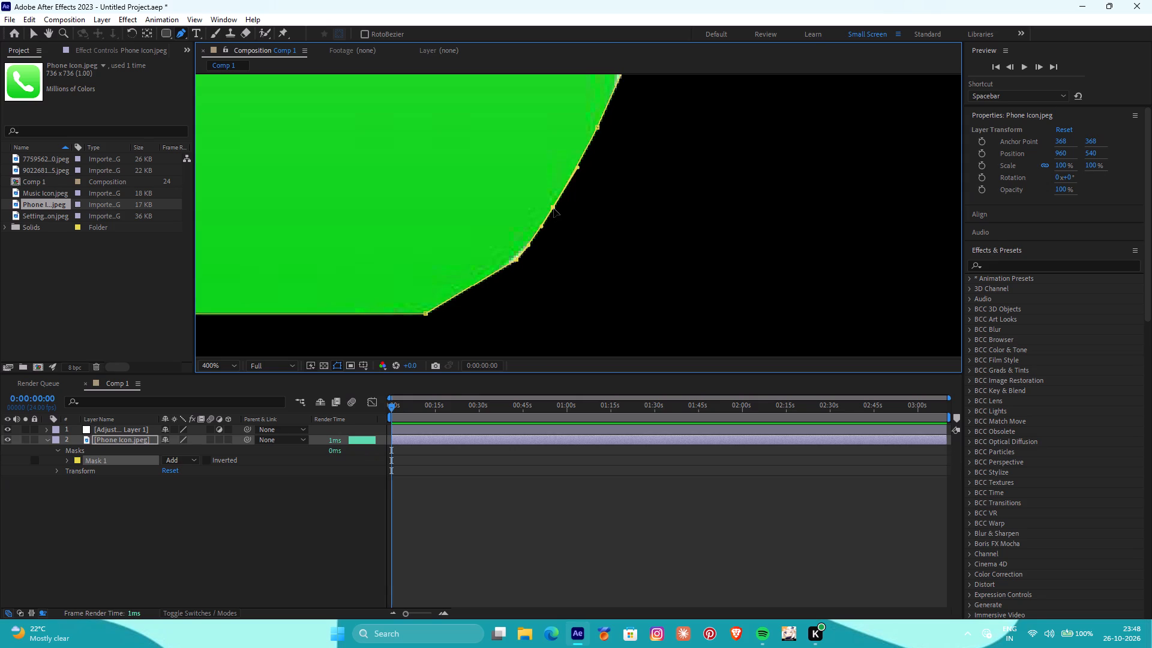
pyautogui.moveTo(554, 209); pyautogui.dragTo(562, 212)
pyautogui.click(553, 211)
pyautogui.click(553, 208)
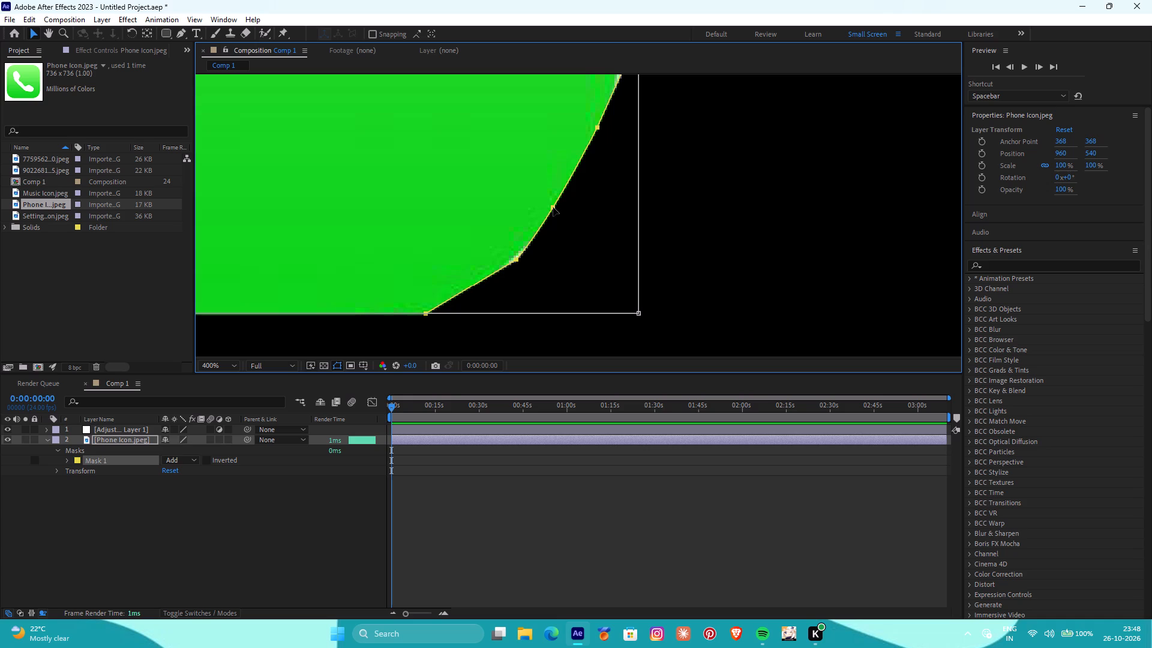
pyautogui.click(553, 208)
pyautogui.keyDown('shift'); pyautogui.moveTo(551, 206); pyautogui.dragTo(558, 208); pyautogui.keyUp('shift')
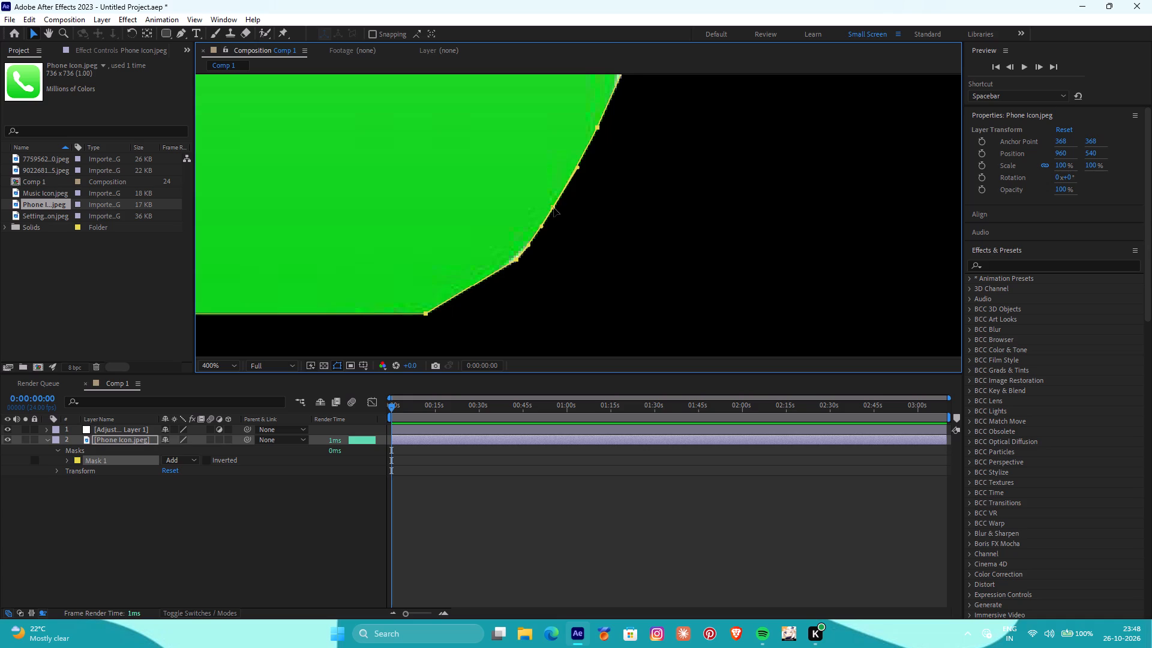
pyautogui.keyDown('shift'); pyautogui.click(553, 208); pyautogui.keyUp('shift')
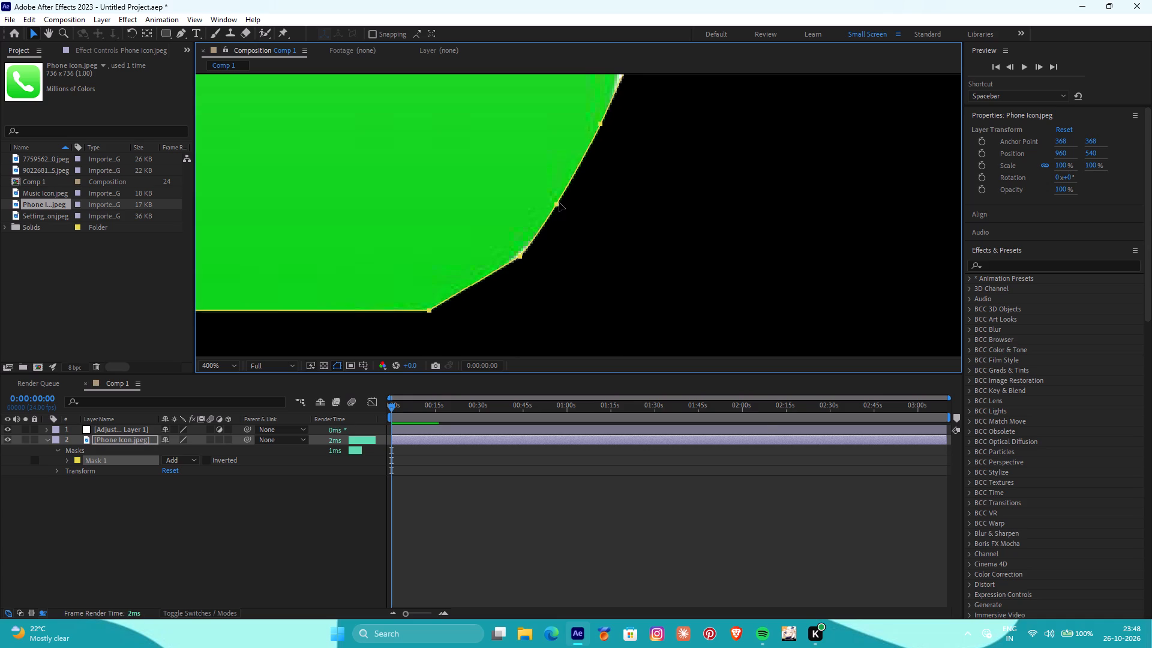
pyautogui.keyDown('shift'); pyautogui.moveTo(557, 204); pyautogui.dragTo(563, 204); pyautogui.keyUp('shift')
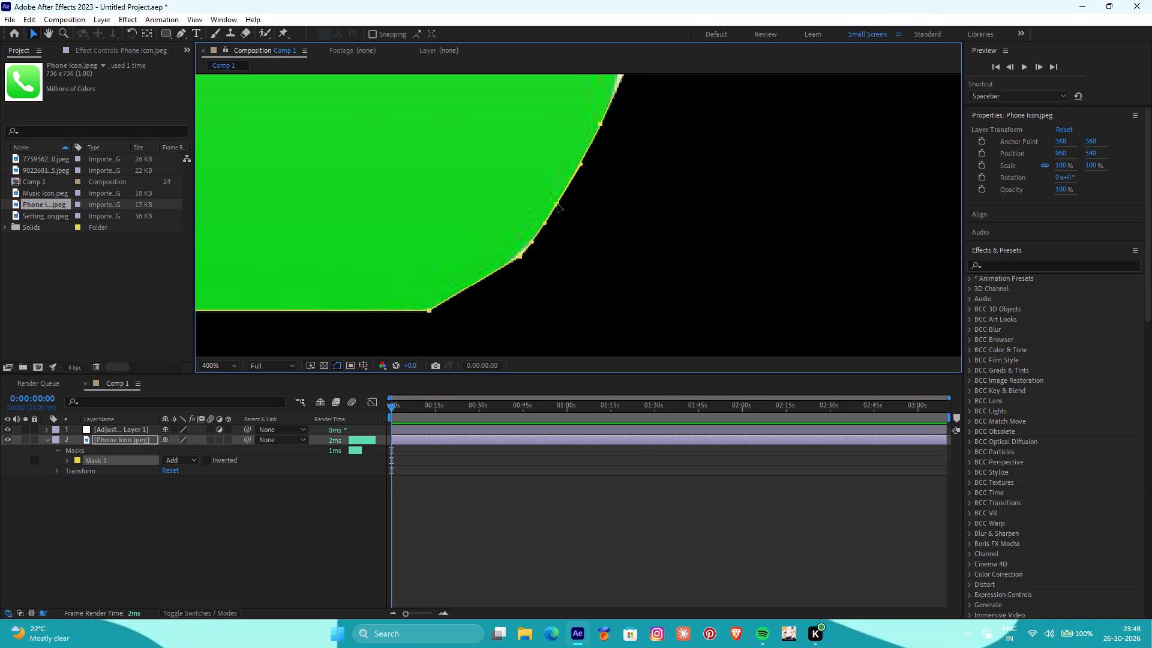
pyautogui.keyDown('shift'); pyautogui.click(556, 204); pyautogui.keyUp('shift')
pyautogui.keyDown('shift'); pyautogui.click(558, 204); pyautogui.keyUp('shift')
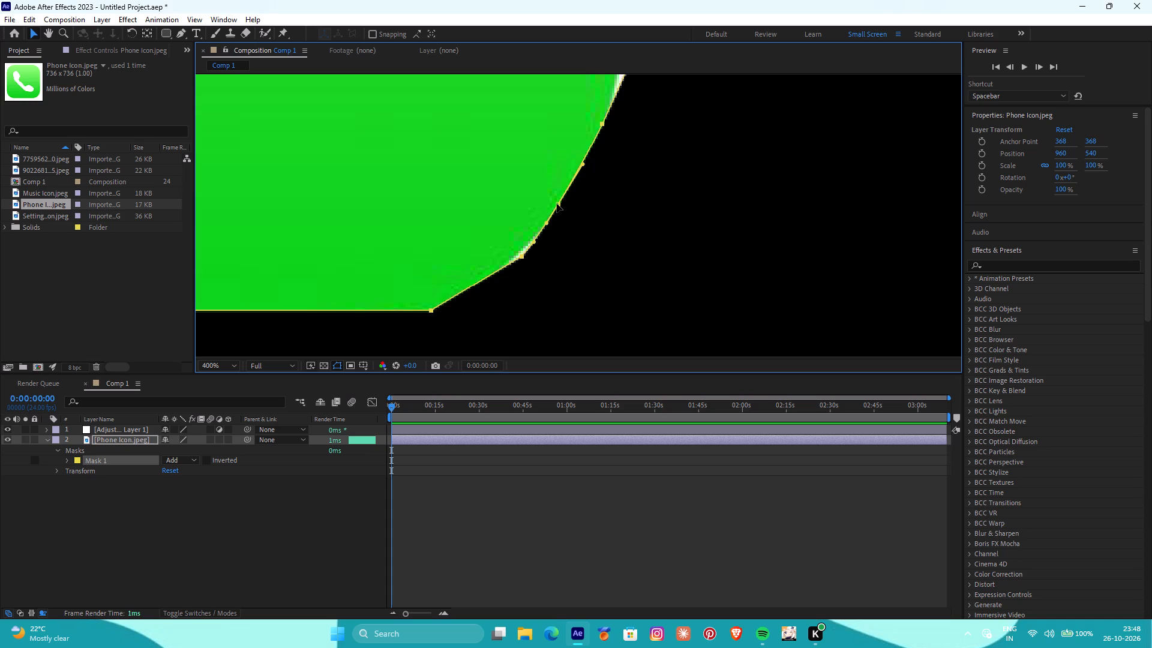
# Refine the lower-right curve with the Pen tool, adding a point below the new one and moving the lowest curve point inward.
pyautogui.press('g')
pyautogui.press('g')
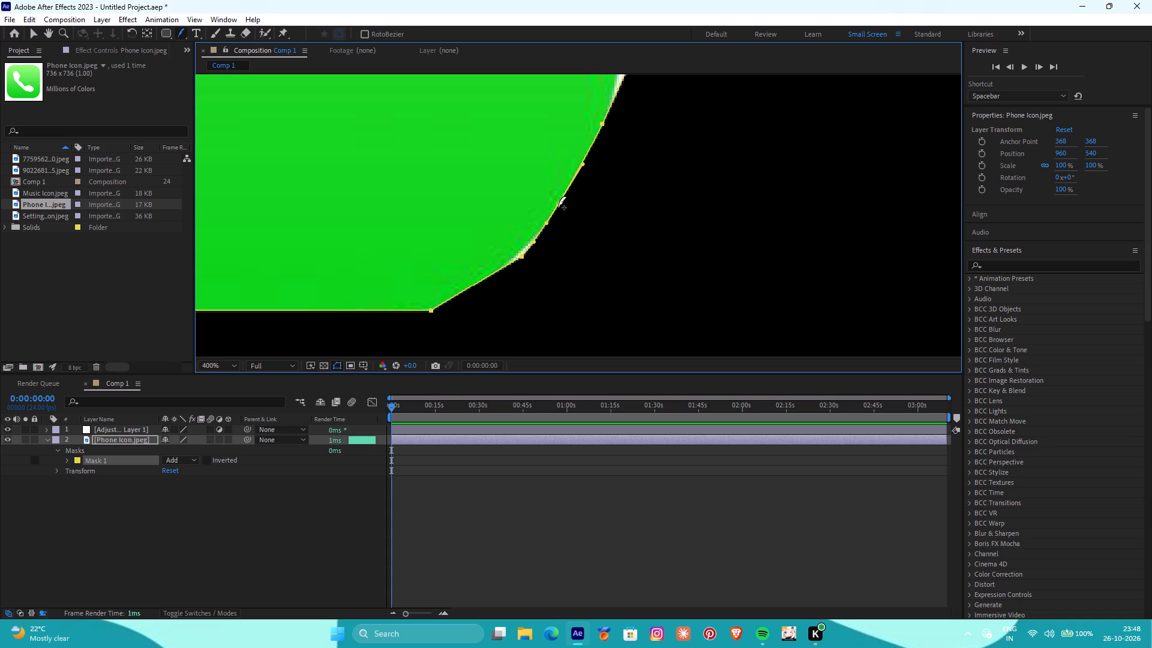
pyautogui.press('g')
pyautogui.click(558, 205)
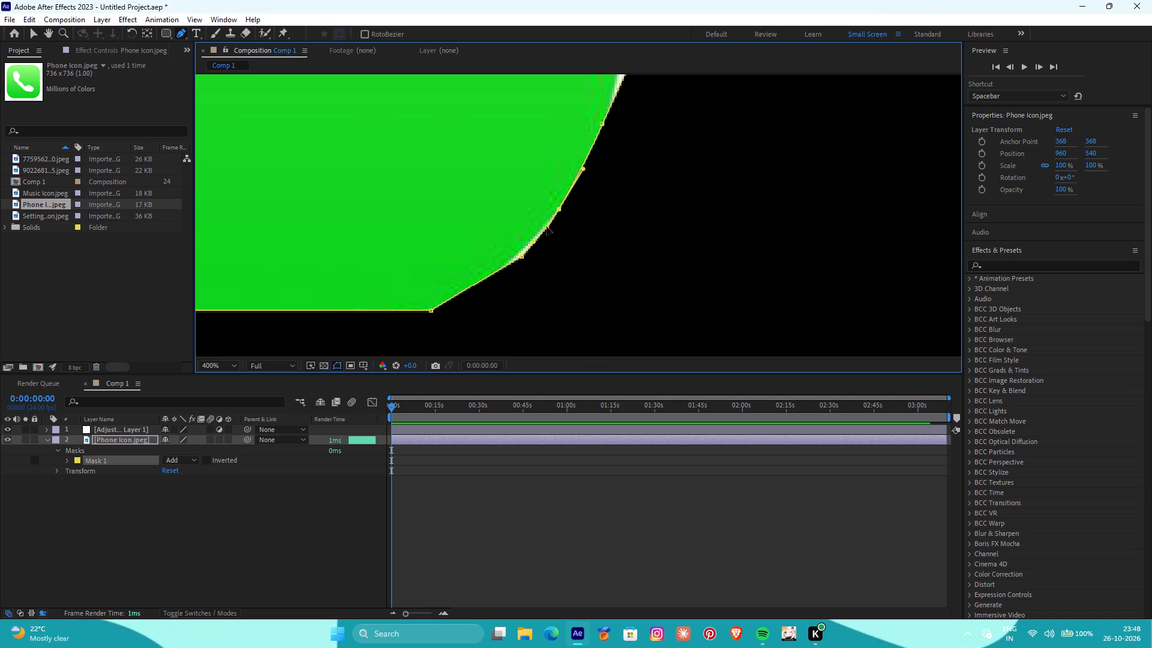
pyautogui.click(546, 227)
pyautogui.click(524, 257)
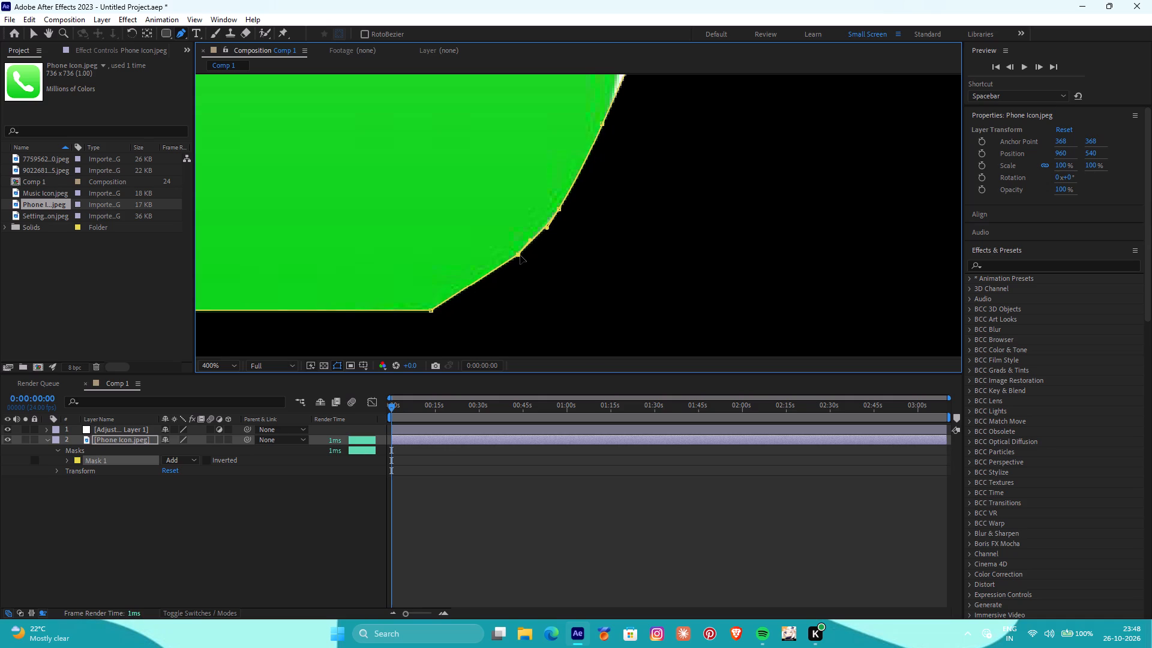
# Add a mask point on the bottom edge just before the slanted segment, and pull the adjoining corner point slightly up and inward.
pyautogui.scroll(-1, 553, 205)
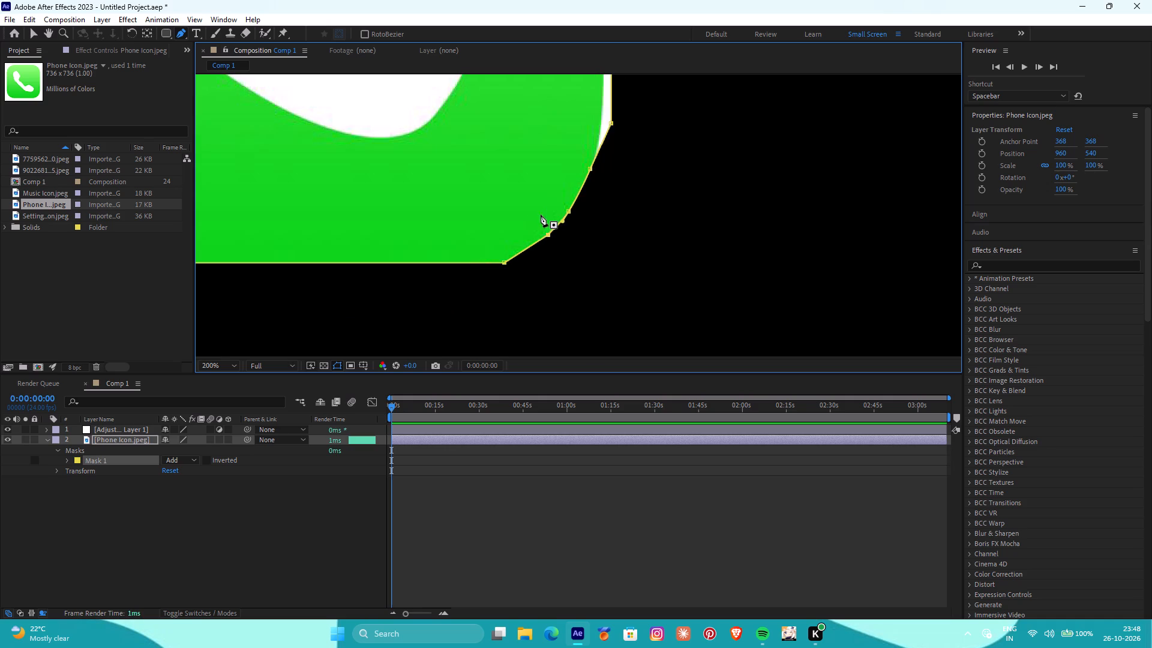
pyautogui.scroll(2, 508, 259)
pyautogui.scroll(-2, 510, 259)
pyautogui.keyDown('alt'); pyautogui.scroll(4, 503, 266); pyautogui.keyUp('alt')
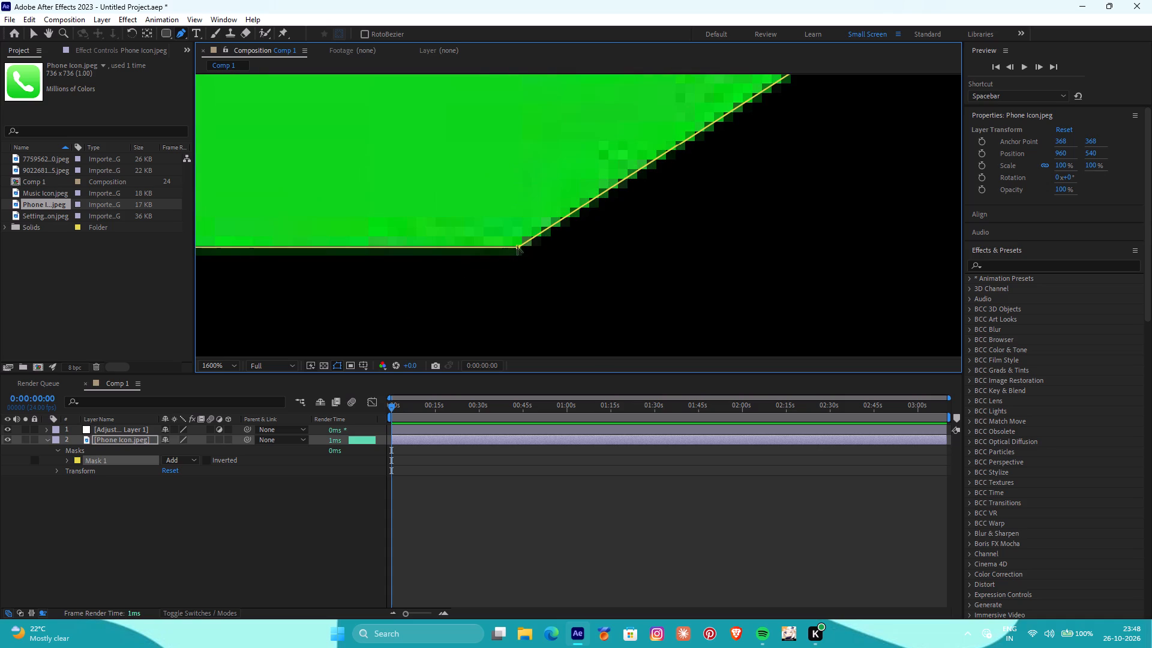
pyautogui.click(464, 247)
pyautogui.moveTo(518, 248); pyautogui.dragTo(515, 246)
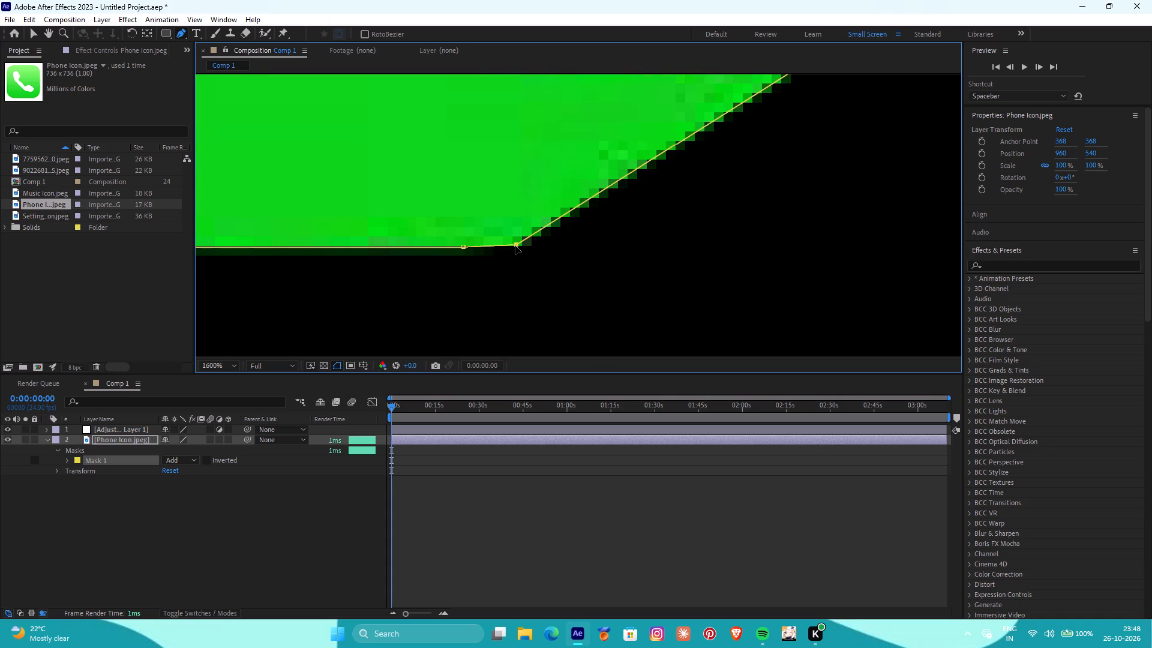
pyautogui.moveTo(515, 246); pyautogui.dragTo(511, 243)
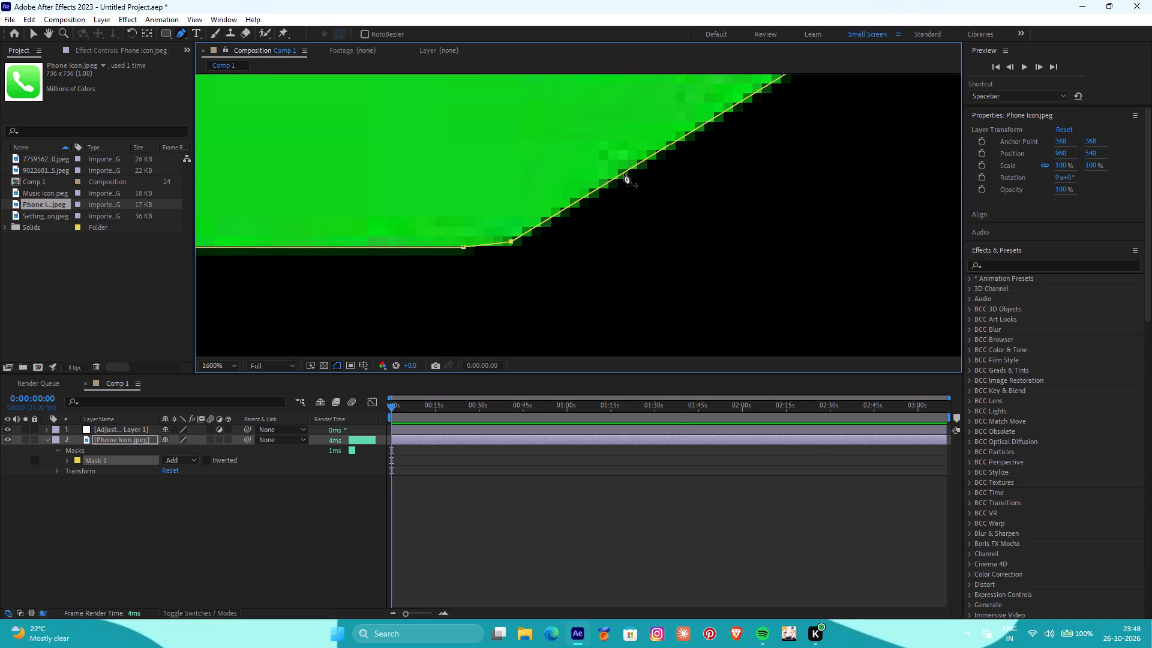
# Add a mask point midway along the slanted segment of the phone icon's lower-right curve.
pyautogui.click(624, 173)
pyautogui.click(624, 173)
pyautogui.click(623, 175)
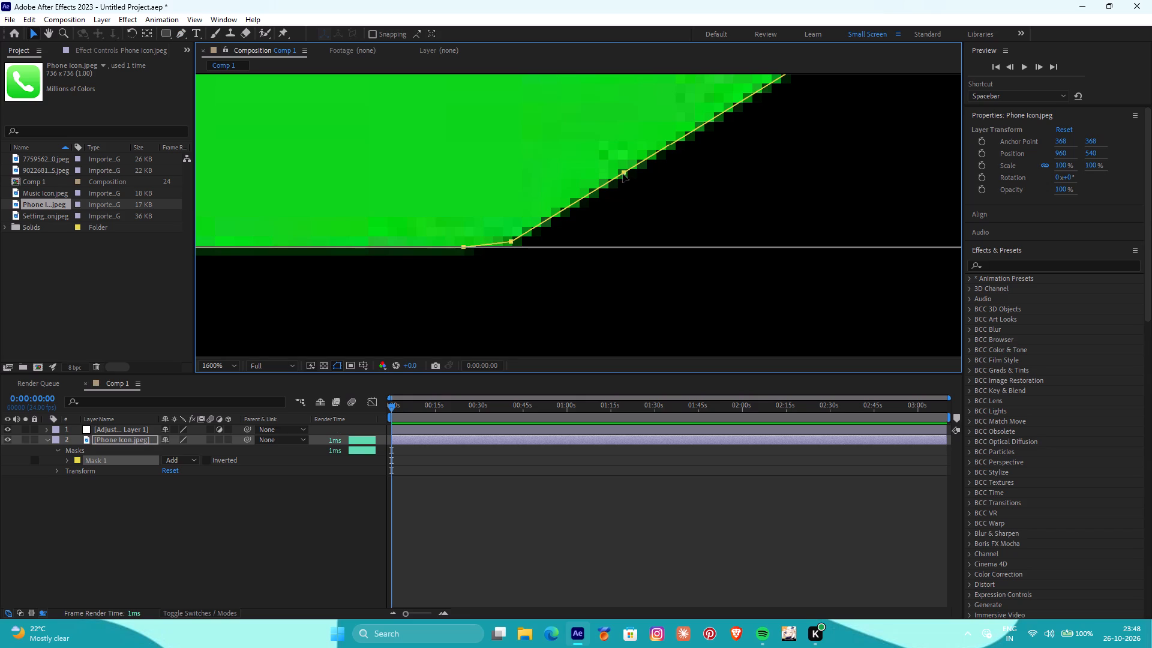
pyautogui.click(623, 173)
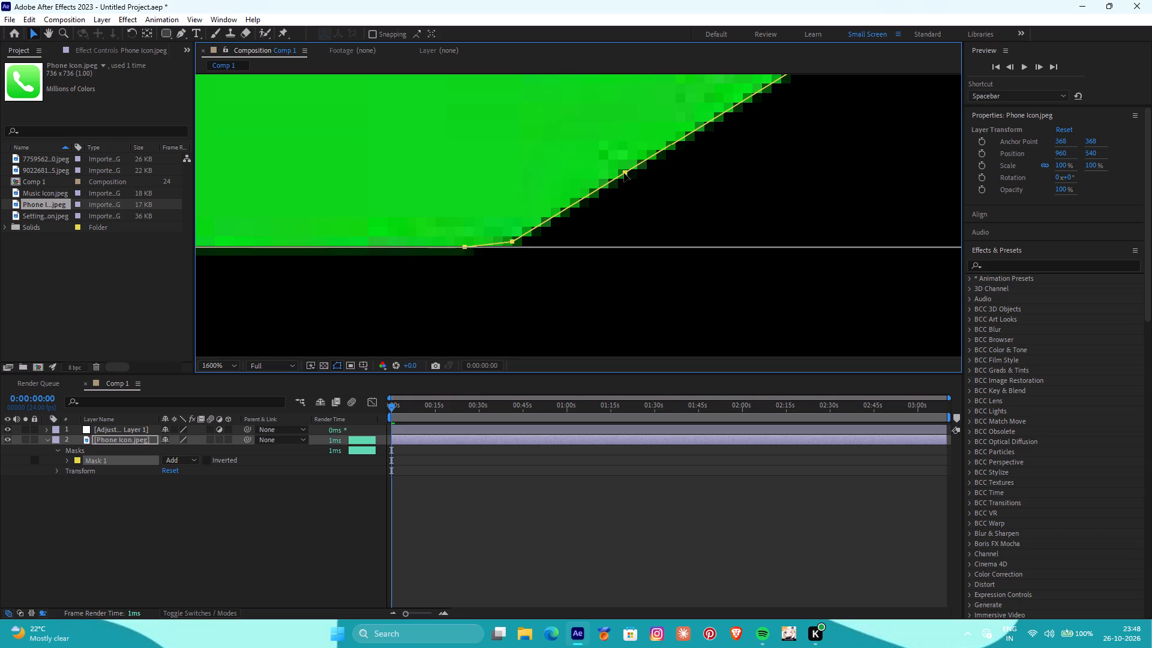
# Nudge Mask 1 at the point where its right edge meets the lower-right curve, trying to bring that point slightly up and inward.
pyautogui.scroll(-2, 478, 250)
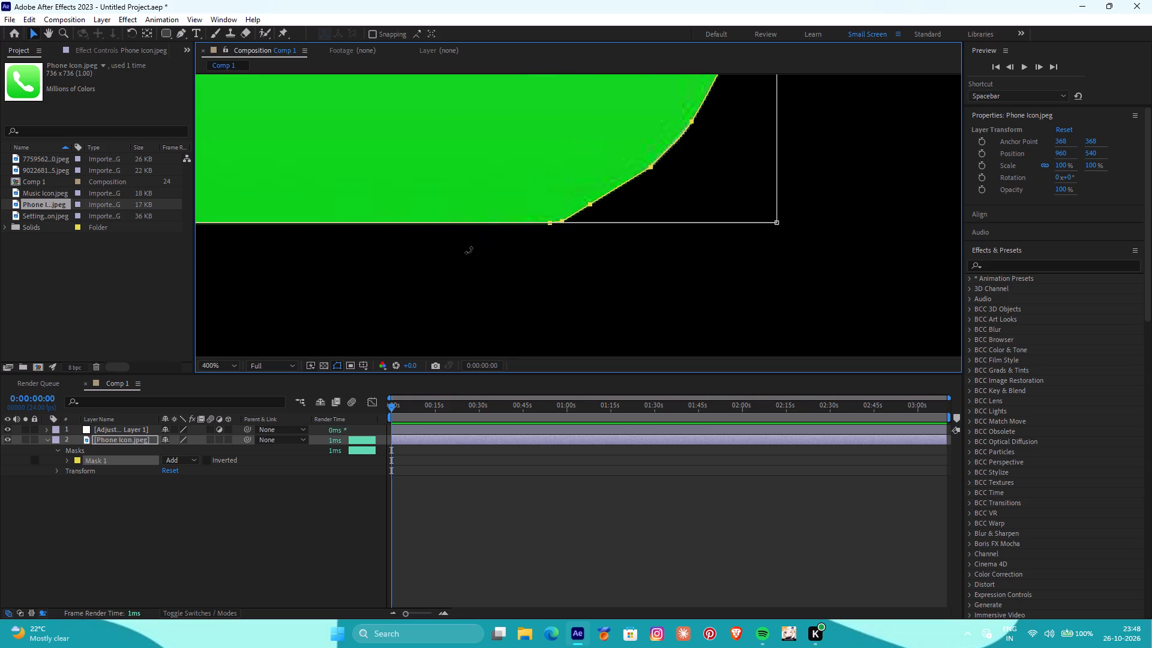
pyautogui.scroll(-2, 494, 223)
pyautogui.scroll(1, 652, 129)
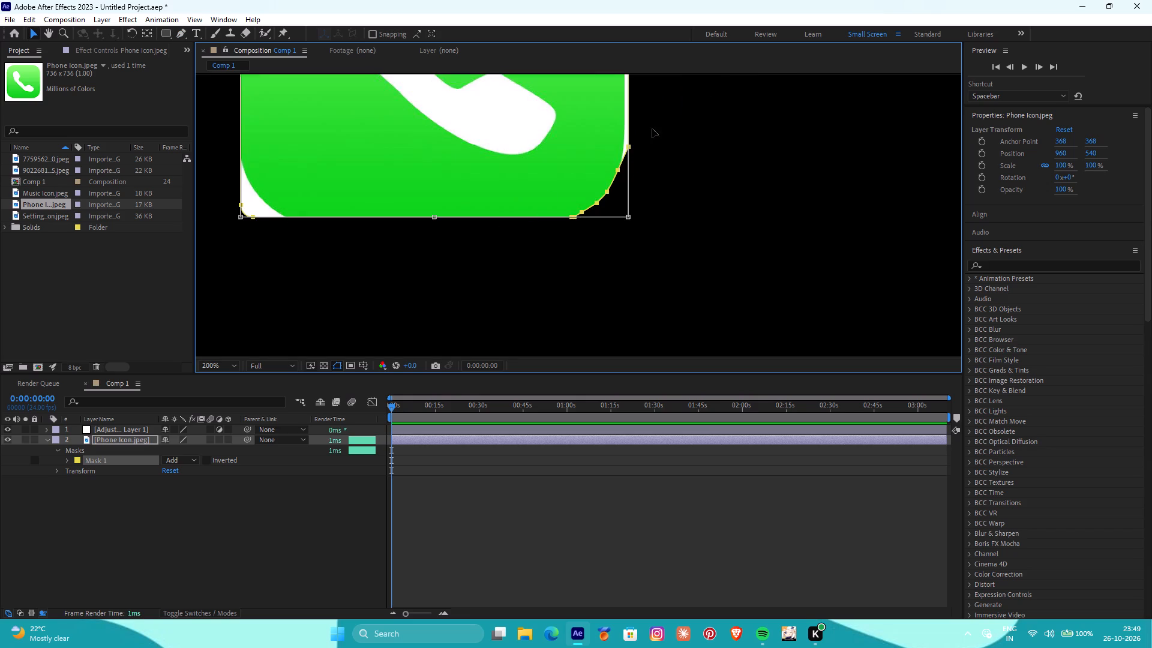
pyautogui.scroll(1, 652, 129)
pyautogui.keyDown('alt'); pyautogui.scroll(-2, 646, 139); pyautogui.keyUp('alt')
pyautogui.keyDown('alt'); pyautogui.scroll(4, 668, 109); pyautogui.keyUp('alt')
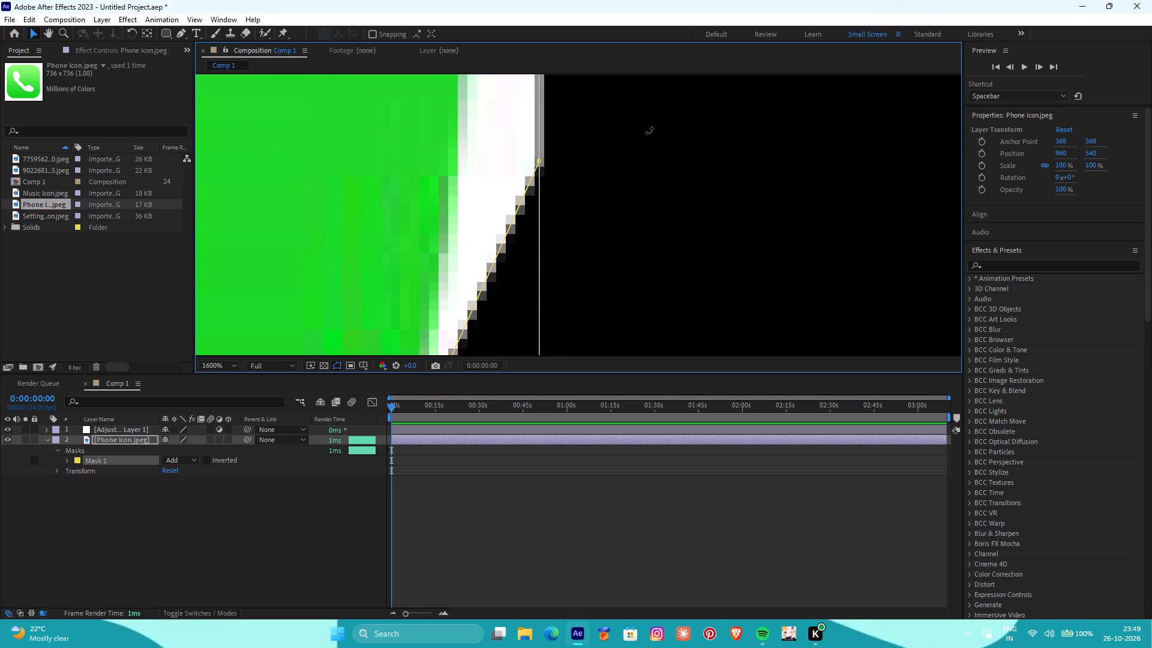
pyautogui.click(536, 160)
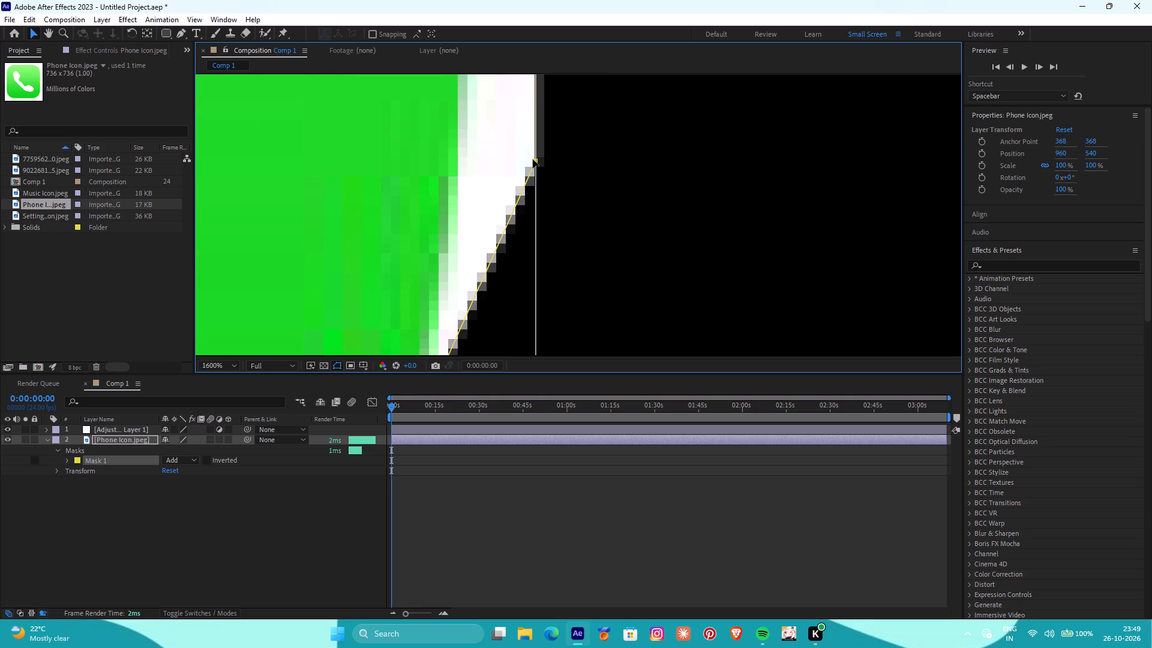
pyautogui.press('g')
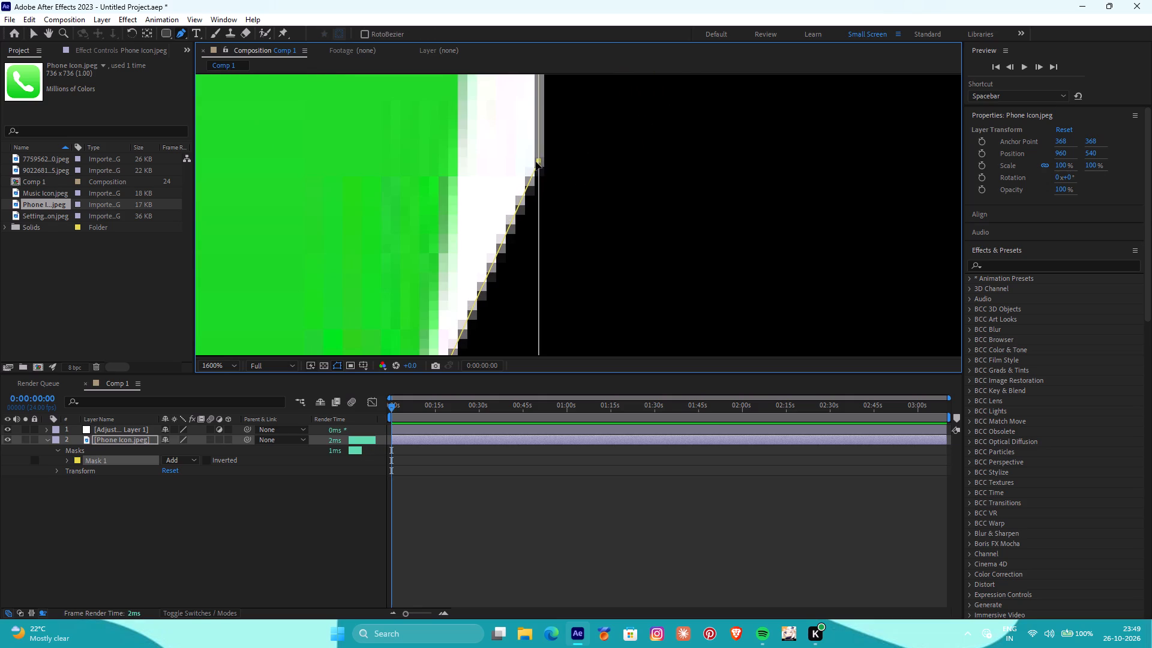
pyautogui.moveTo(539, 162); pyautogui.dragTo(537, 162)
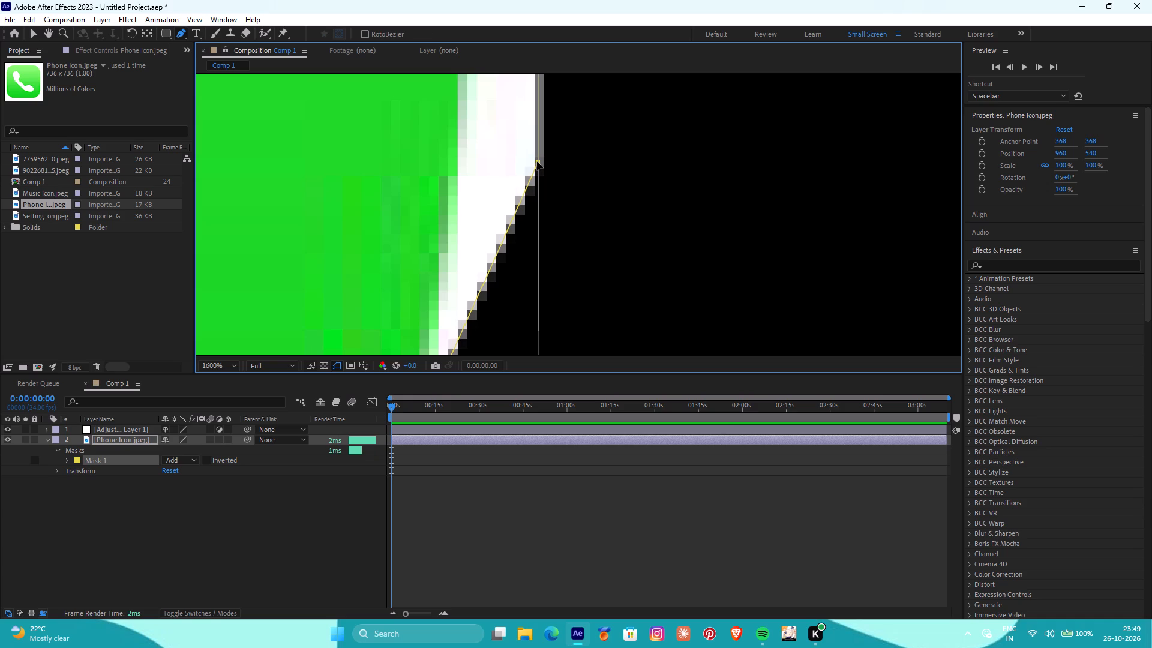
pyautogui.moveTo(537, 162); pyautogui.dragTo(530, 140)
pyautogui.press('g')
pyautogui.moveTo(544, 148); pyautogui.dragTo(546, 148)
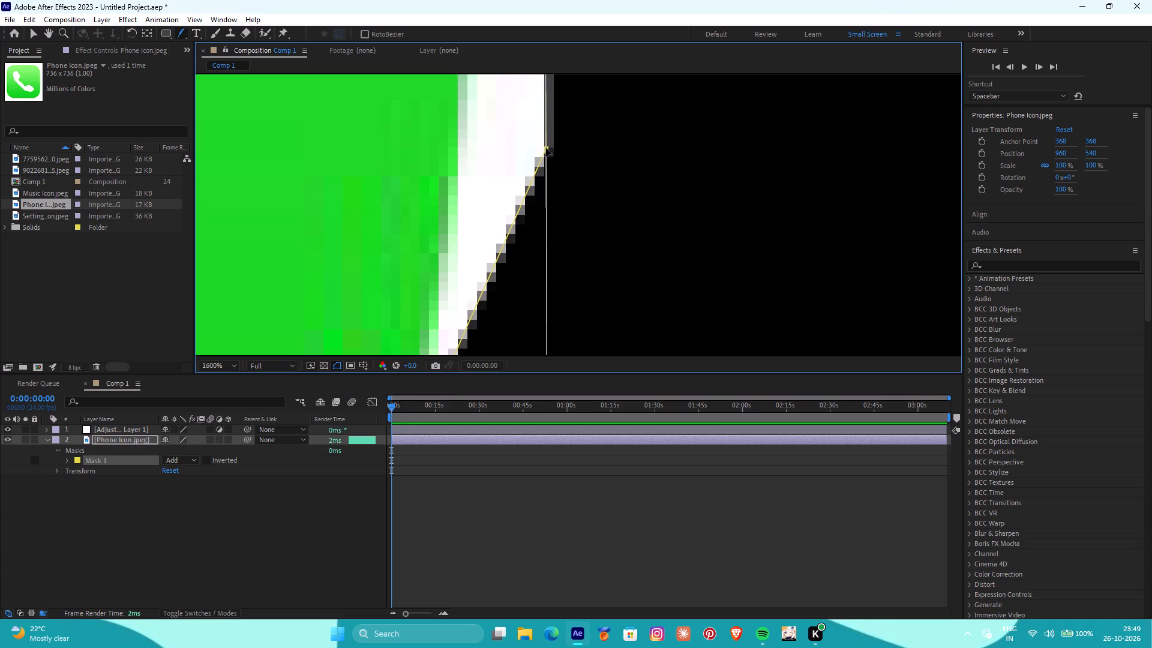
pyautogui.moveTo(546, 148); pyautogui.dragTo(536, 147)
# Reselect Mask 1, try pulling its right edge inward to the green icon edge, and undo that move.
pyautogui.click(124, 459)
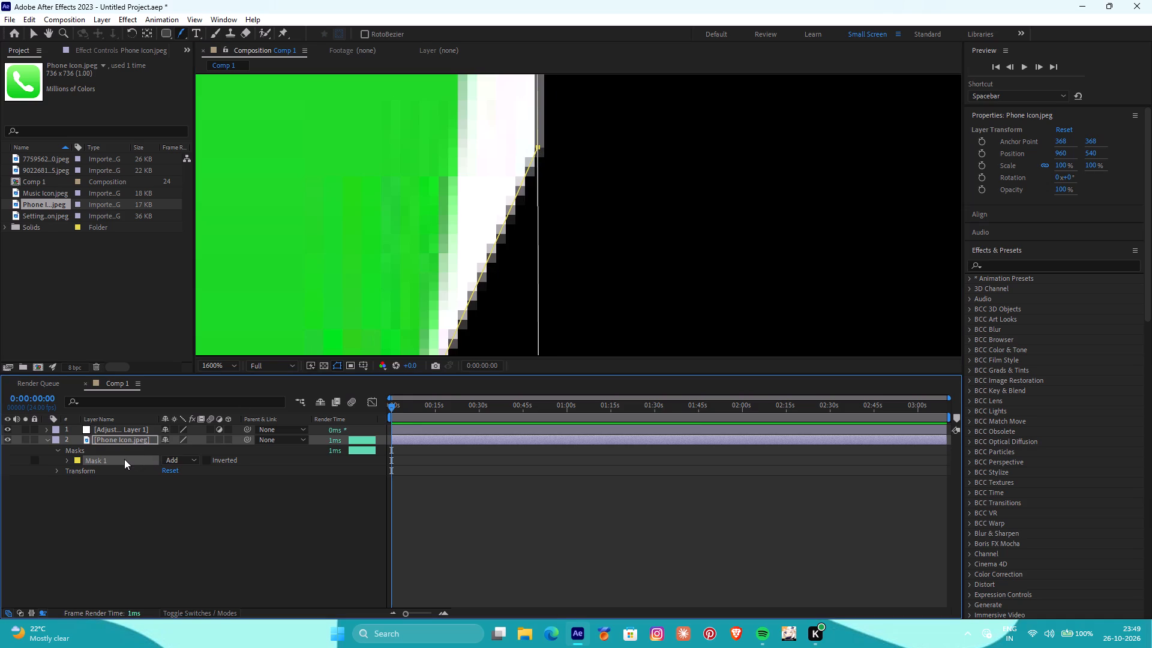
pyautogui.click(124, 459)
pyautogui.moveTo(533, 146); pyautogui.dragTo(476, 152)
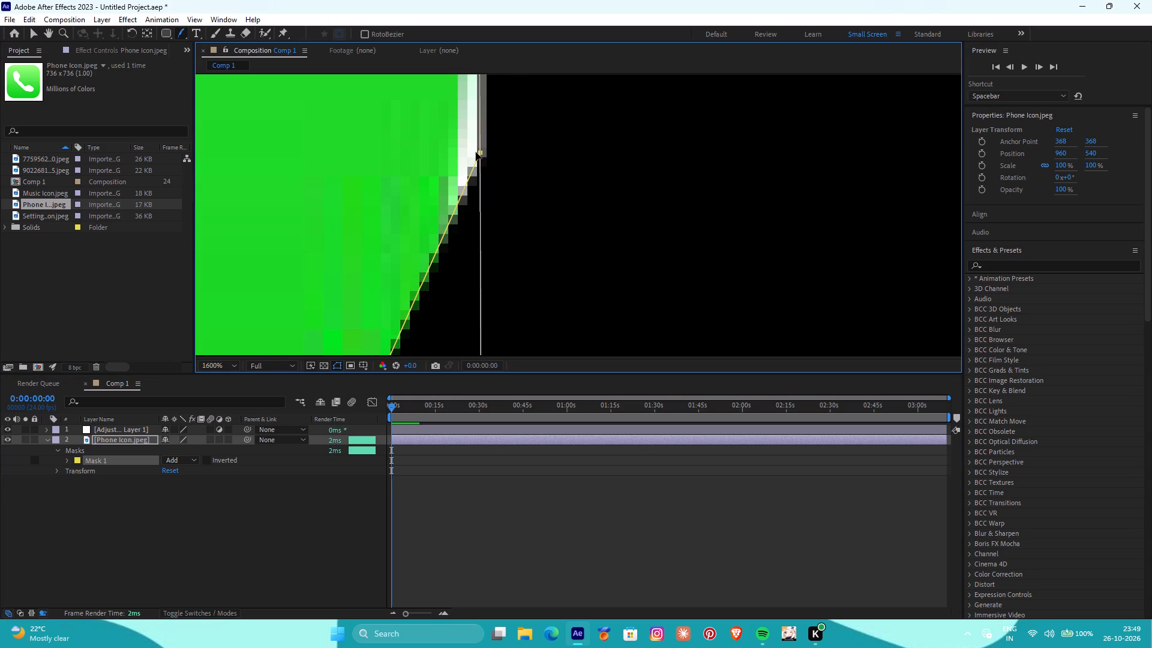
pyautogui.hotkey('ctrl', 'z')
# Try again to grab the point at the top of the lower-right curve and nudge the mask with the Pen tool.
pyautogui.scroll(-6, 480, 152)
pyautogui.keyDown('ctrl'); pyautogui.scroll(5, 584, 191); pyautogui.keyUp('ctrl')
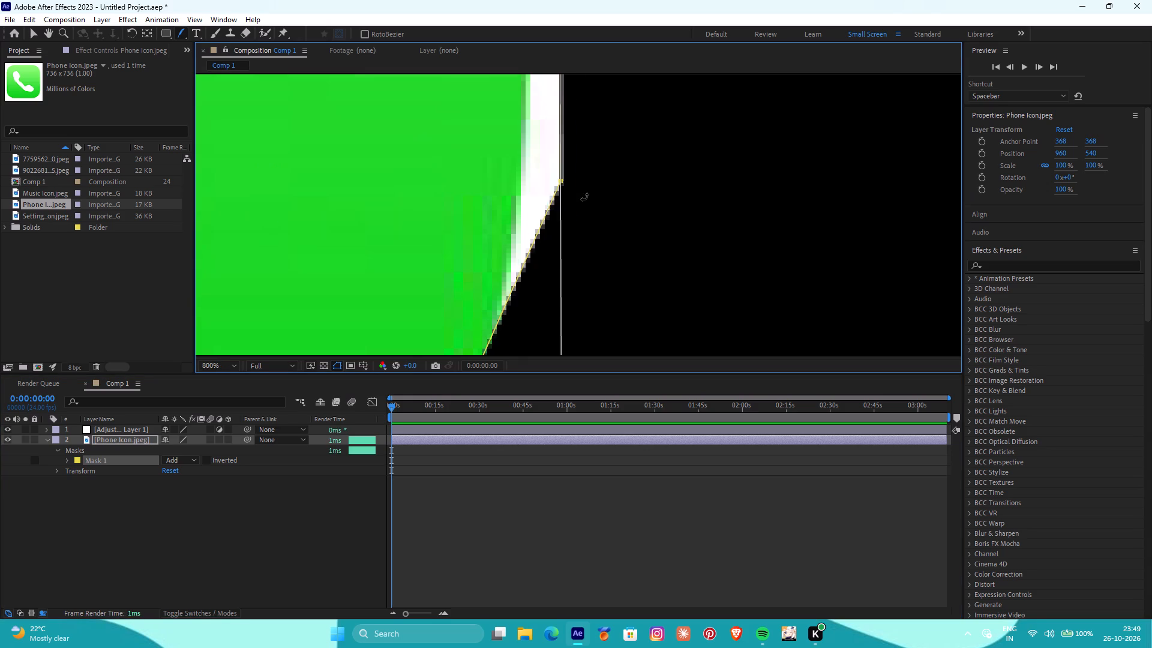
pyautogui.scroll(2, 551, 184)
pyautogui.keyDown('ctrl'); pyautogui.scroll(-1, 551, 184); pyautogui.keyUp('ctrl')
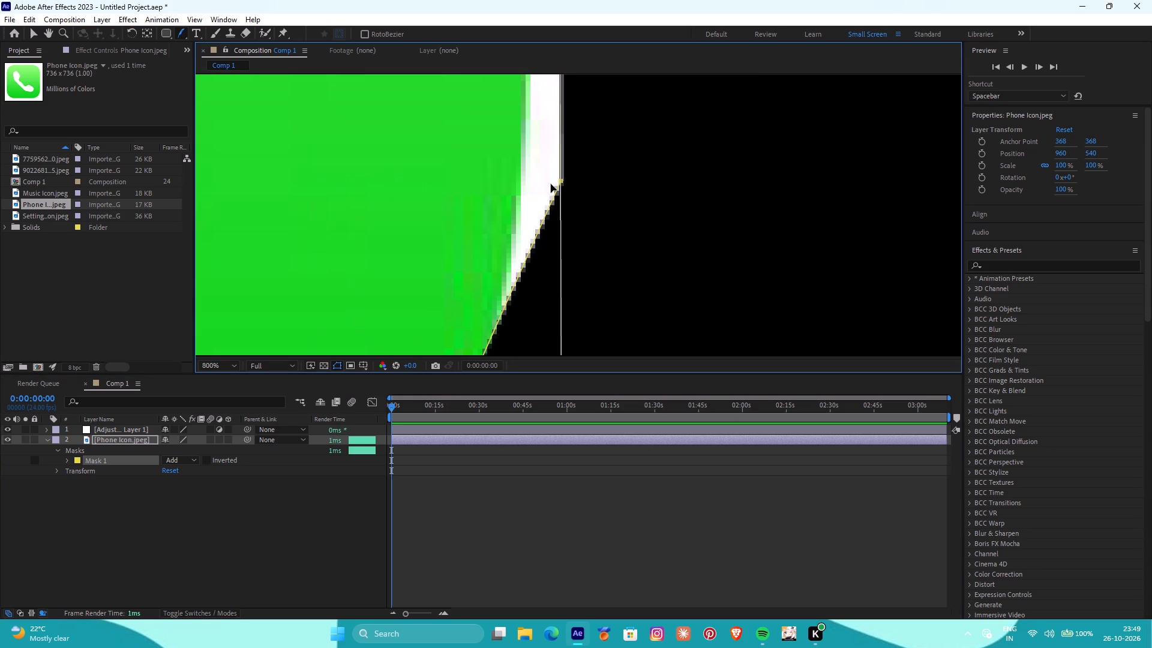
pyautogui.click(558, 179)
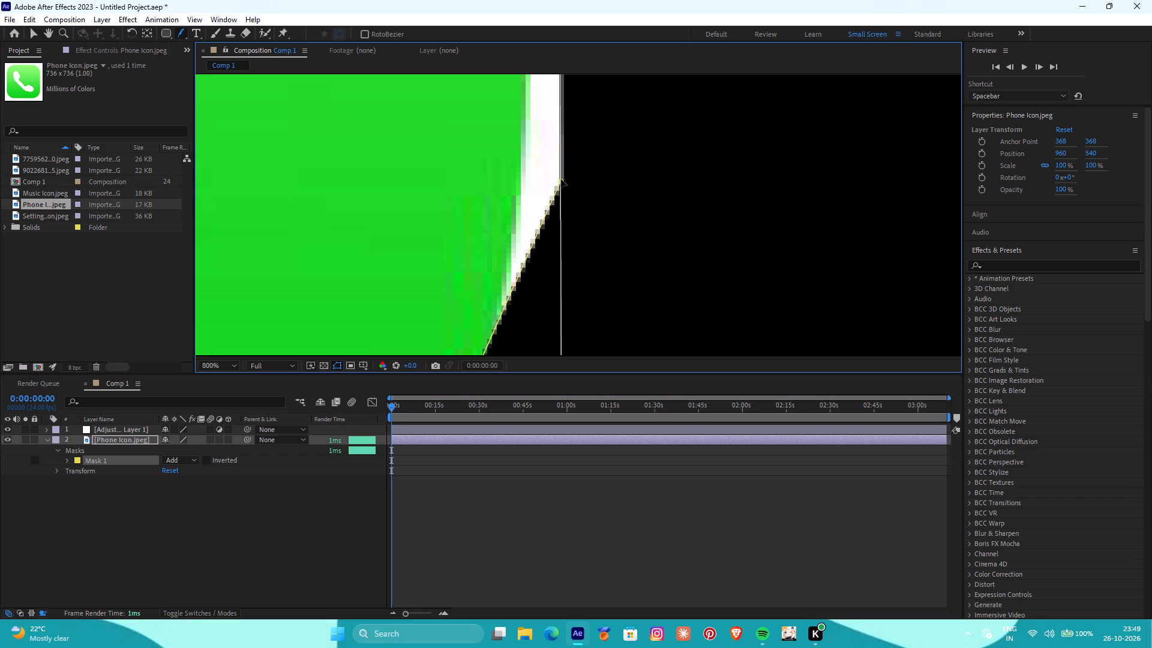
pyautogui.press('g')
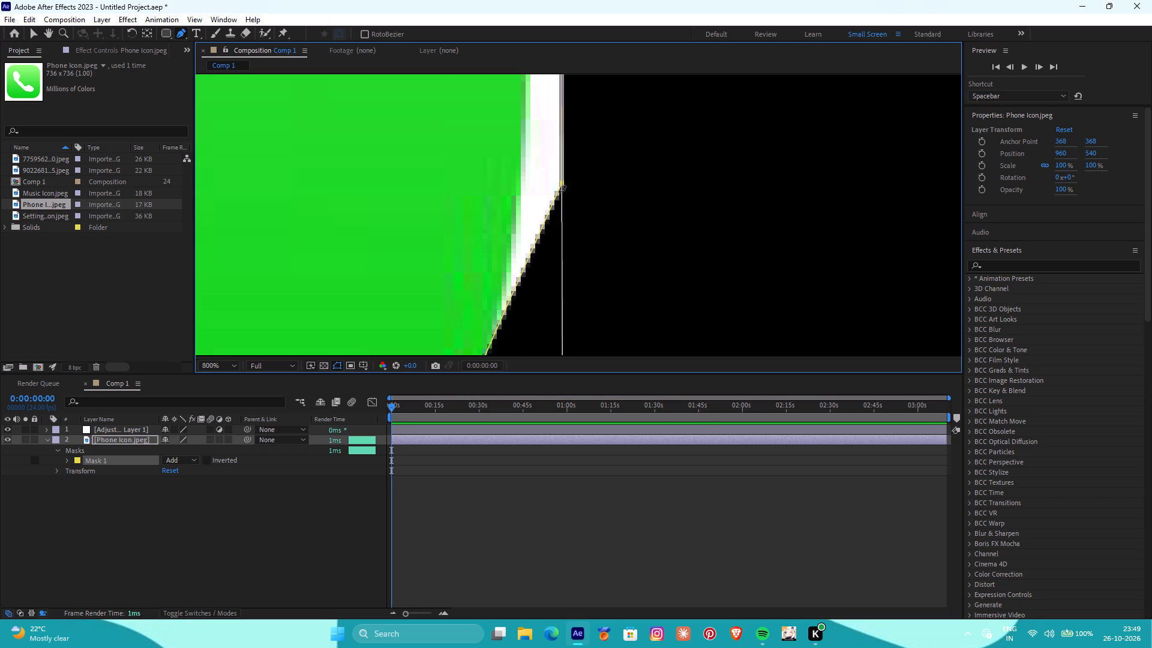
pyautogui.press('g')
pyautogui.click(552, 182)
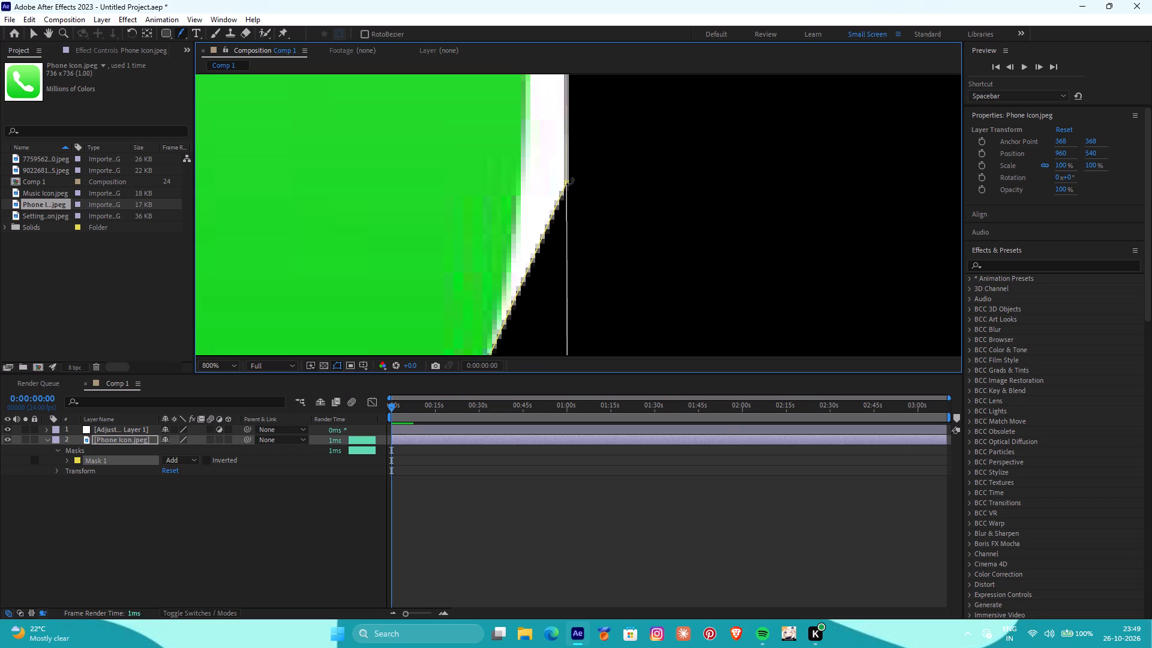
pyautogui.scroll(4, 569, 182)
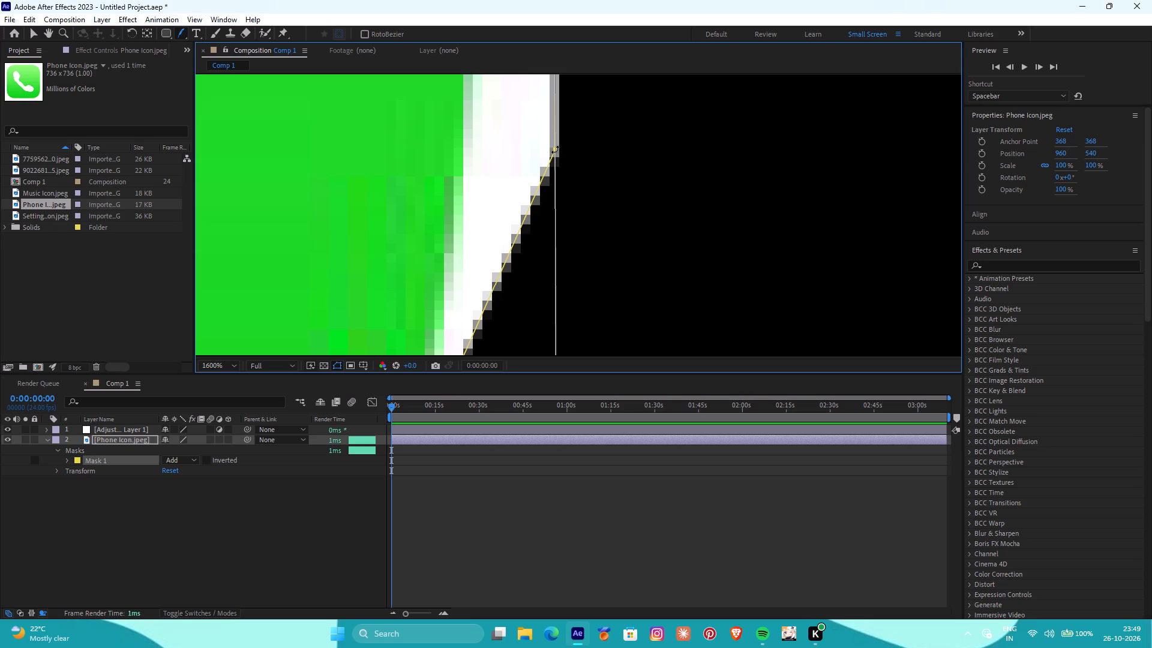
pyautogui.click(555, 149)
pyautogui.press('g')
pyautogui.write('gg')
pyautogui.press('g')
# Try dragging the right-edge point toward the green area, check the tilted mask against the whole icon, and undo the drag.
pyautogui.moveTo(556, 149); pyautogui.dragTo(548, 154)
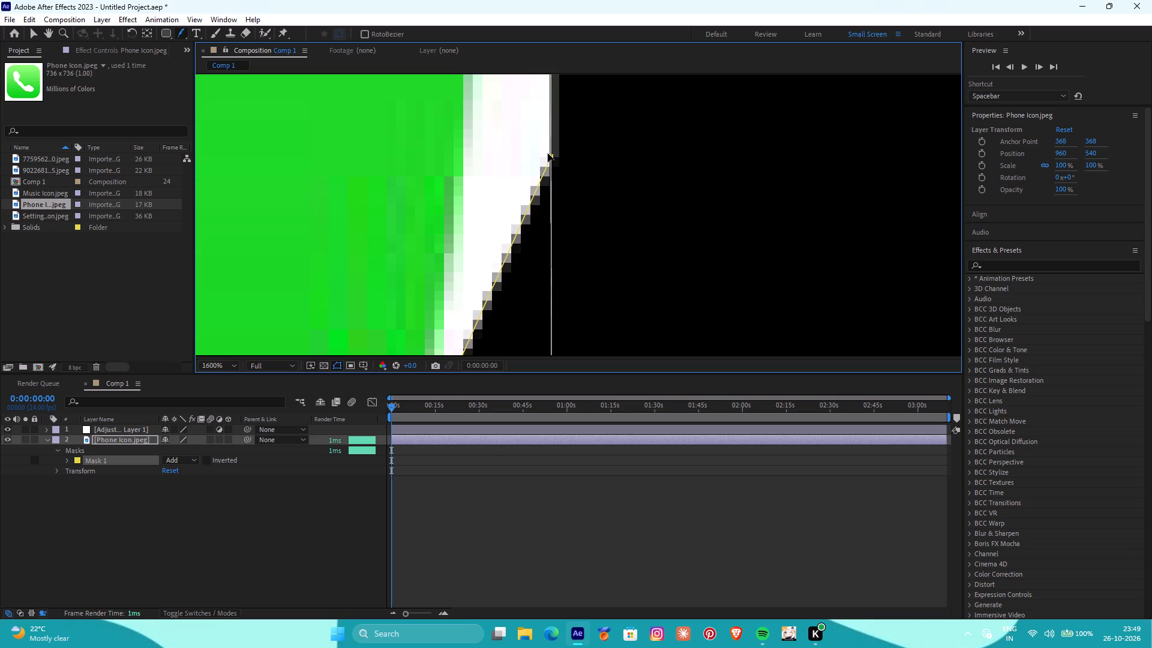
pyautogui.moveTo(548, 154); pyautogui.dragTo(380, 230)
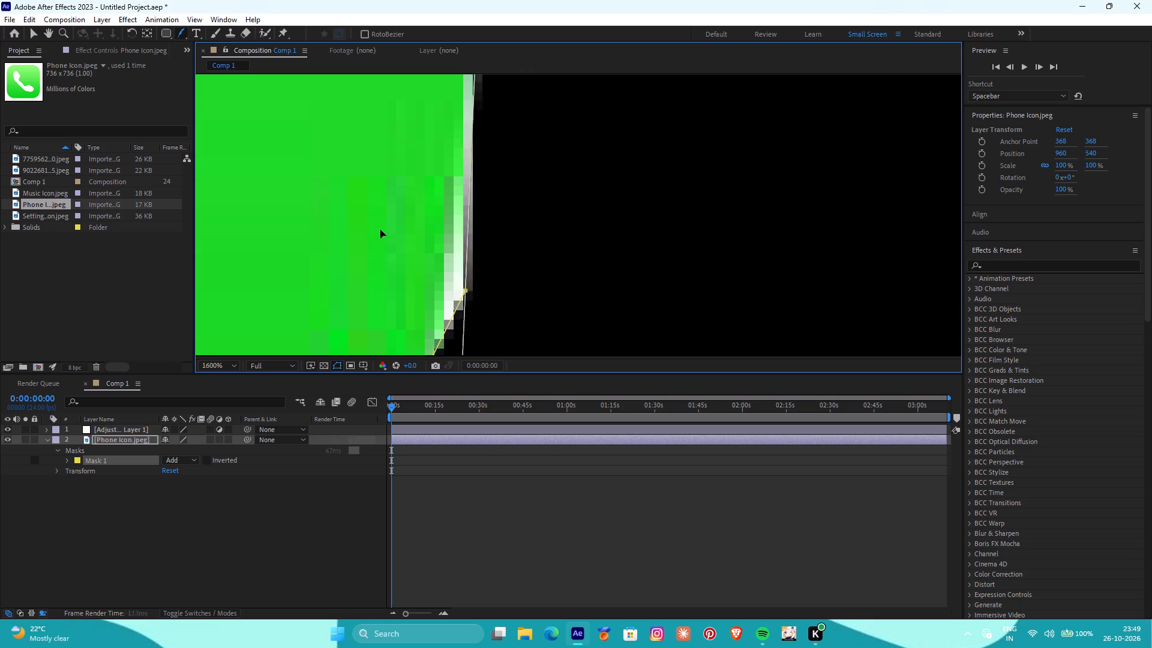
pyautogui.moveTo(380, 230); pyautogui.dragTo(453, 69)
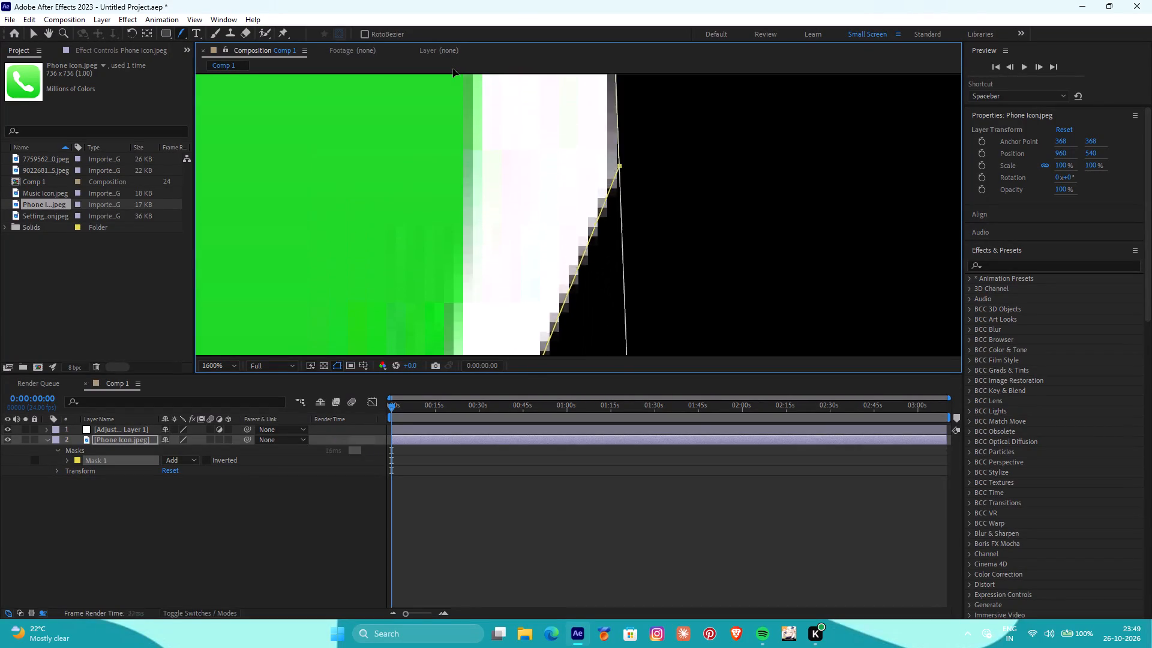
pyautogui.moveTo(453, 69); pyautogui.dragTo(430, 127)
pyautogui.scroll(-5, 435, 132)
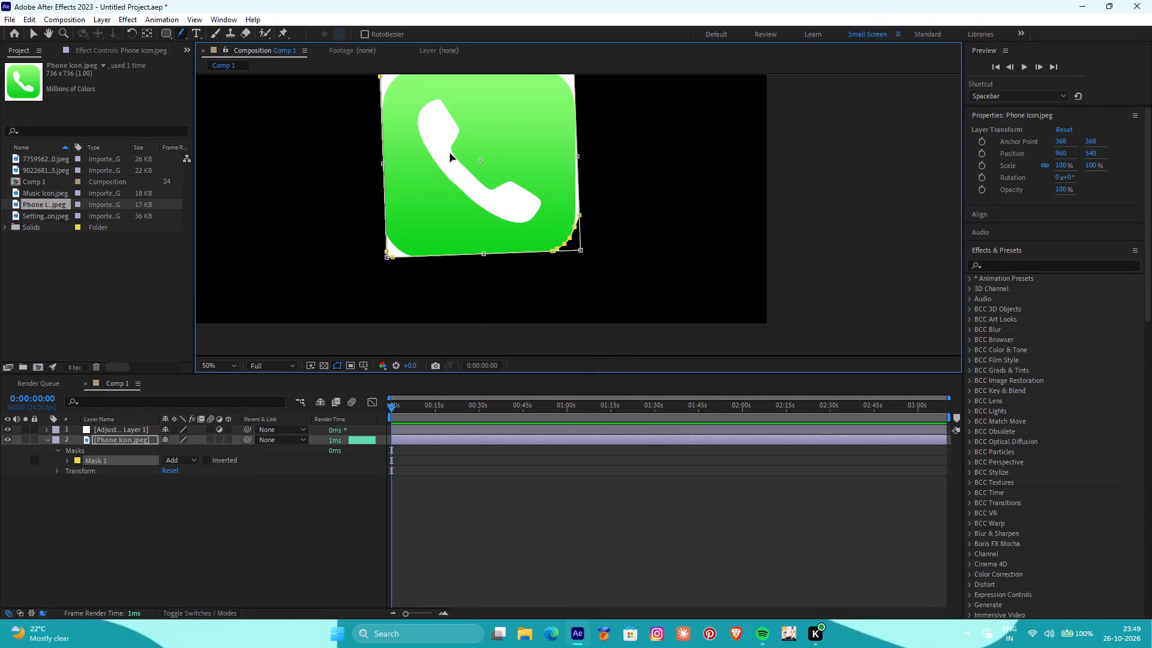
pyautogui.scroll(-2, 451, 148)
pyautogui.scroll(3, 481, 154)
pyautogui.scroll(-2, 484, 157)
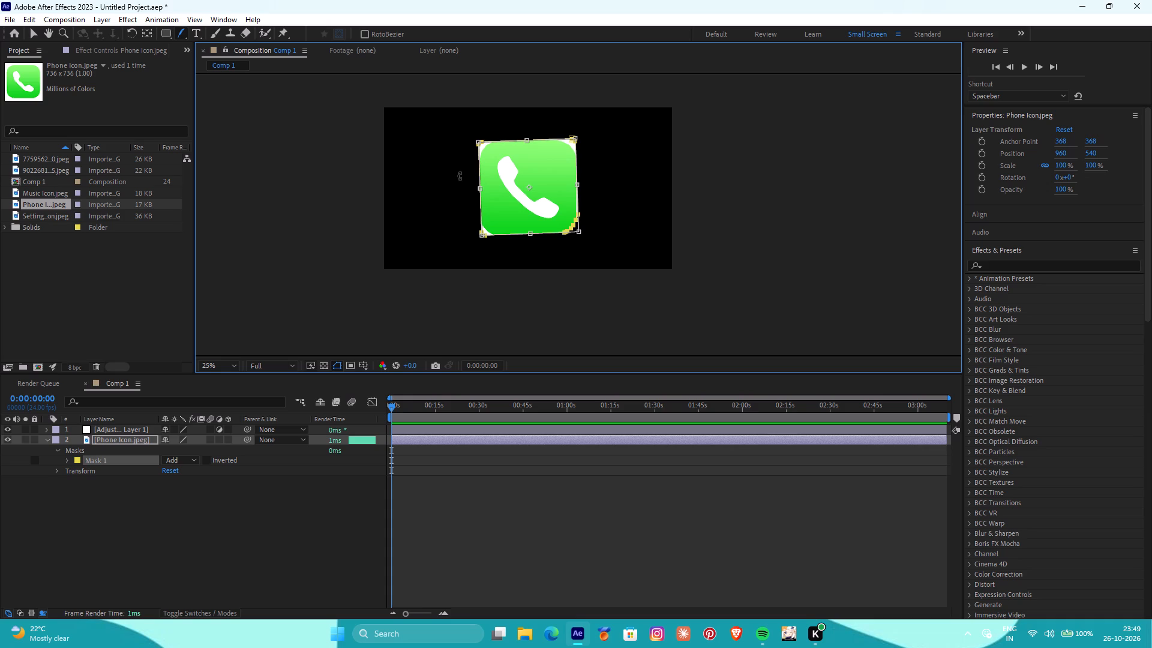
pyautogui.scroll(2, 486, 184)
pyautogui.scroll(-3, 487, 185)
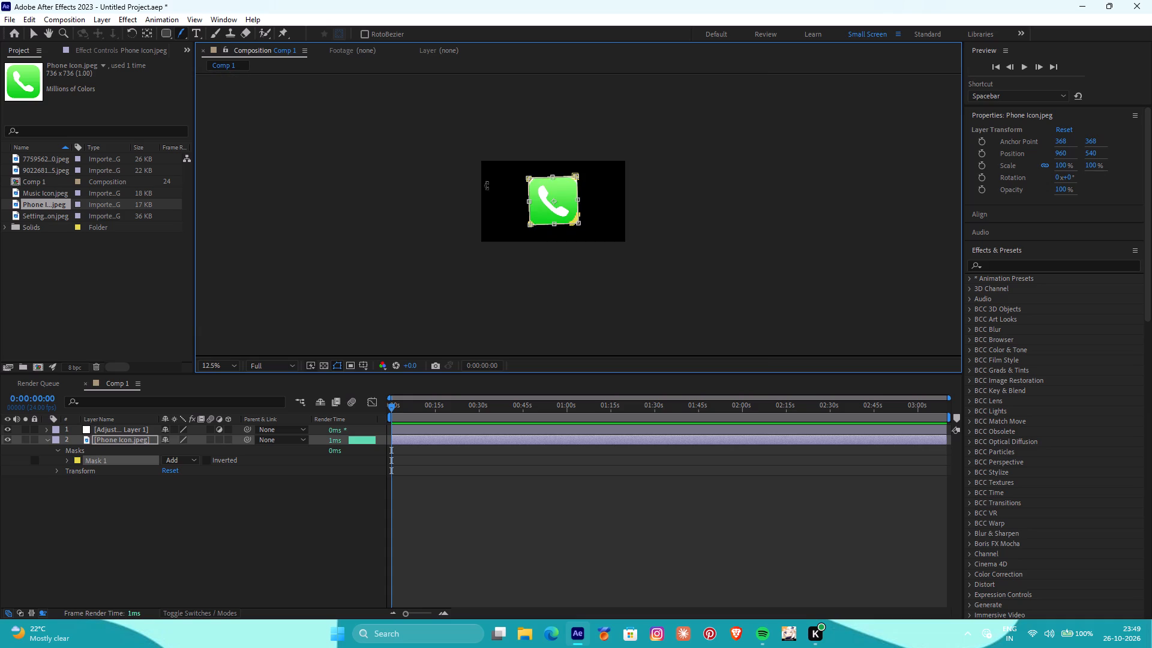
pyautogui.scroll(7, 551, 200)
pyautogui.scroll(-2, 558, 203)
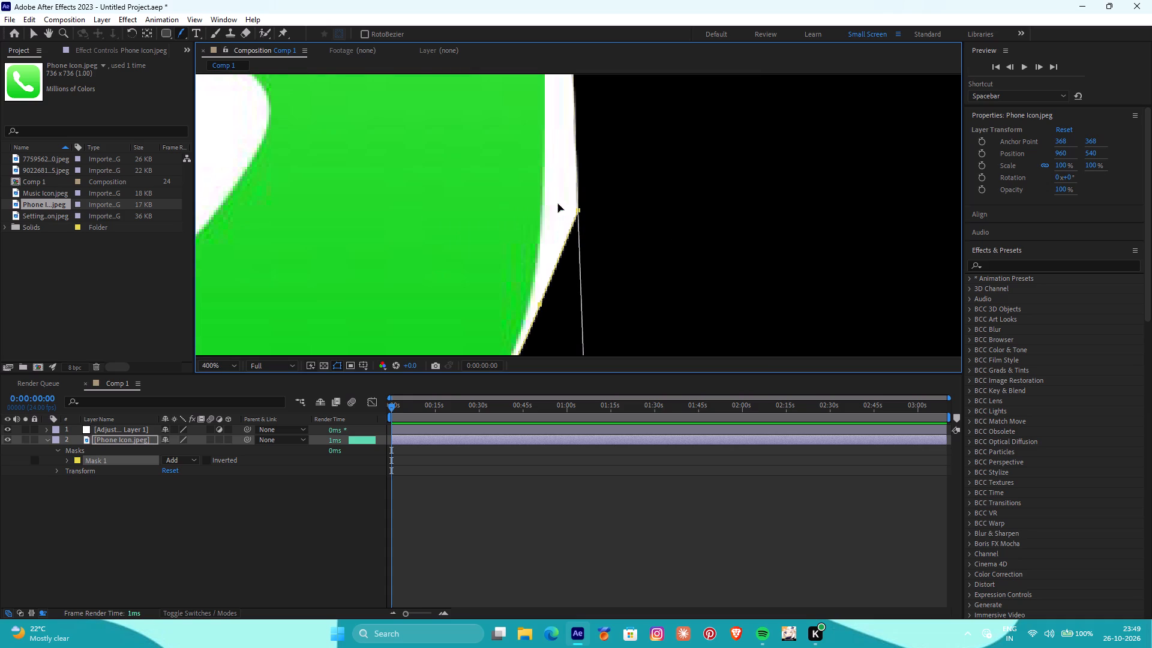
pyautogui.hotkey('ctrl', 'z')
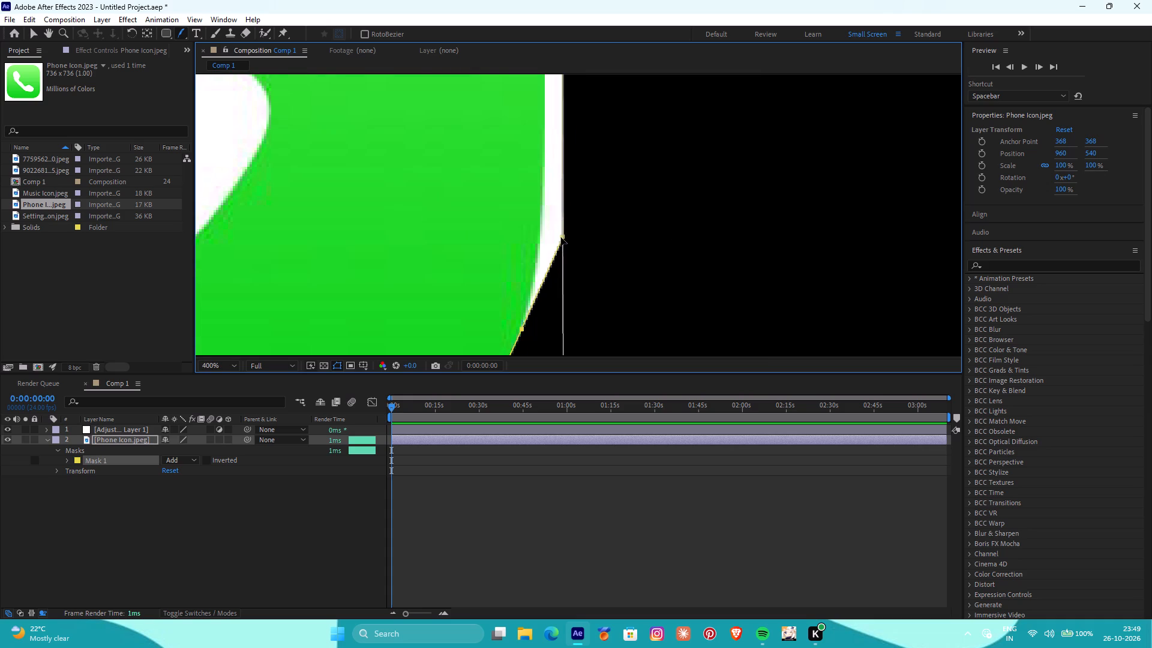
# Expand Mask 1's properties and rotate the mask slightly clockwise, bringing its lower-right side in to the green edge.
pyautogui.click(564, 237)
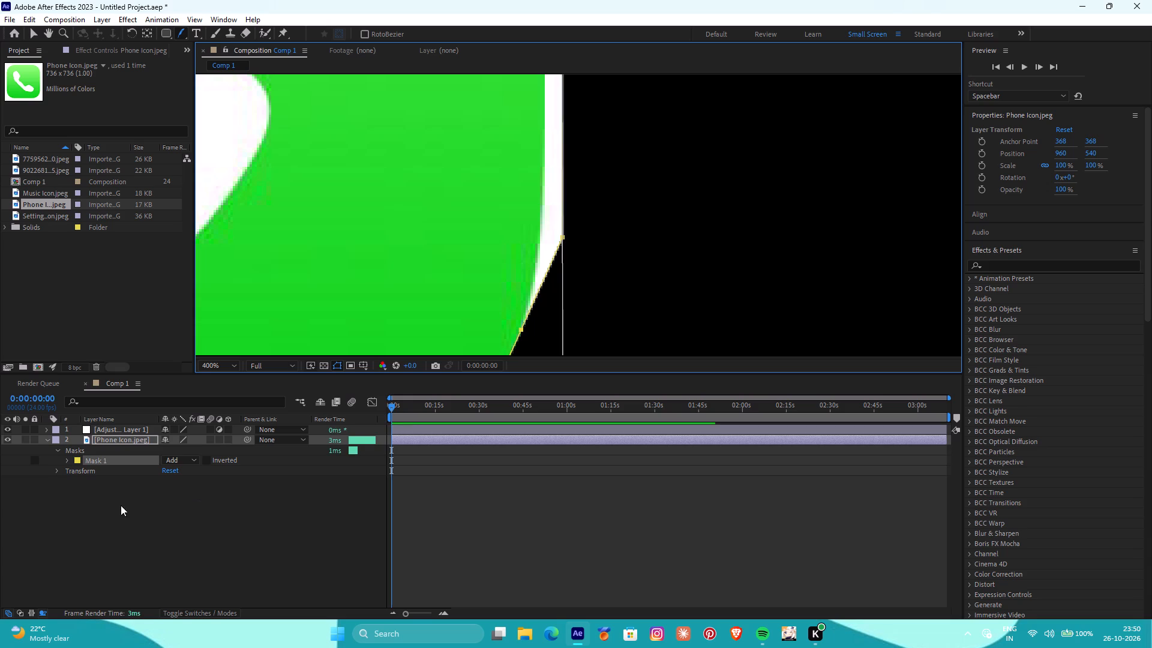
pyautogui.click(65, 460)
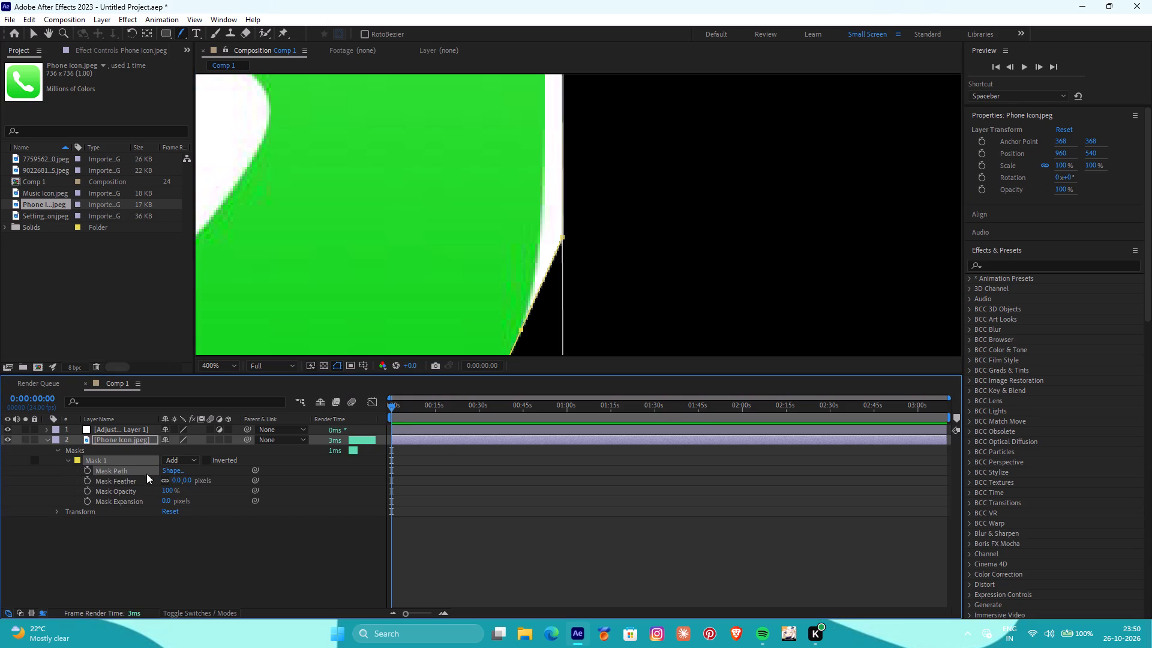
pyautogui.moveTo(564, 235); pyautogui.dragTo(539, 240)
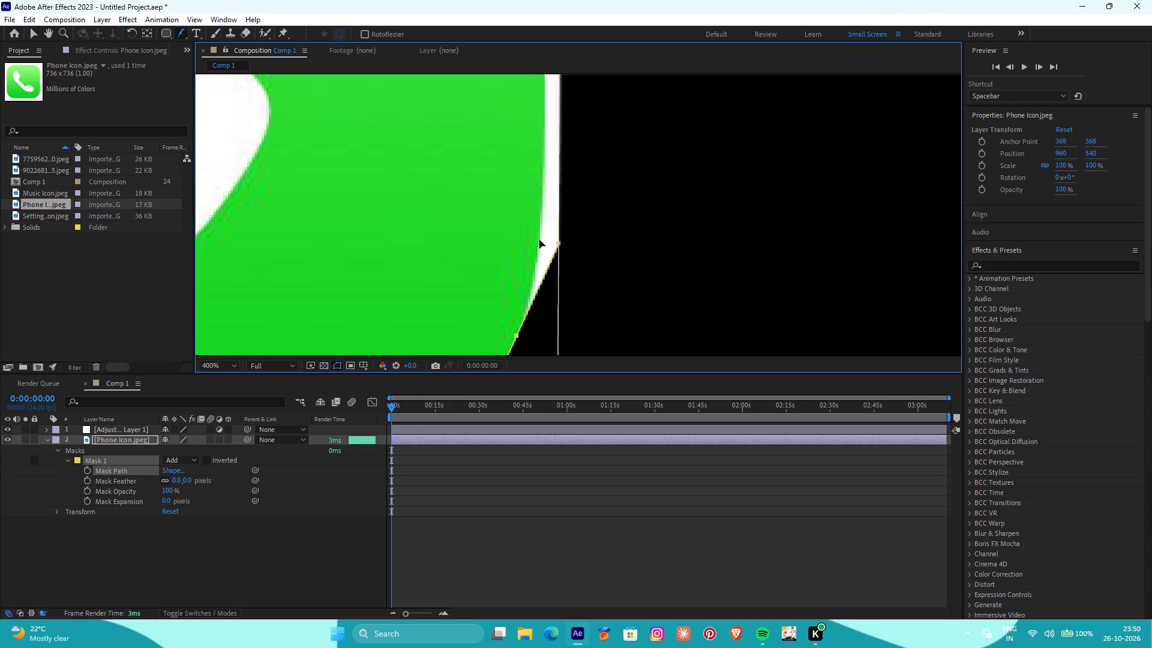
pyautogui.moveTo(539, 240); pyautogui.dragTo(536, 245)
pyautogui.scroll(-4, 533, 247)
pyautogui.scroll(1, 532, 247)
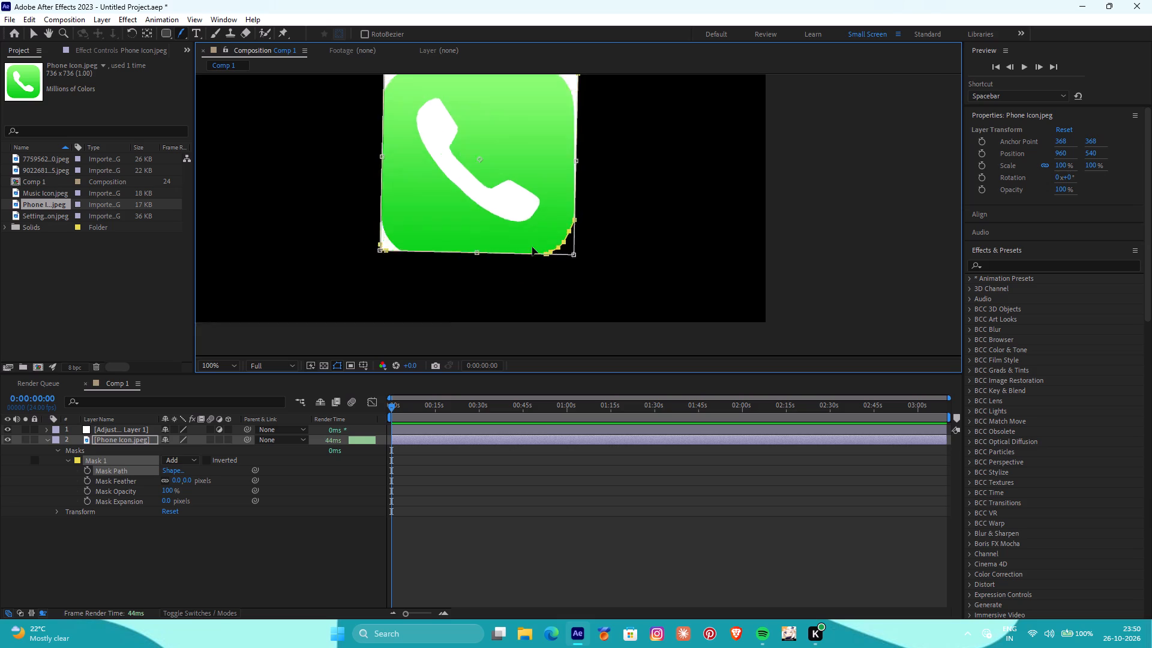
pyautogui.scroll(3, 532, 247)
pyautogui.moveTo(550, 257); pyautogui.dragTo(529, 269)
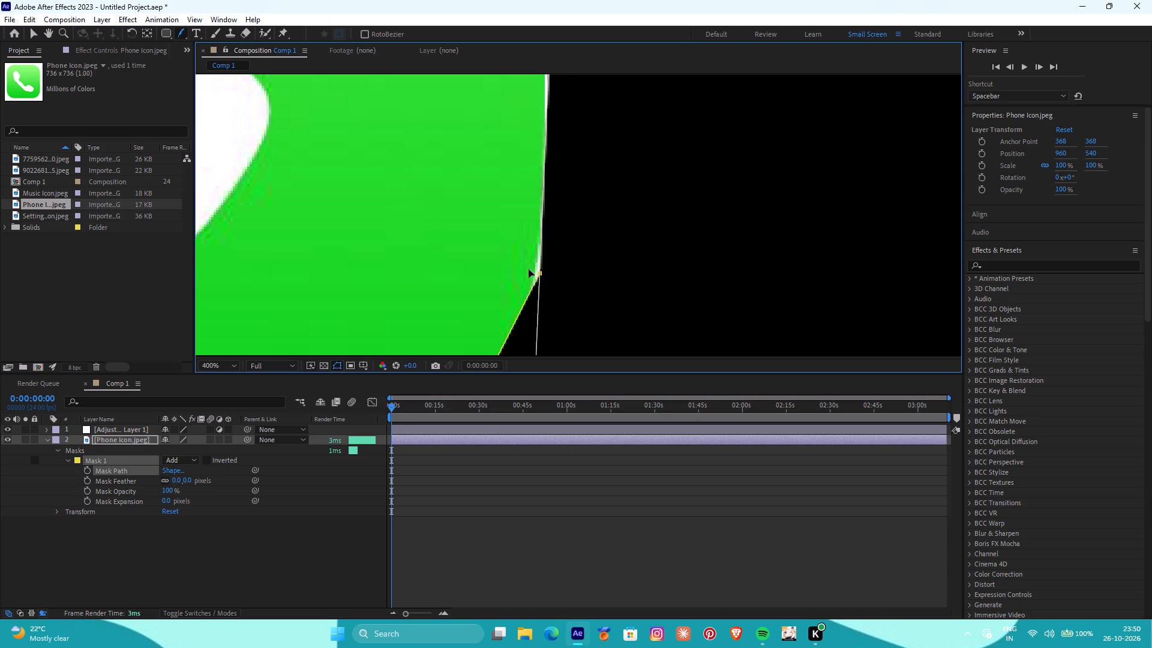
pyautogui.moveTo(529, 269); pyautogui.dragTo(526, 272)
# Try to grab the point at the bottom of the mask's lower-left curve with the Pen tool, nudging the mask slightly.
pyautogui.scroll(-2, 557, 266)
pyautogui.scroll(-1, 430, 262)
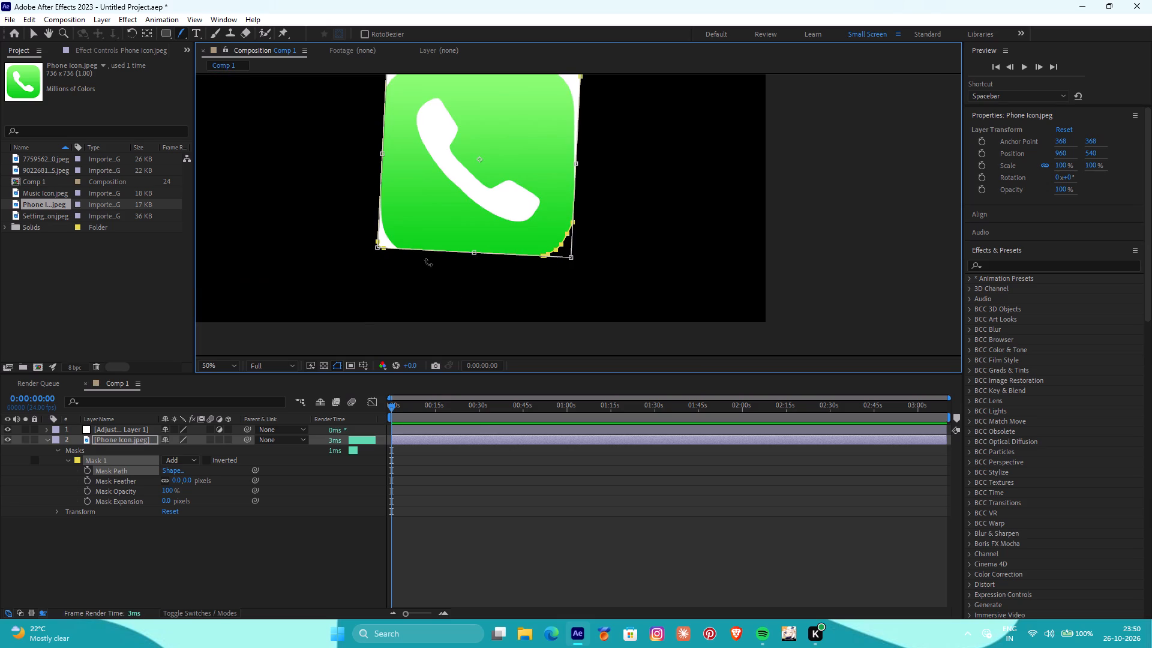
pyautogui.keyDown('alt'); pyautogui.scroll(4, 384, 244); pyautogui.keyUp('alt')
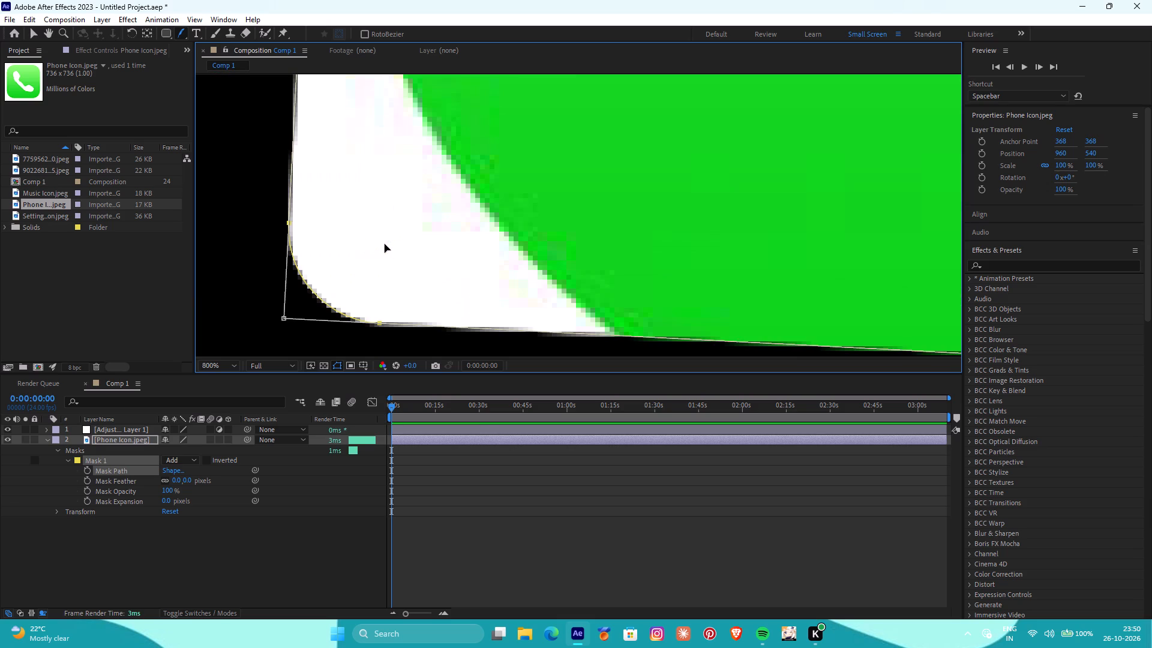
pyautogui.keyDown('alt'); pyautogui.click(381, 326); pyautogui.keyUp('alt')
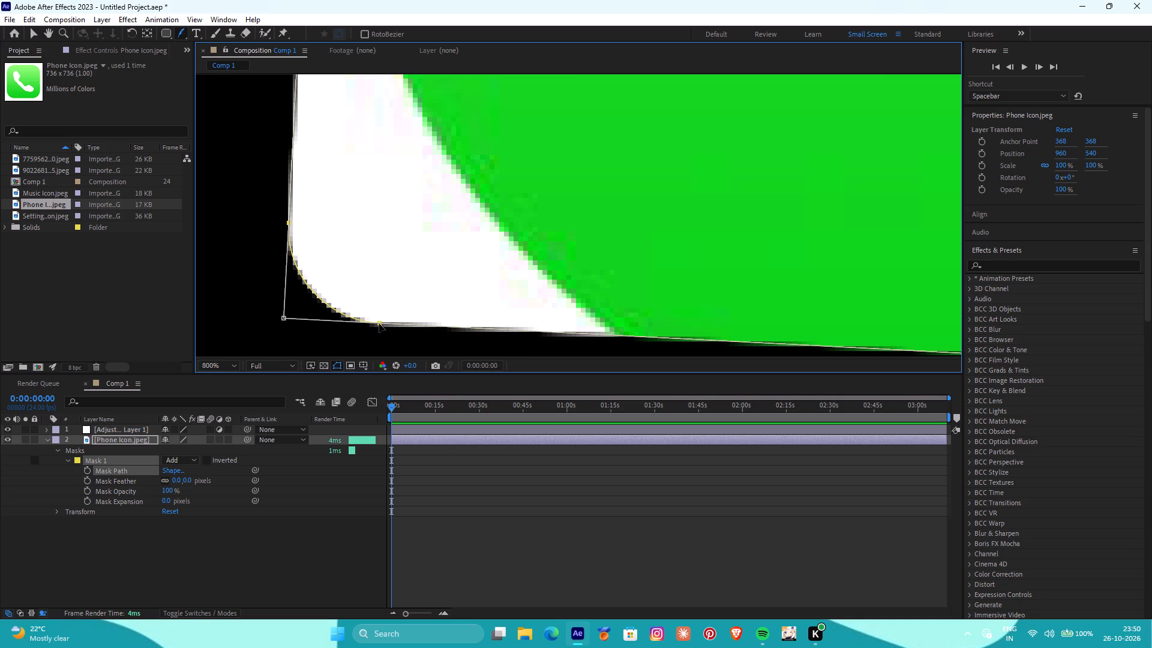
pyautogui.click(379, 324)
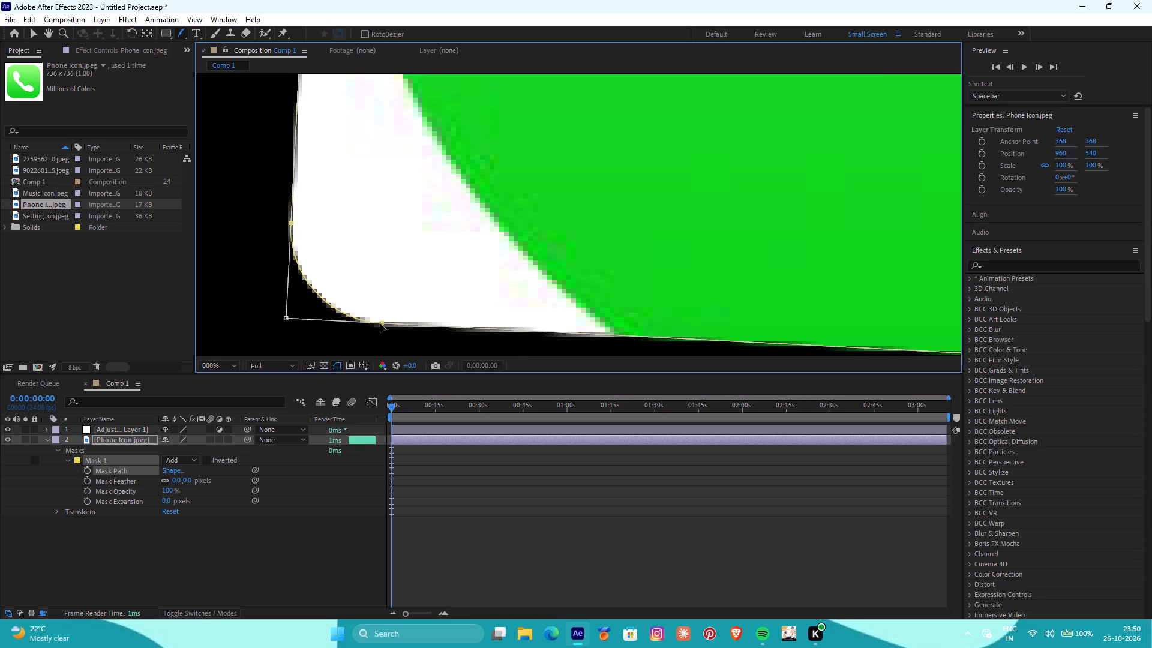
# Inspect the mask's fit around the whole icon and along its upper-right corner.
pyautogui.scroll(-2, 377, 316)
pyautogui.scroll(-2, 604, 194)
pyautogui.keyDown('alt'); pyautogui.scroll(2, 658, 138); pyautogui.keyUp('alt')
pyautogui.keyDown('alt'); pyautogui.scroll(-3, 658, 139); pyautogui.keyUp('alt')
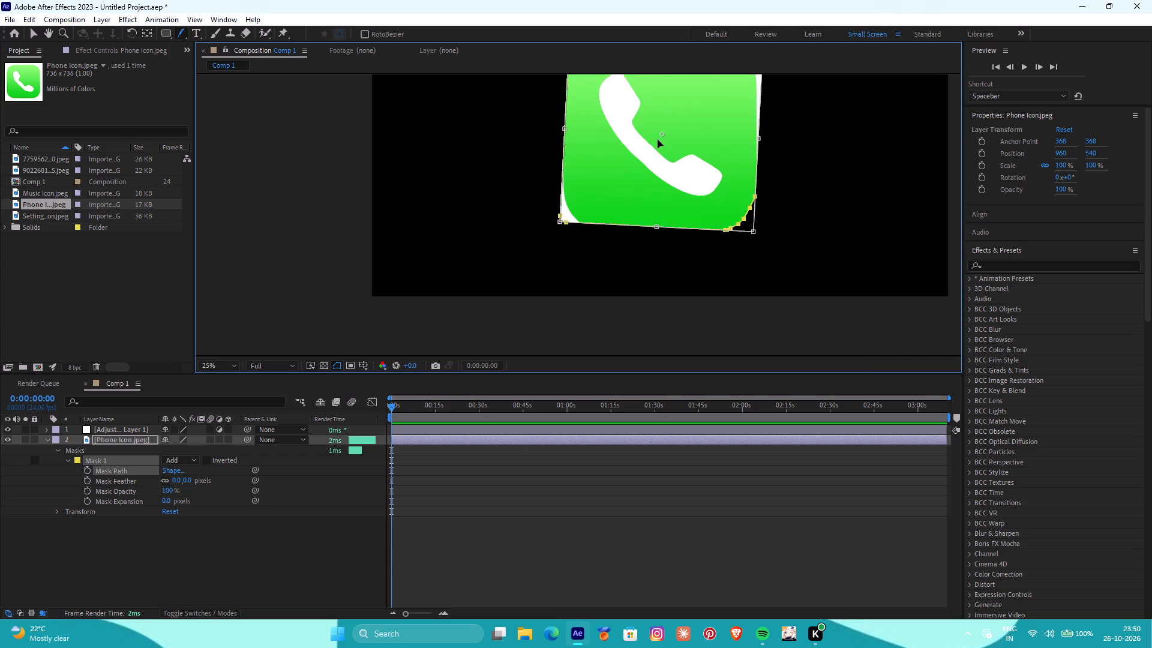
pyautogui.keyDown('alt'); pyautogui.scroll(4, 725, 82); pyautogui.keyUp('alt')
pyautogui.keyDown('alt'); pyautogui.scroll(-2, 720, 106); pyautogui.keyUp('alt')
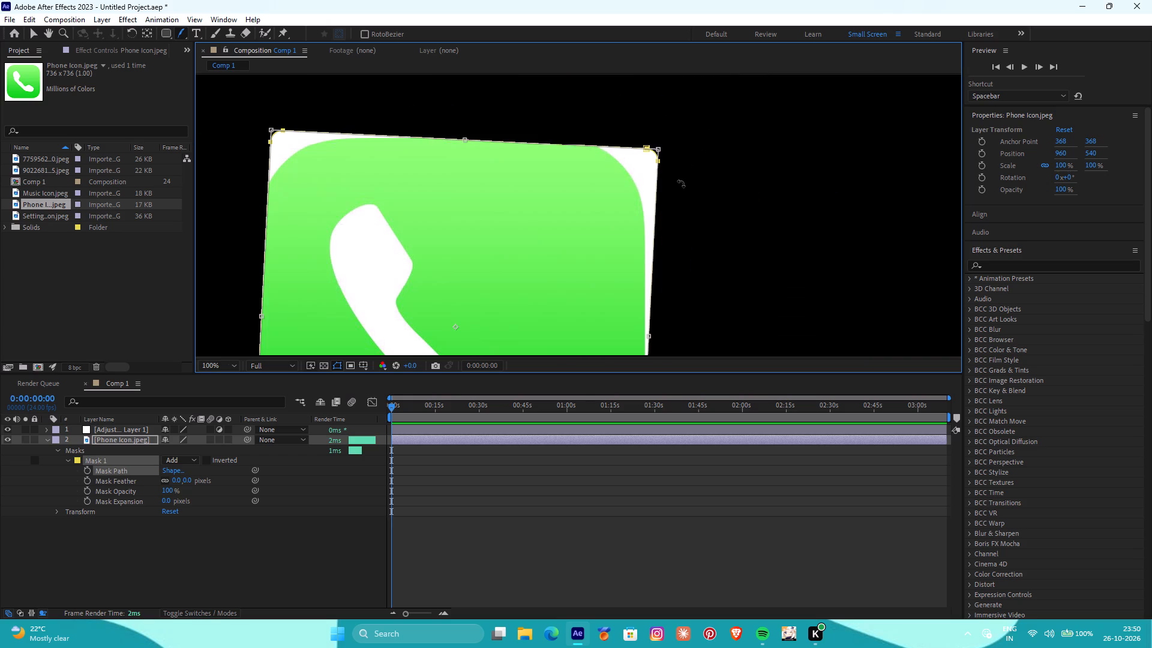
pyautogui.keyDown('alt'); pyautogui.scroll(3, 646, 265); pyautogui.keyUp('alt')
pyautogui.keyDown('alt'); pyautogui.scroll(-2, 646, 266); pyautogui.keyUp('alt')
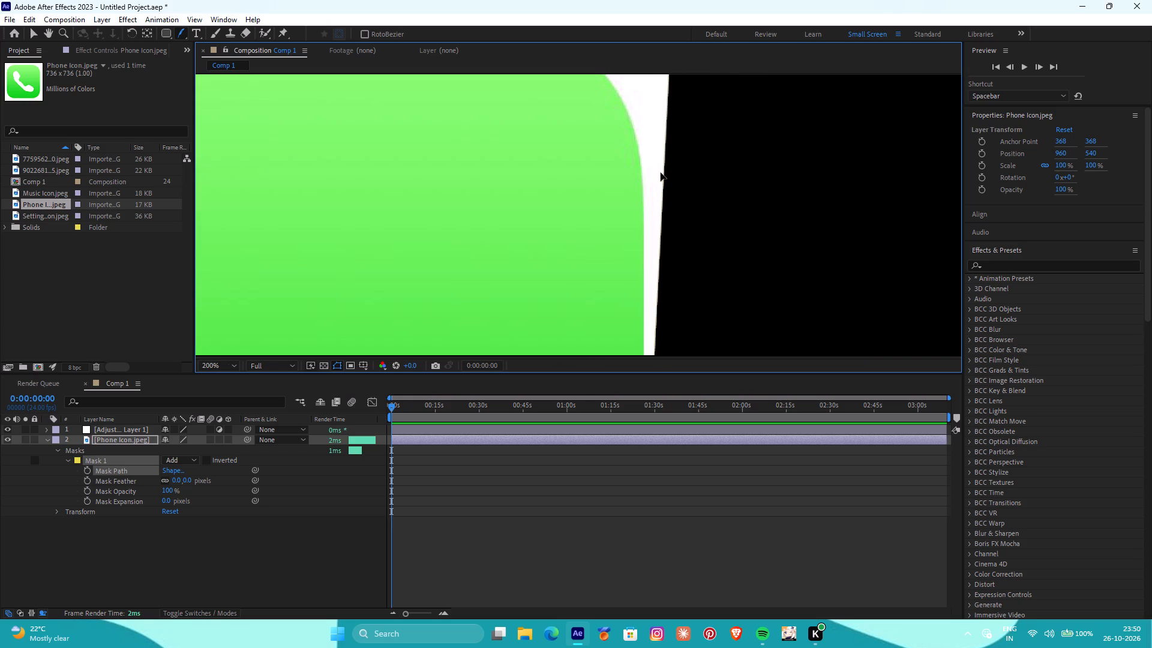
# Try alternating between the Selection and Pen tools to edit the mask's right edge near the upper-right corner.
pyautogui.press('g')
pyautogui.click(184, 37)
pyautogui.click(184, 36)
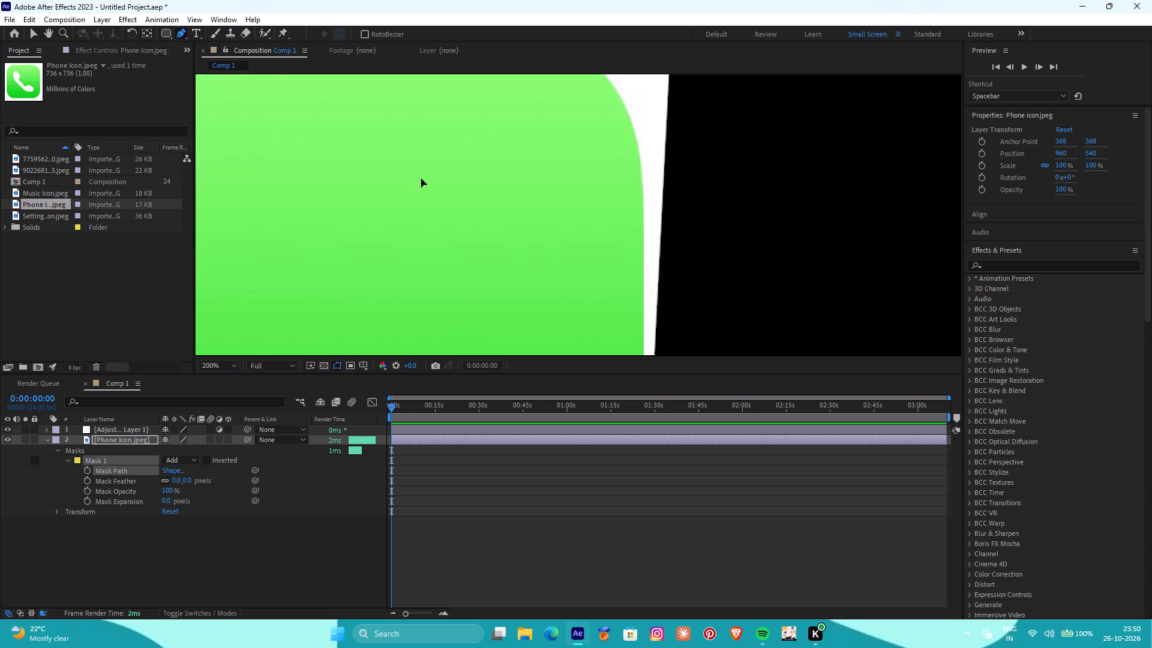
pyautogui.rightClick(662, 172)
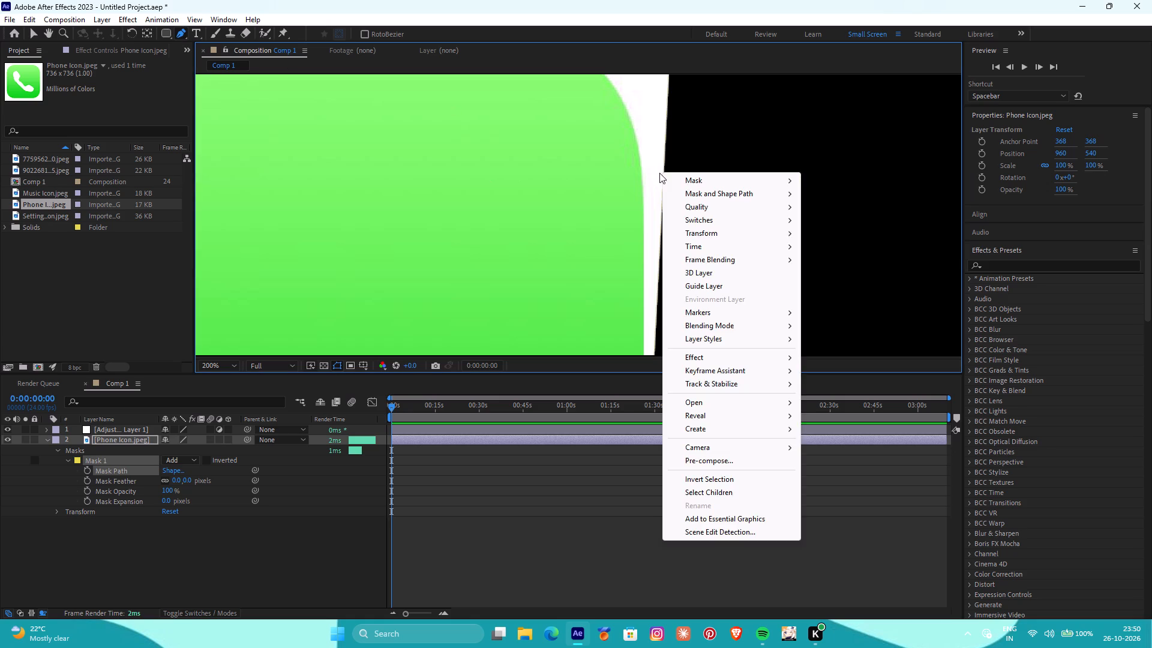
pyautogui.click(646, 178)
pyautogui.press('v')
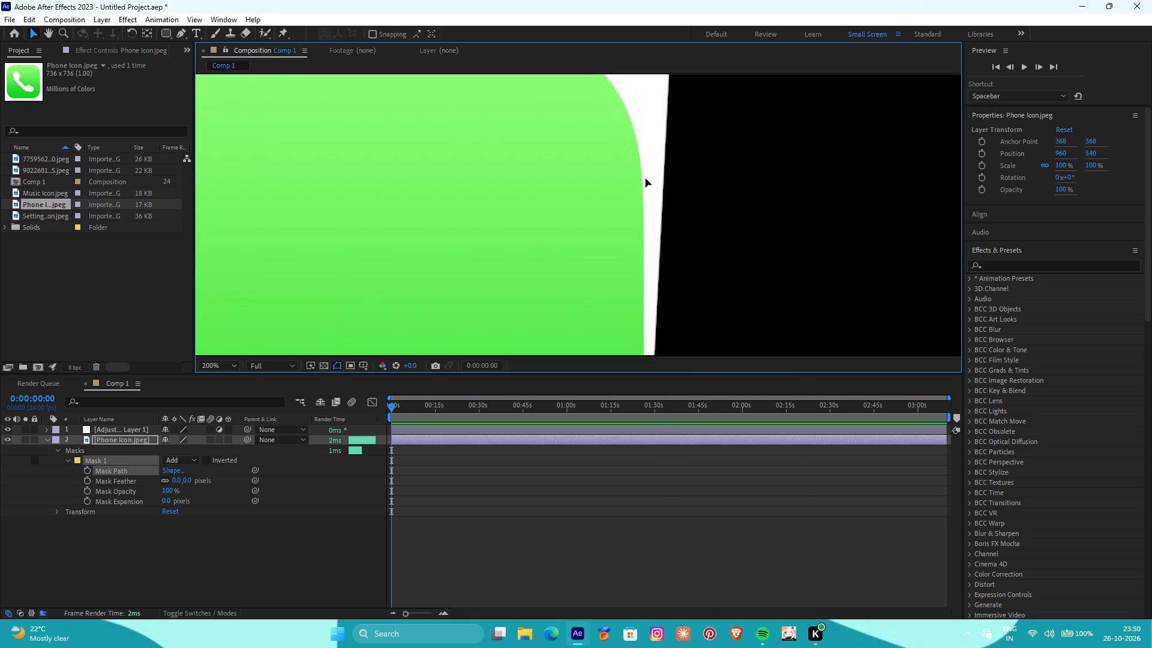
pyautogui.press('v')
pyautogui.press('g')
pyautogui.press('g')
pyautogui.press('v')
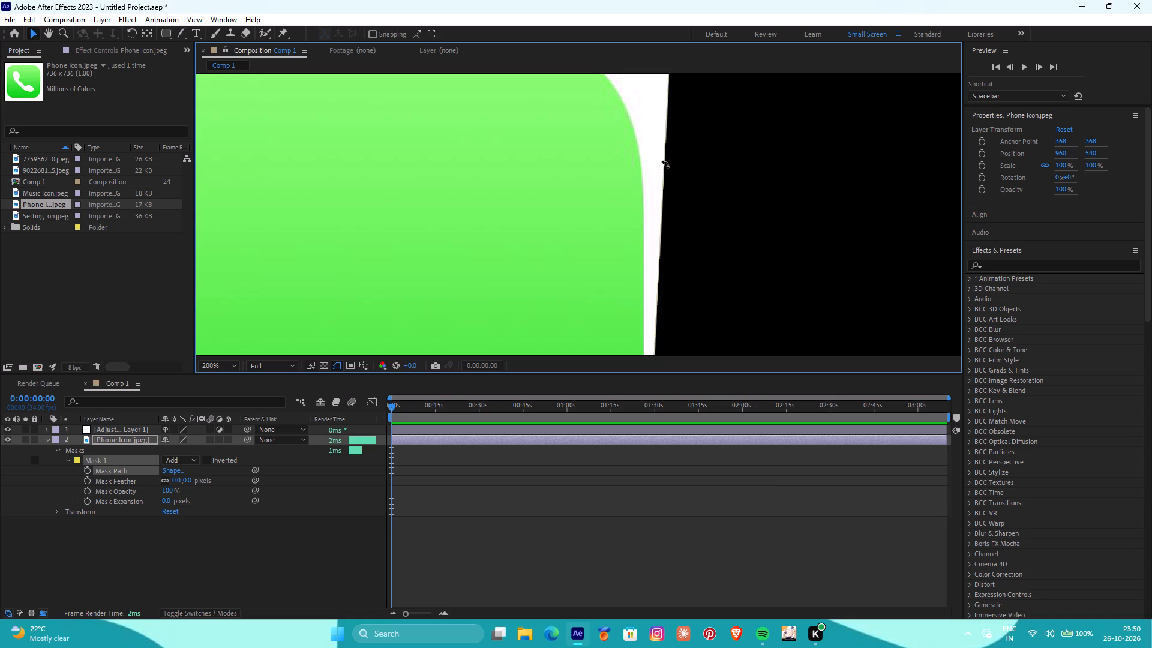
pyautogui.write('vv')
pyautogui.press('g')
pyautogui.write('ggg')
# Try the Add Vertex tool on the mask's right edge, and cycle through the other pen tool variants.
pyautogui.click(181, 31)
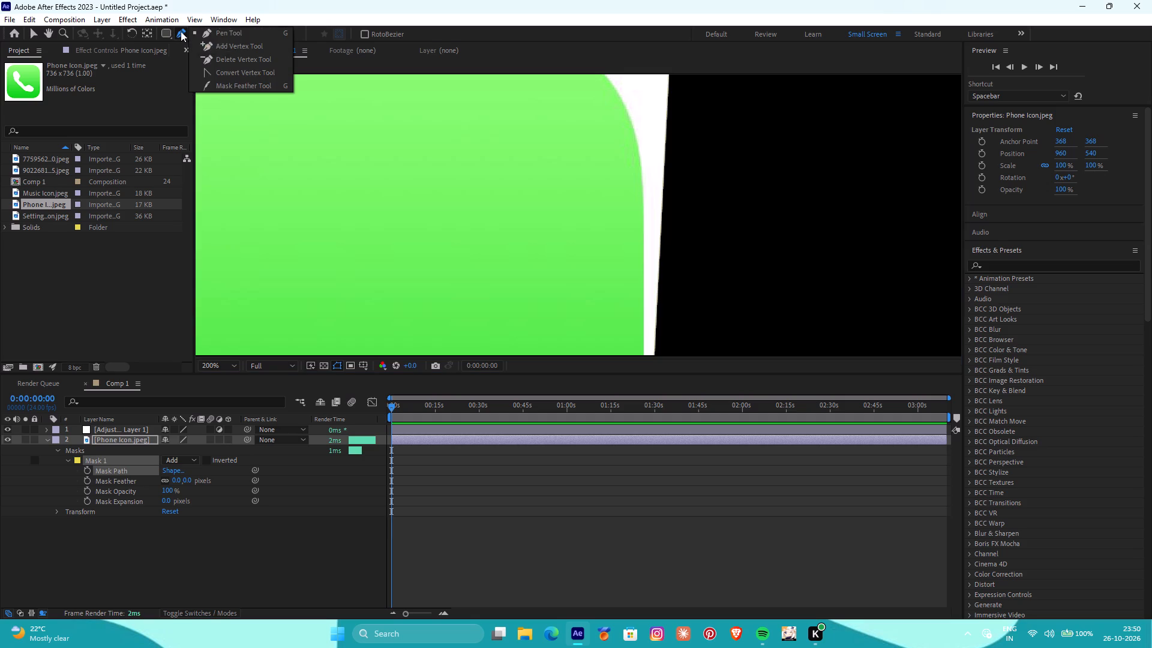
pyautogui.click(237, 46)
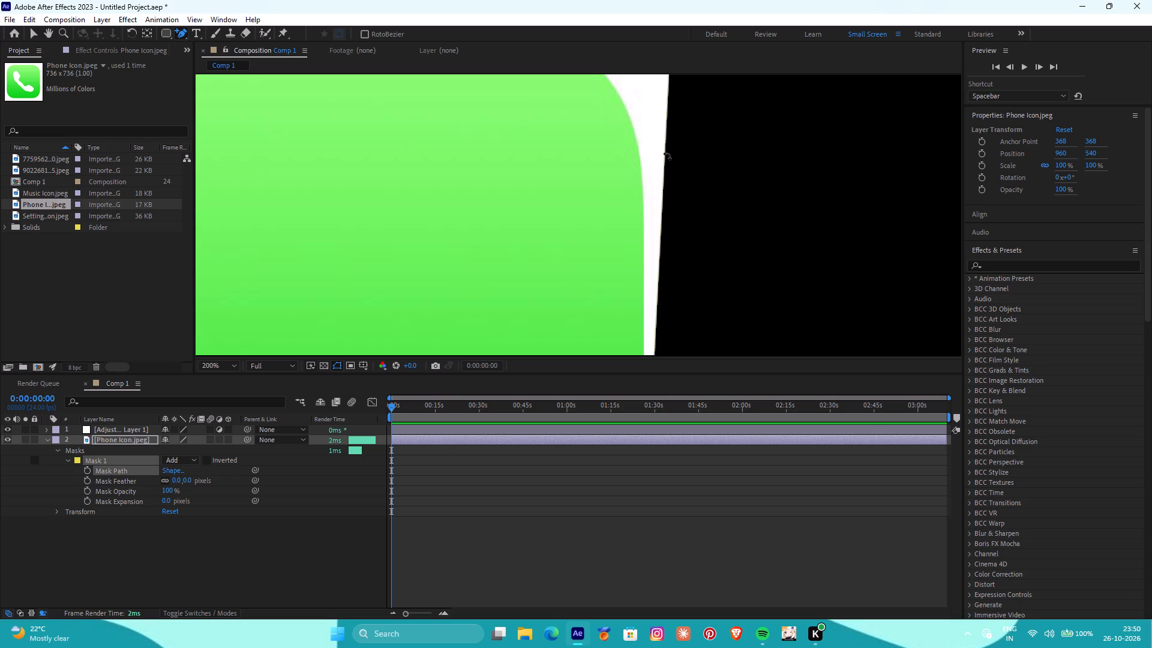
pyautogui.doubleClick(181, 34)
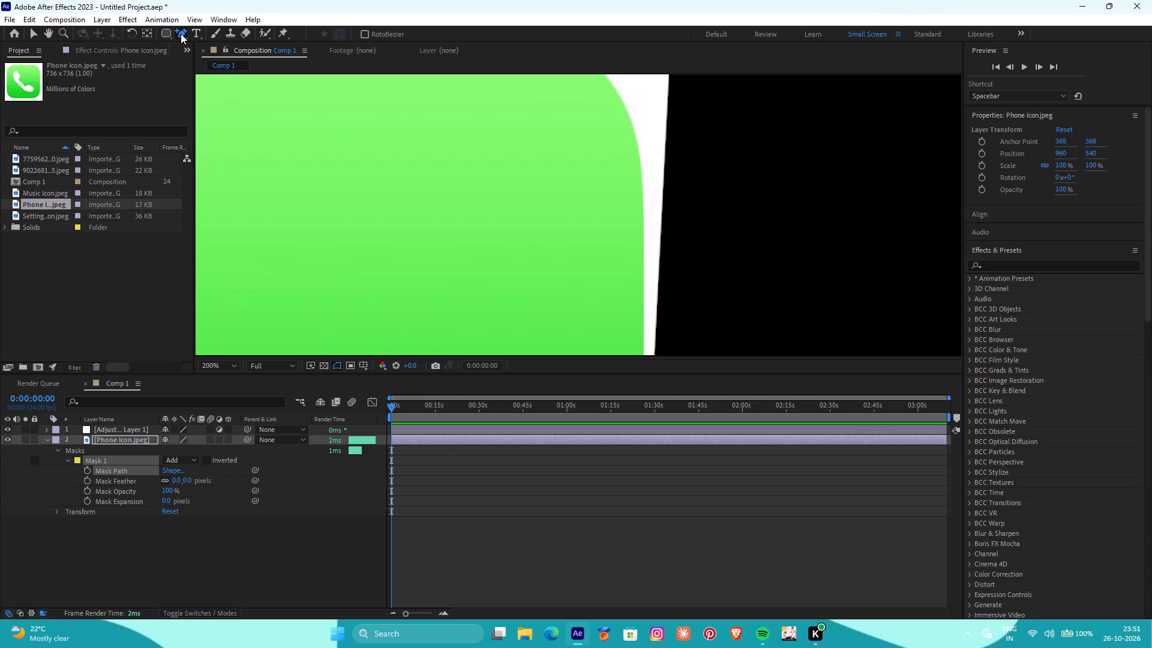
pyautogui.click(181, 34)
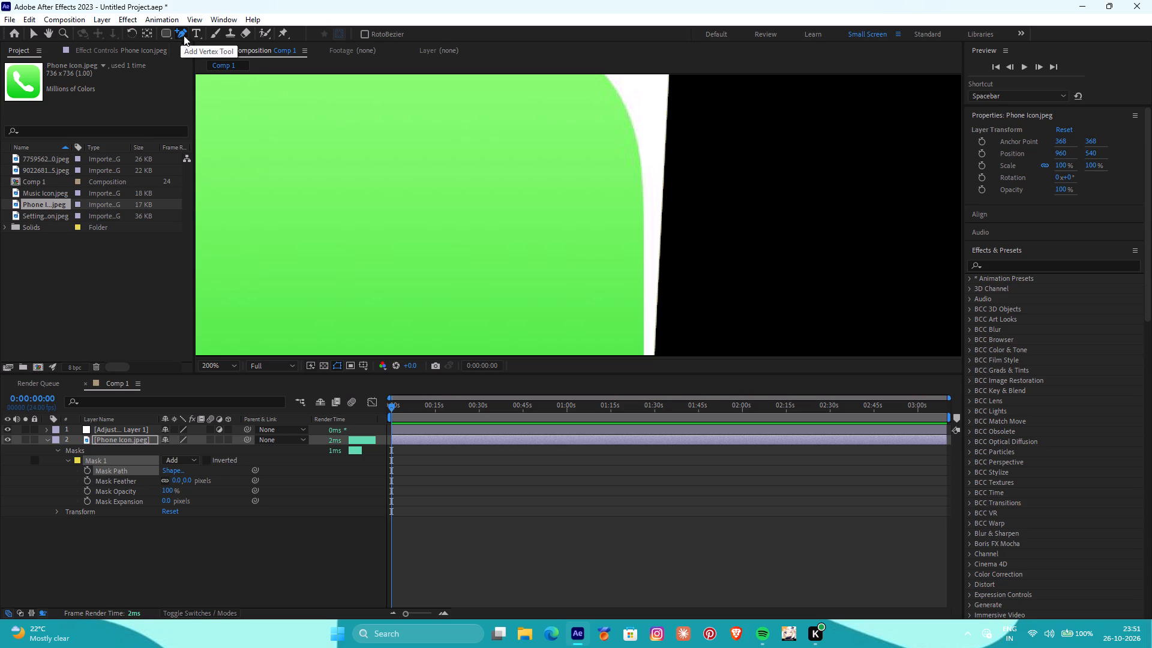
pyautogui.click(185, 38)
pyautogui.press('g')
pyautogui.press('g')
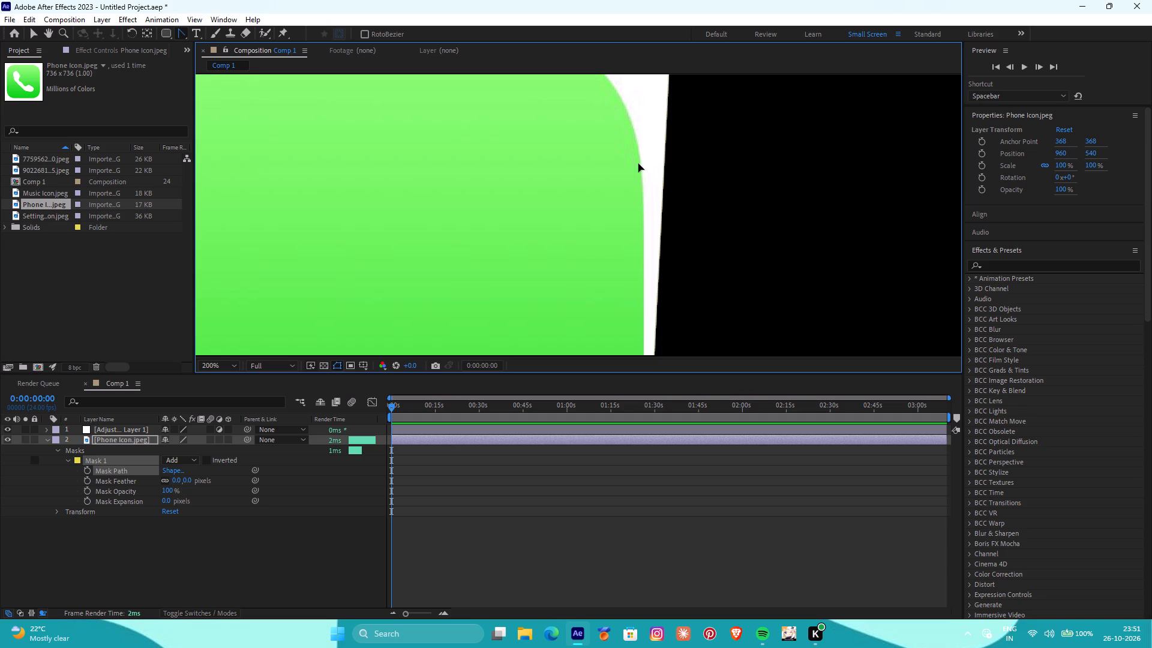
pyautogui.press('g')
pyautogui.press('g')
# With the Pen tool, add a point on the mask's right edge below the upper-right curve and pull it in to the green edge.
pyautogui.press('g')
pyautogui.press('g')
pyautogui.write('gg')
pyautogui.click(668, 124)
pyautogui.moveTo(668, 124); pyautogui.dragTo(668, 124)
pyautogui.moveTo(668, 124); pyautogui.dragTo(667, 130)
pyautogui.moveTo(667, 130); pyautogui.dragTo(666, 130)
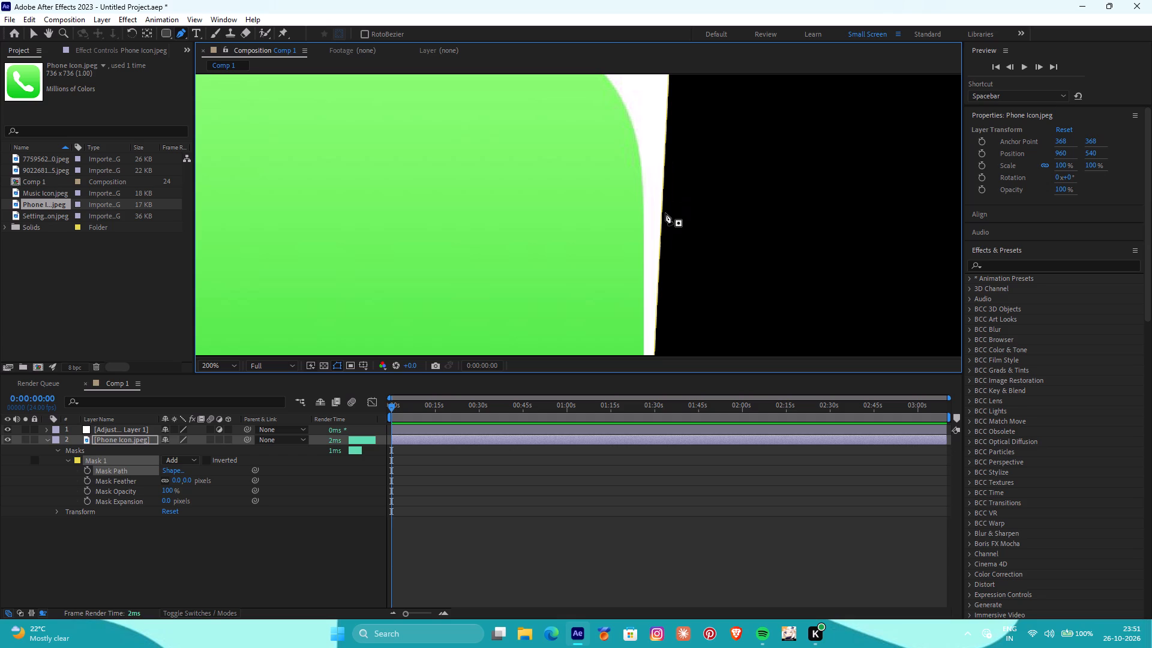
pyautogui.click(665, 211)
pyautogui.moveTo(662, 211); pyautogui.dragTo(654, 211)
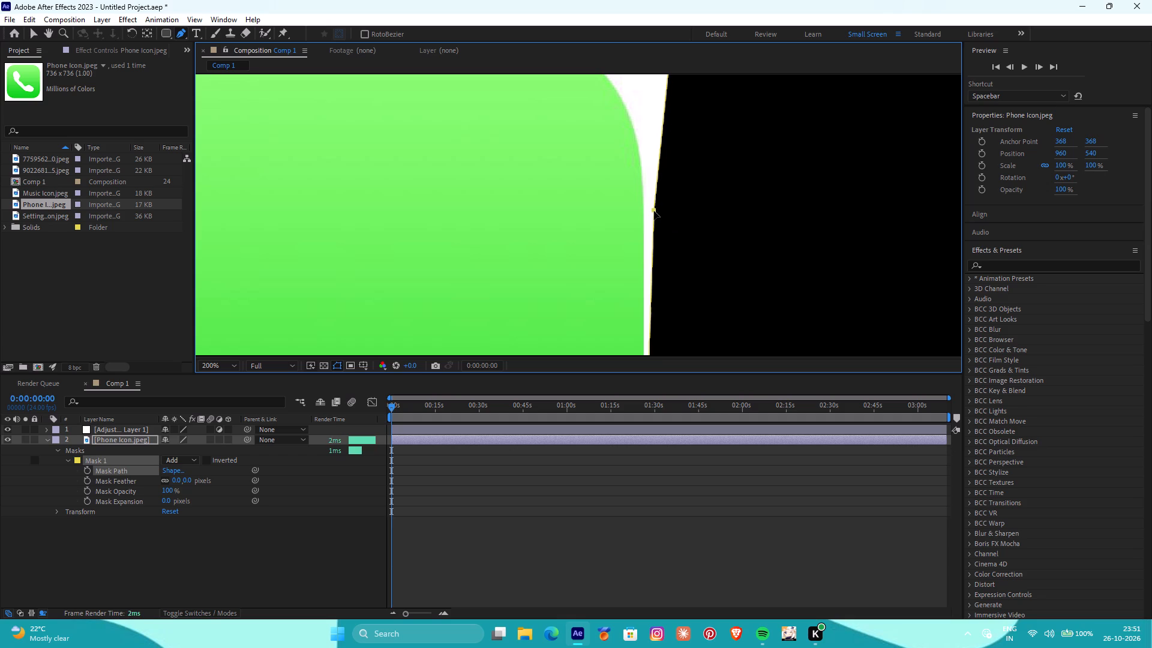
pyautogui.moveTo(654, 211); pyautogui.dragTo(645, 212)
# Add a mask point on the top edge where the upper-right curve starts, and move the neighbouring corner point onto the green curve.
pyautogui.scroll(-1, 643, 200)
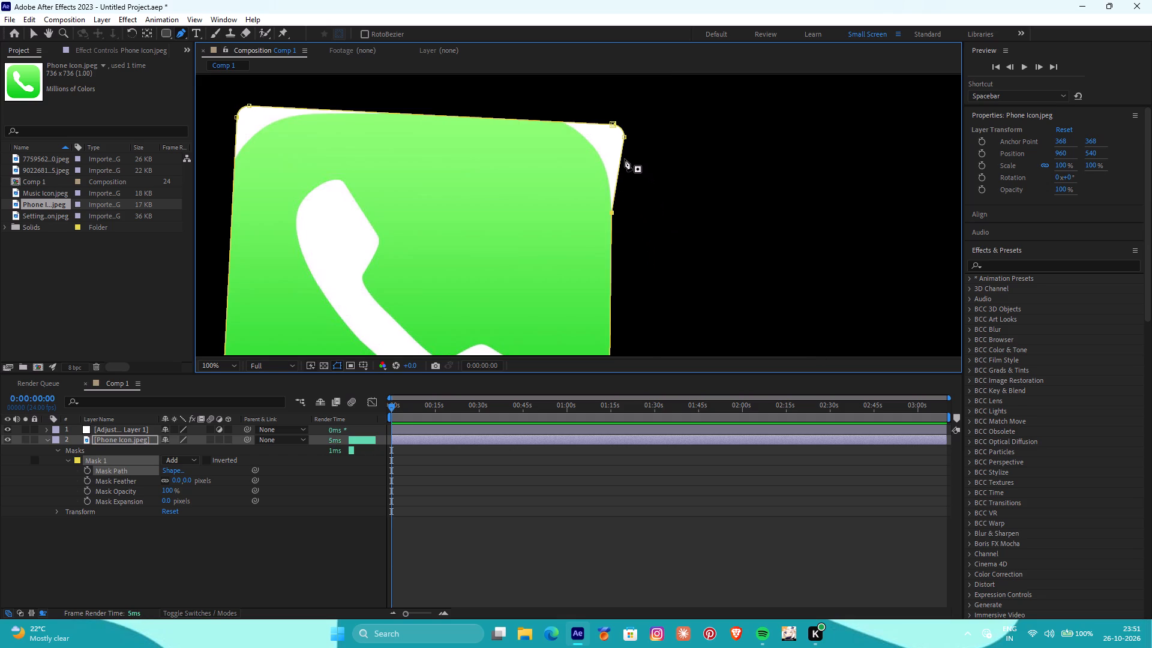
pyautogui.keyDown('alt'); pyautogui.scroll(3, 569, 119); pyautogui.keyUp('alt')
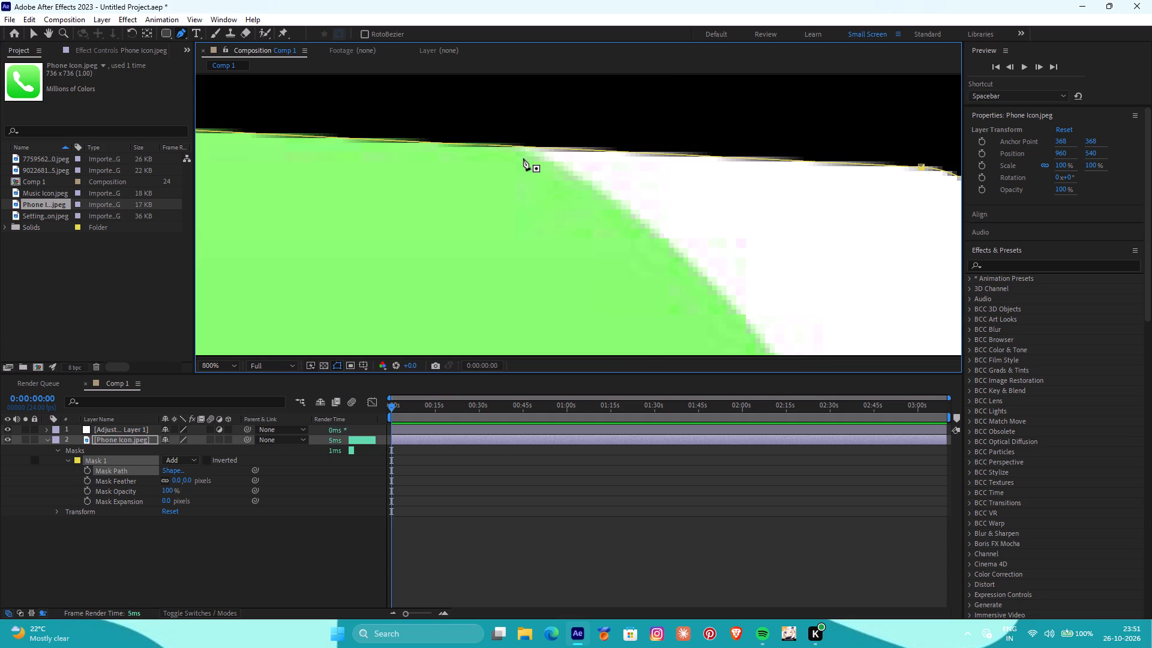
pyautogui.click(524, 145)
pyautogui.moveTo(921, 166); pyautogui.dragTo(749, 261)
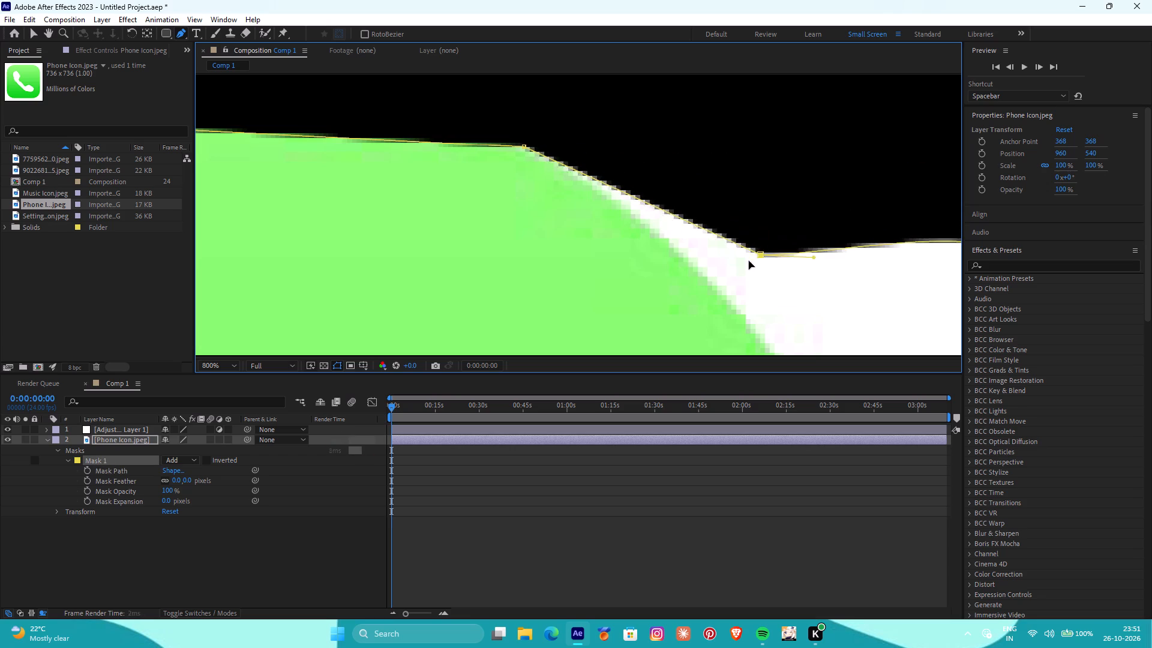
pyautogui.moveTo(749, 261); pyautogui.dragTo(712, 280)
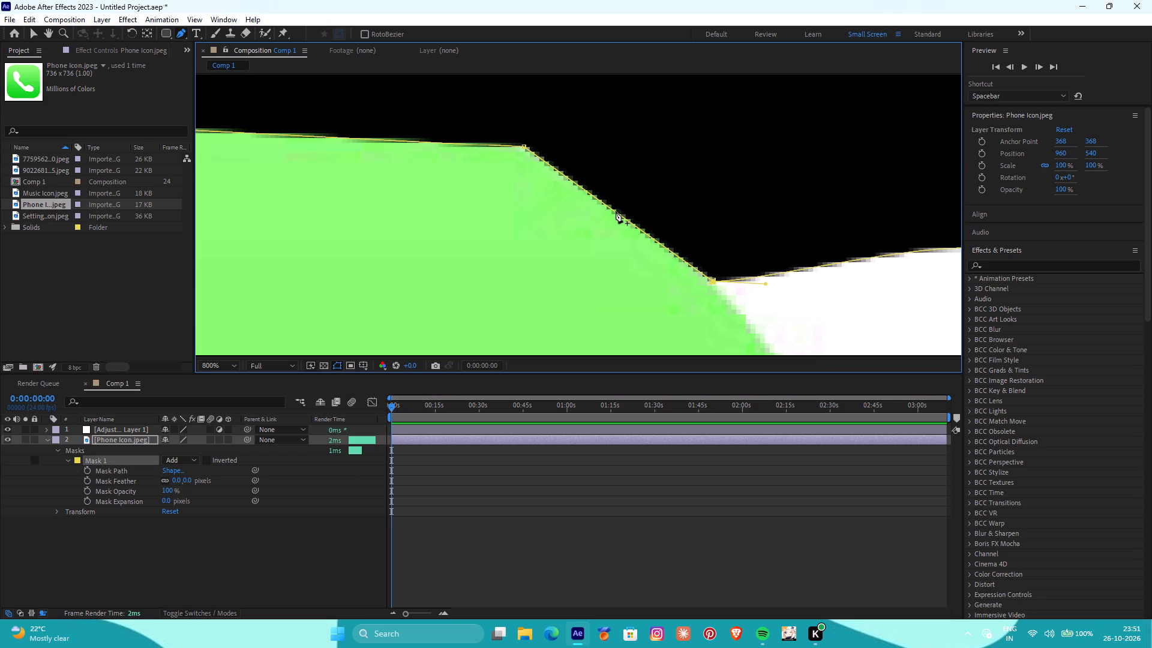
# Add a mask point midway between those two points and move it outward to follow the green curve.
pyautogui.click(616, 211)
pyautogui.moveTo(614, 211); pyautogui.dragTo(619, 195)
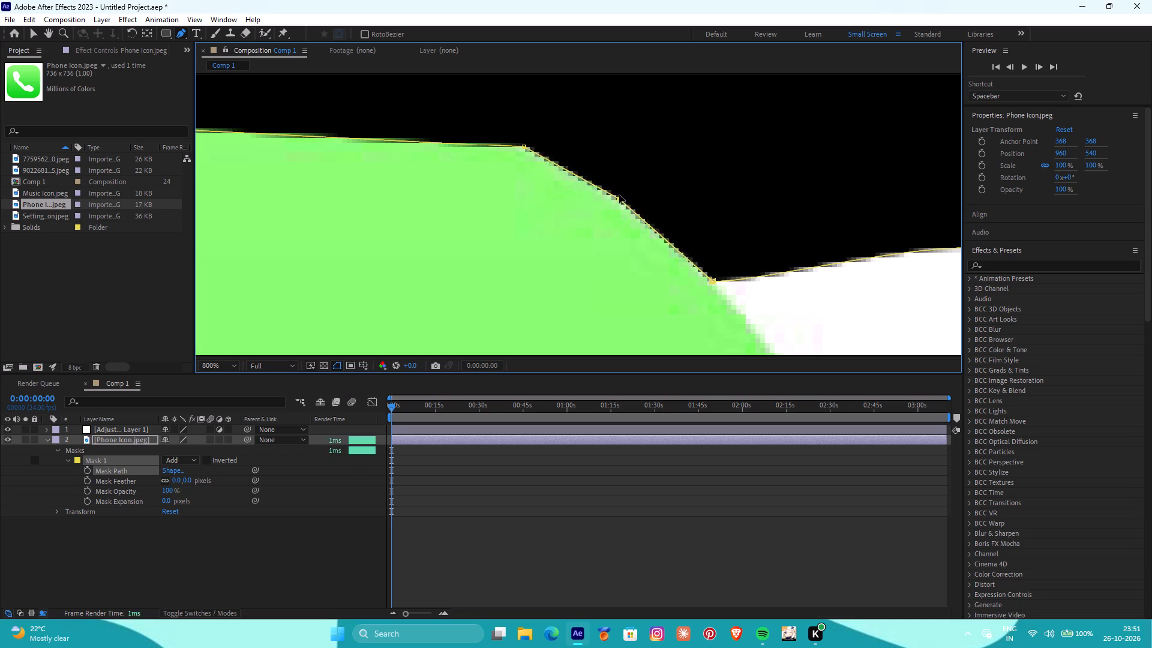
pyautogui.moveTo(619, 195); pyautogui.dragTo(623, 201)
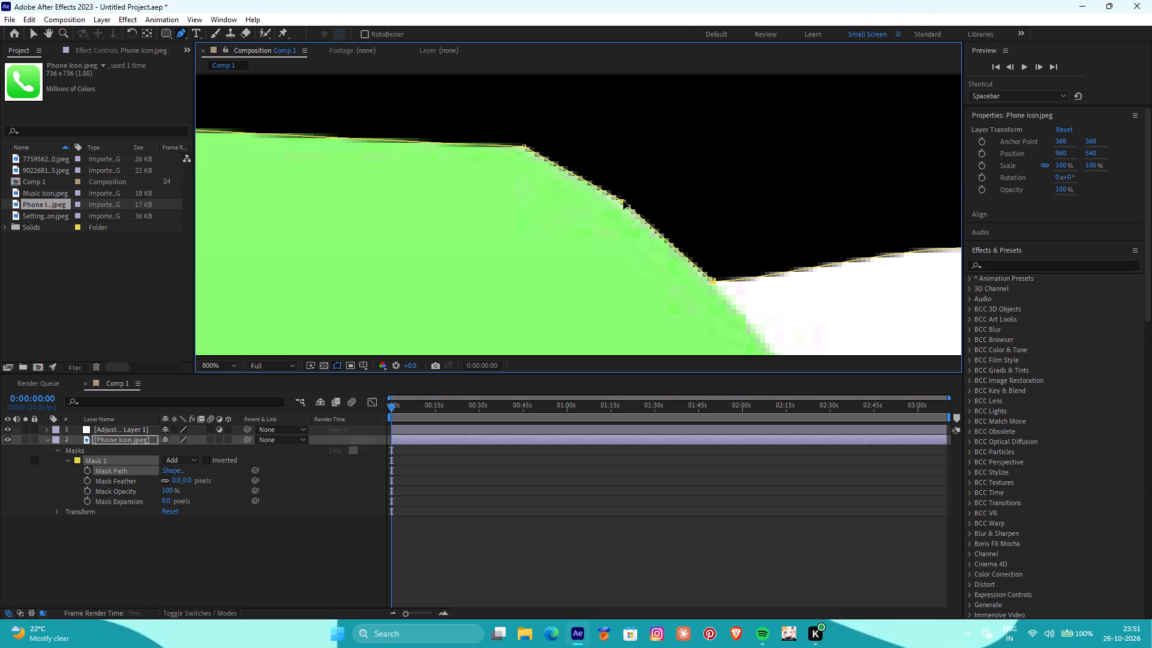
pyautogui.moveTo(623, 201); pyautogui.dragTo(622, 201)
# Add a mask point between the last point on the green curve and the outer corner point, and pull it down toward the green edge.
pyautogui.click(853, 259)
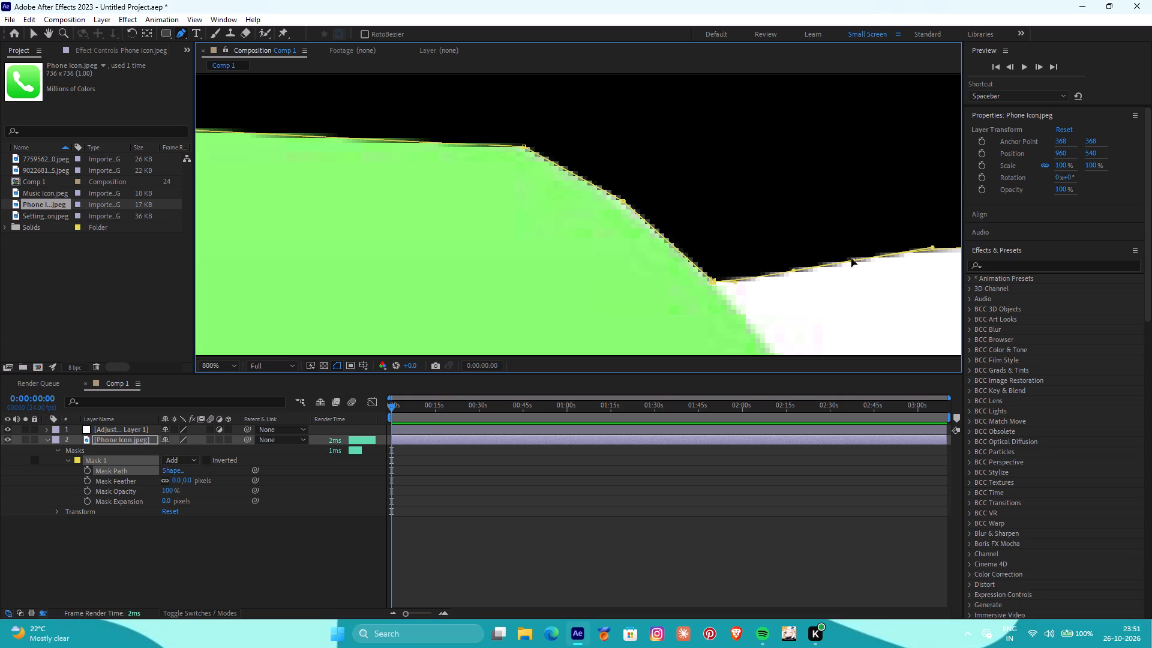
pyautogui.moveTo(852, 259); pyautogui.dragTo(815, 324)
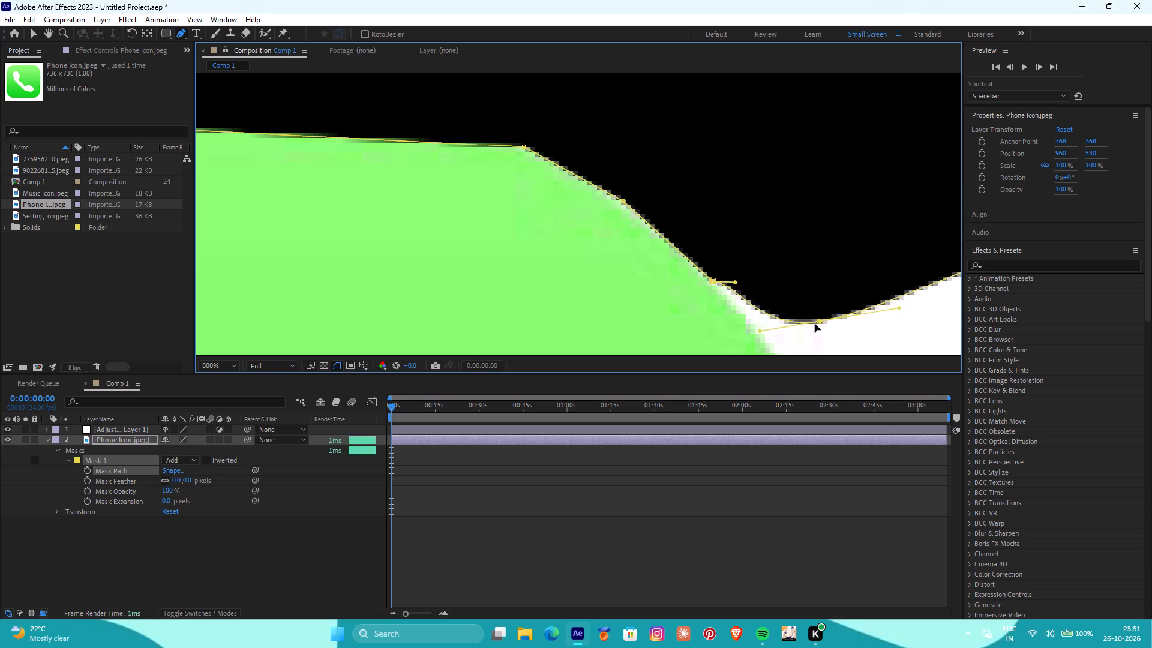
pyautogui.moveTo(815, 324); pyautogui.dragTo(803, 343)
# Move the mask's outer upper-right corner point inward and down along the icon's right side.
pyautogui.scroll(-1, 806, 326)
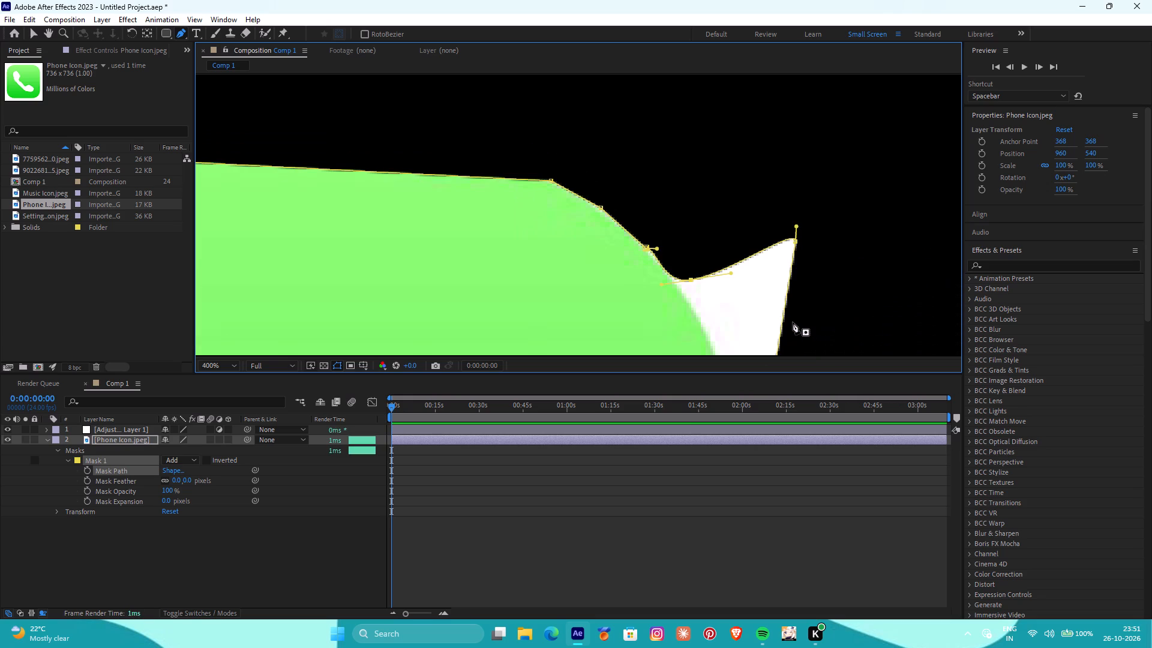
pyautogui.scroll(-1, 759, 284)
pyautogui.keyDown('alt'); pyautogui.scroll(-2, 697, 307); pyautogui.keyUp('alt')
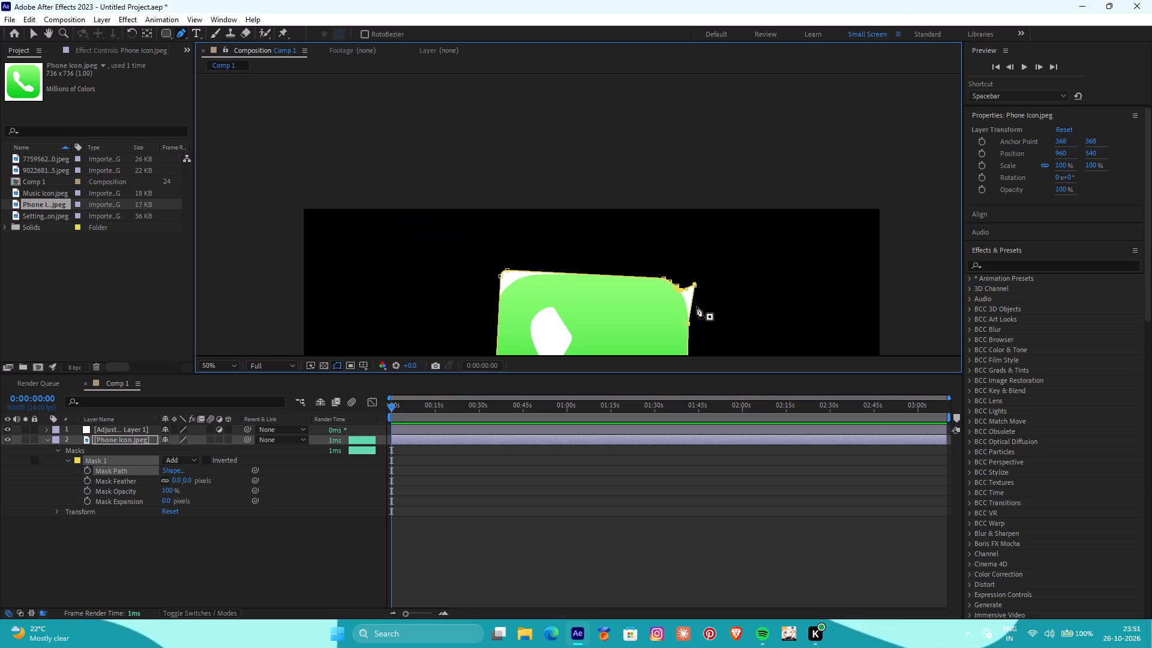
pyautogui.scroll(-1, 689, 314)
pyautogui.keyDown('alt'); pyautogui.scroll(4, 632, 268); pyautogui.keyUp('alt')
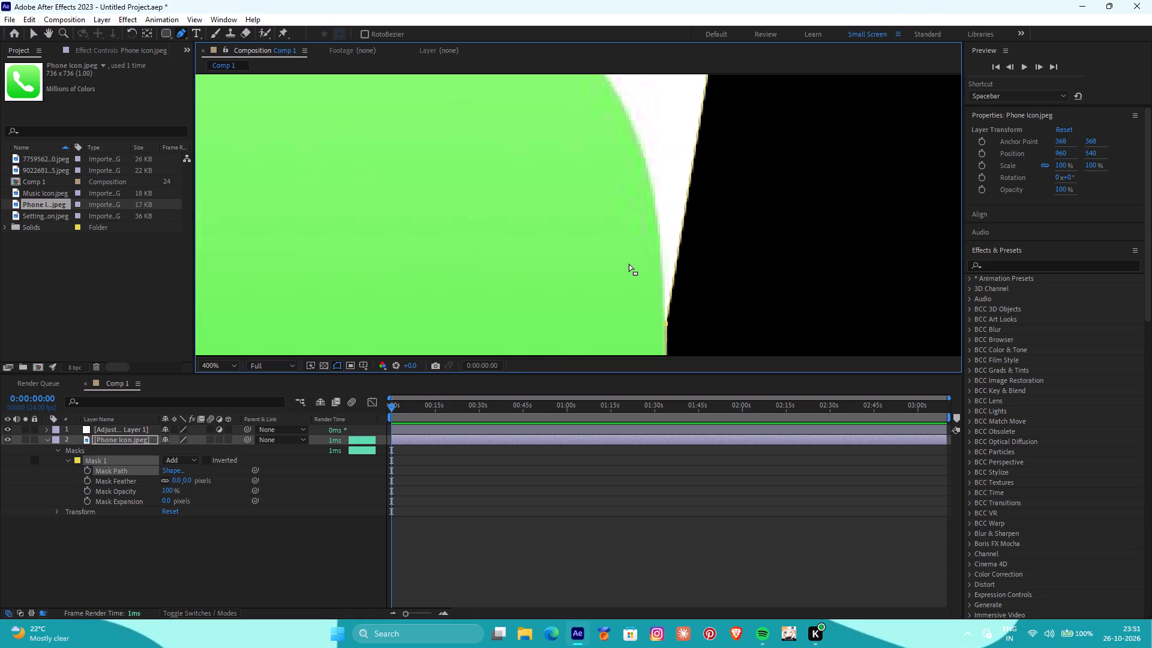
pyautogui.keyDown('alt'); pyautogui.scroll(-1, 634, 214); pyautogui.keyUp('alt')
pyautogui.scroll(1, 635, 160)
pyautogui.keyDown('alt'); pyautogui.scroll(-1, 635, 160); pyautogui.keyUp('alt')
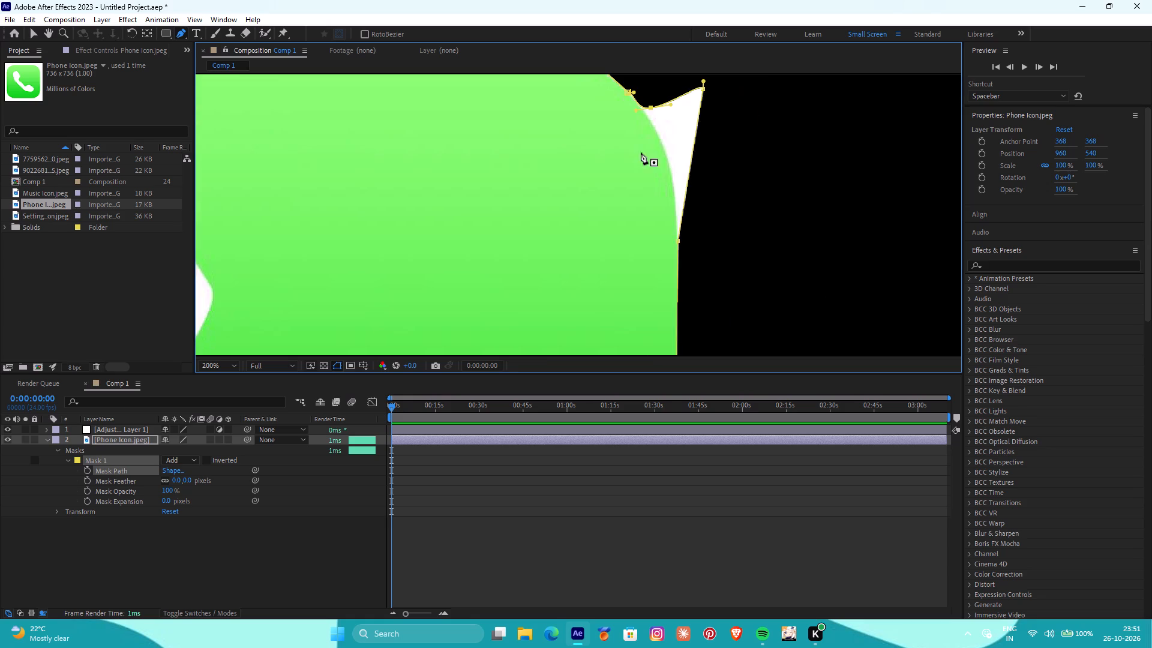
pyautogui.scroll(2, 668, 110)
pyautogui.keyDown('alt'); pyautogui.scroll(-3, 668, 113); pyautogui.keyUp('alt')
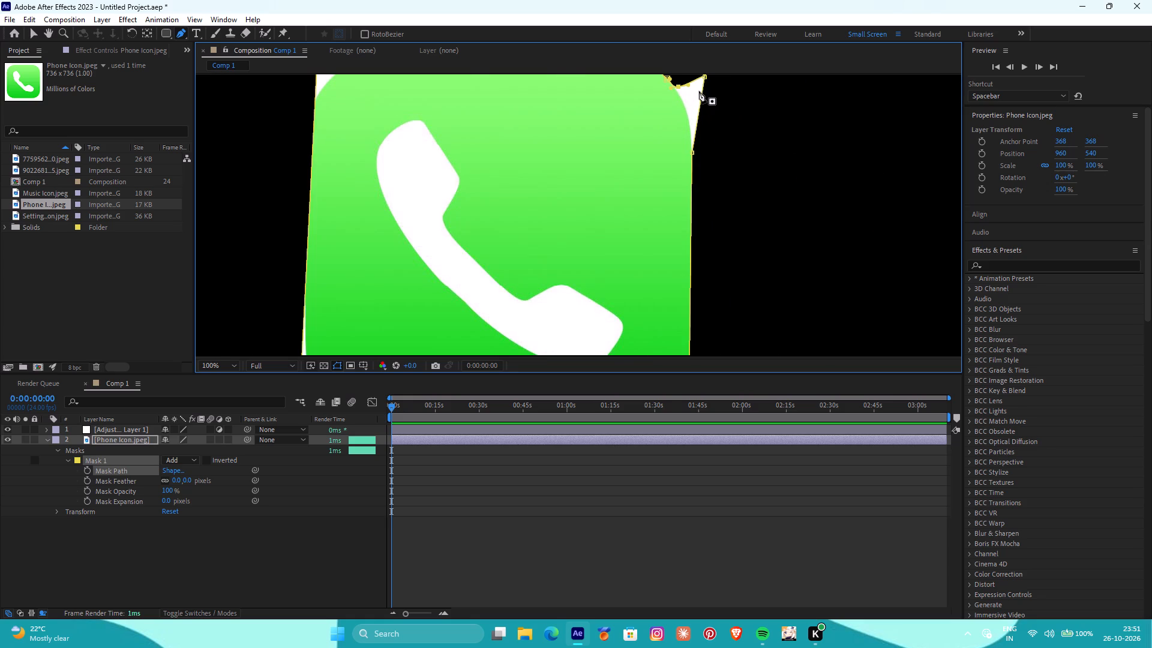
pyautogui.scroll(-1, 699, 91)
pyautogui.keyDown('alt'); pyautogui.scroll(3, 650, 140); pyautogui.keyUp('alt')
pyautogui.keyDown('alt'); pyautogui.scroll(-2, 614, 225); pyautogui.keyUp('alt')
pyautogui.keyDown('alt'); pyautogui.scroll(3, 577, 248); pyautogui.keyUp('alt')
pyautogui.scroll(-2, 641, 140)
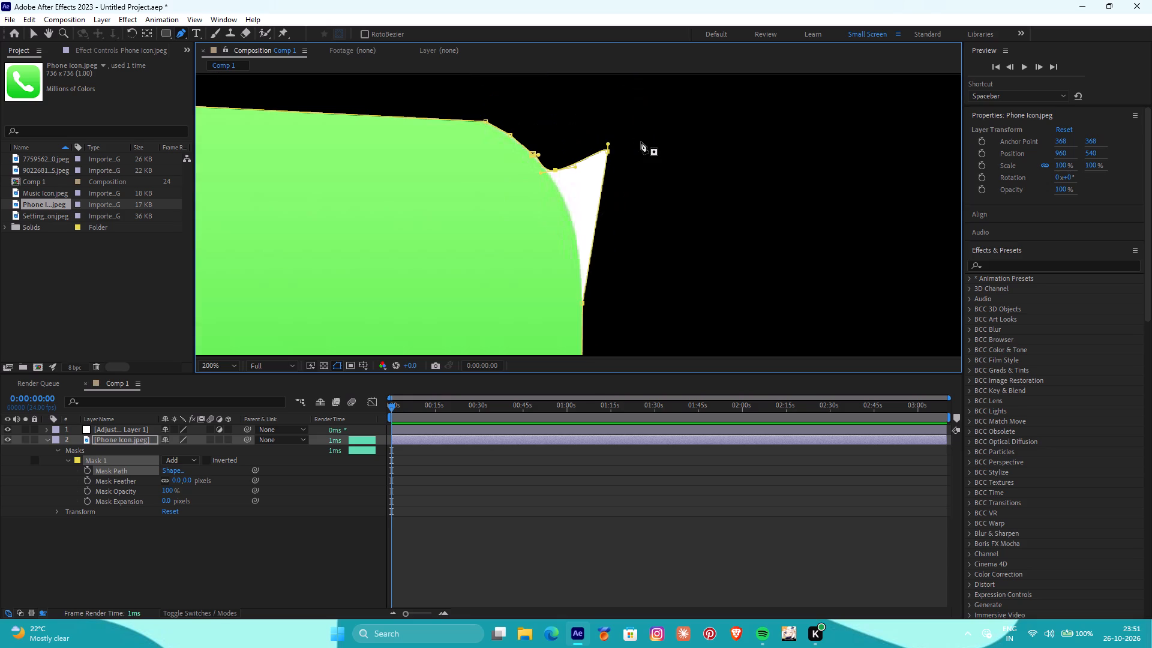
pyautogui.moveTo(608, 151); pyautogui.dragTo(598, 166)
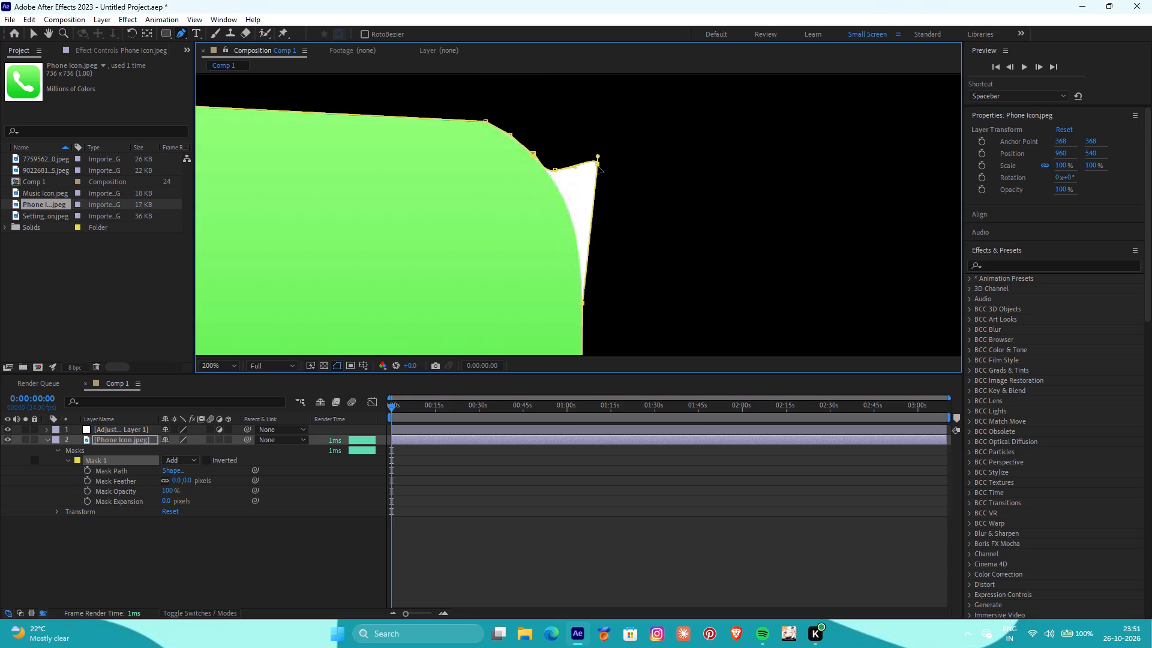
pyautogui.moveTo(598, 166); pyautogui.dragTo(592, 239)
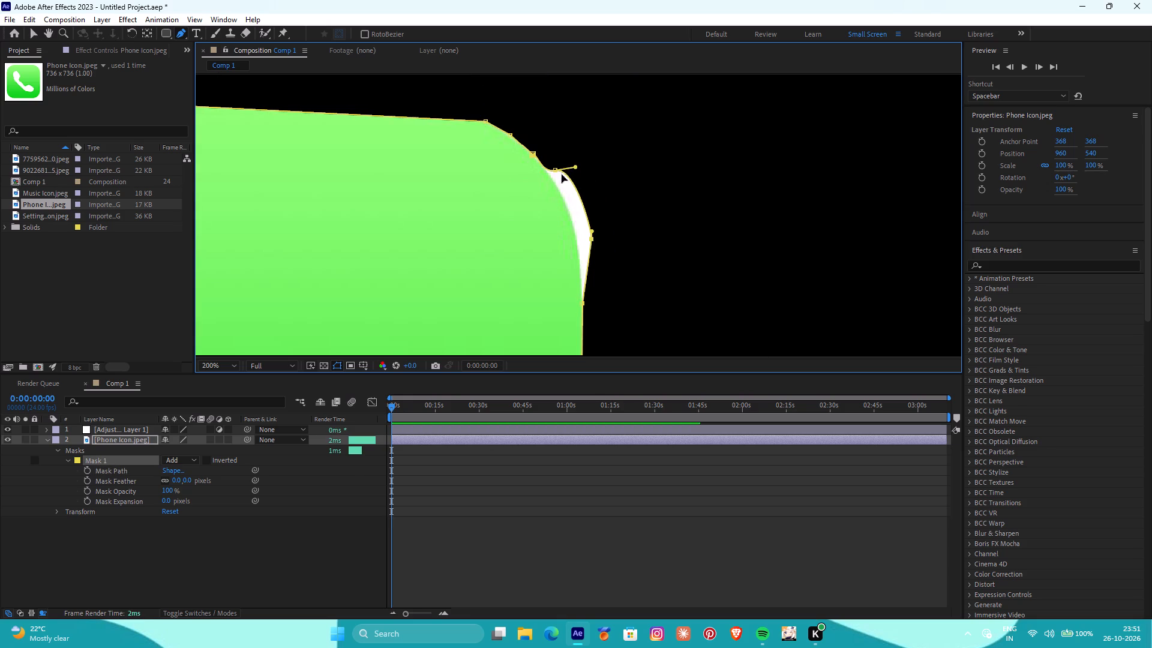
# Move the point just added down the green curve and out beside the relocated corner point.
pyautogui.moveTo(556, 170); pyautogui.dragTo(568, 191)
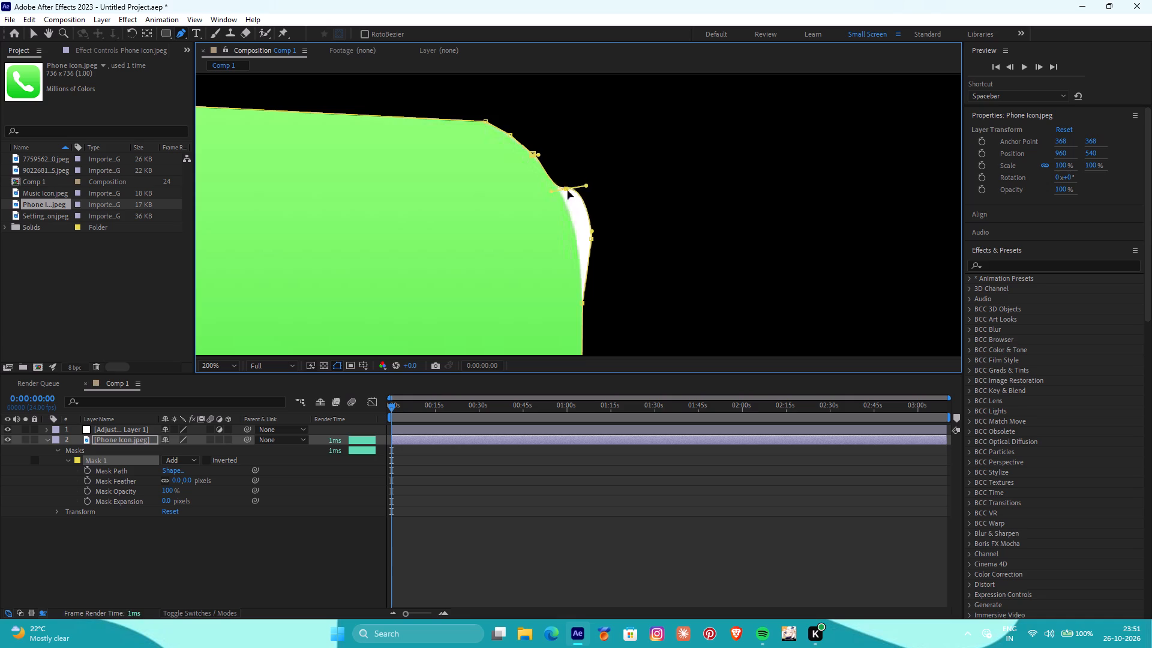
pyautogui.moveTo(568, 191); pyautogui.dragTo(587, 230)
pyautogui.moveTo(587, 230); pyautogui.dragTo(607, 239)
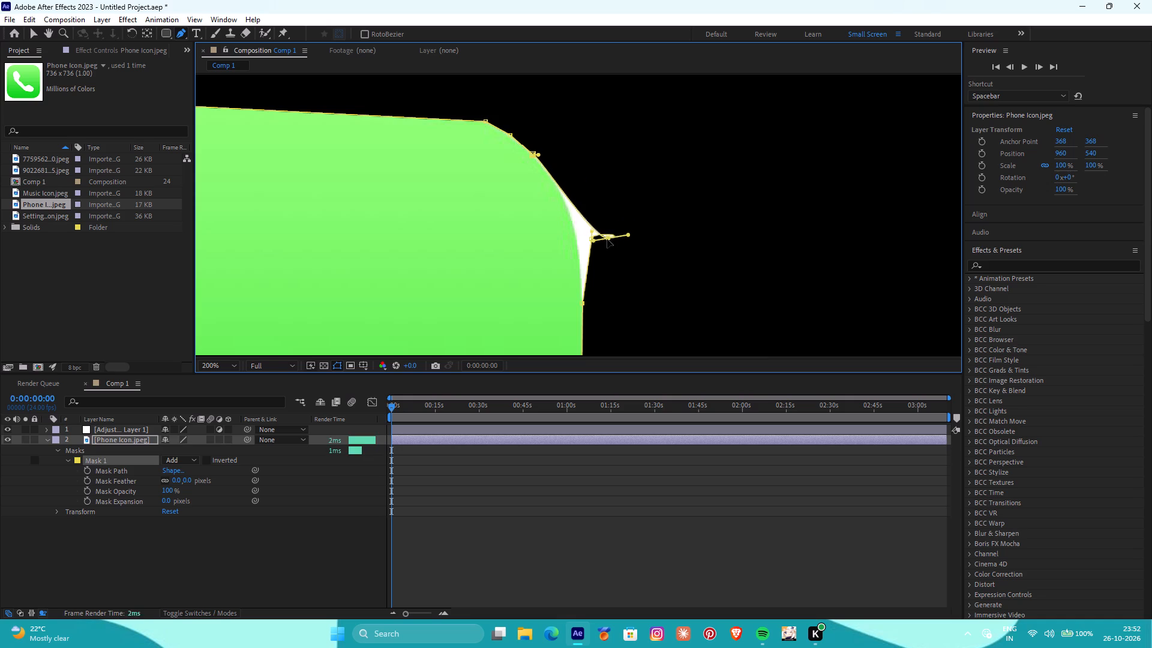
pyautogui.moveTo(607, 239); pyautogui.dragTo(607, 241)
# Delete the relocated corner point beside the loop in the mask path.
pyautogui.scroll(-1, 596, 243)
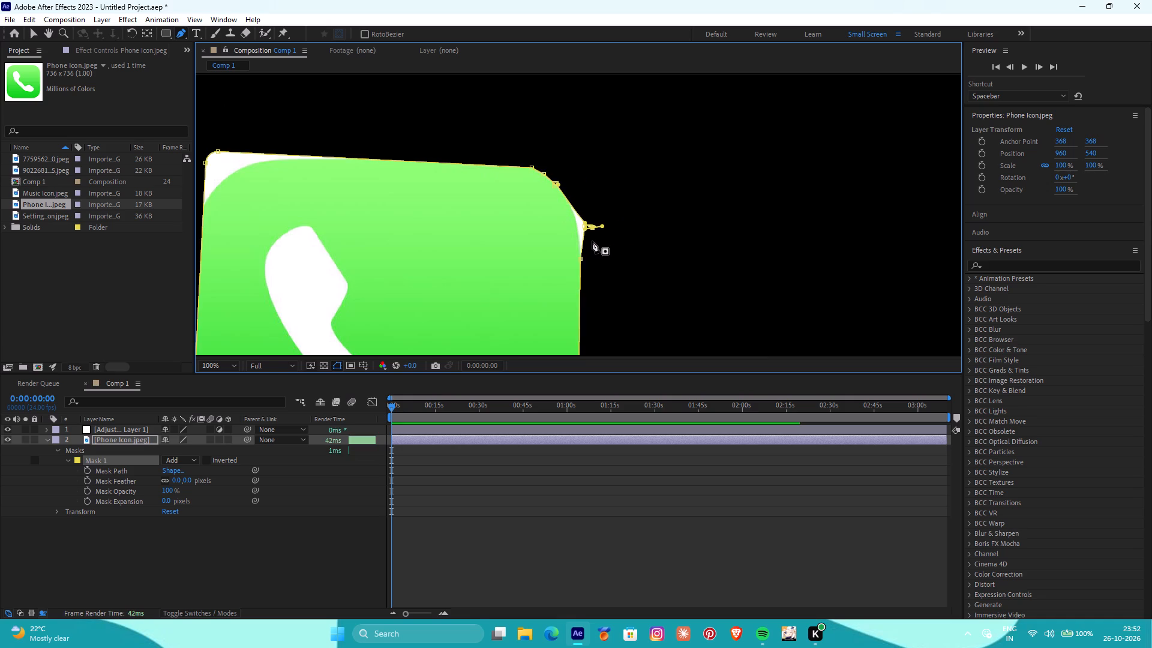
pyautogui.keyDown('alt'); pyautogui.scroll(4, 578, 233); pyautogui.keyUp('alt')
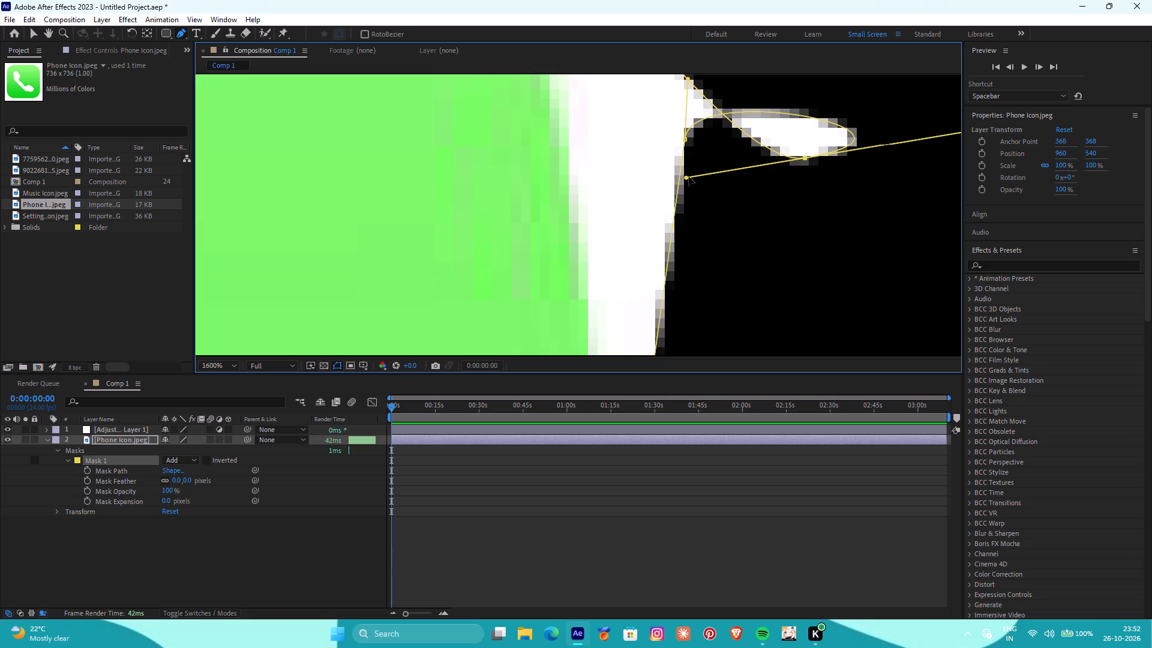
pyautogui.click(685, 140)
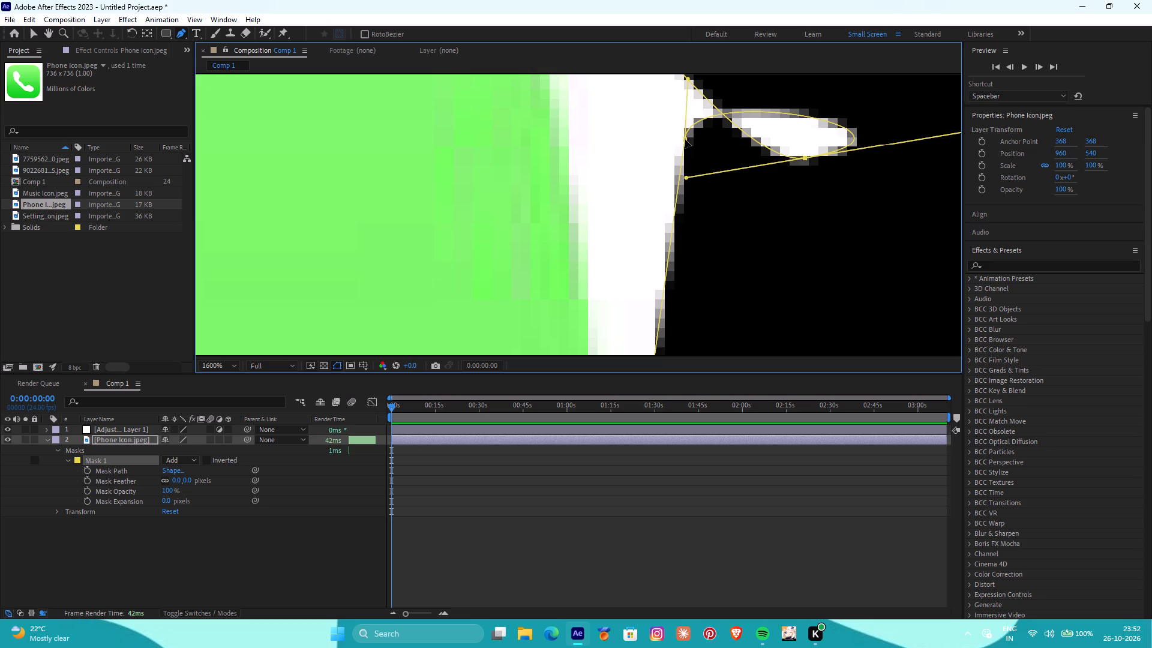
pyautogui.keyDown('ctrl'); pyautogui.click(685, 140); pyautogui.keyUp('ctrl')
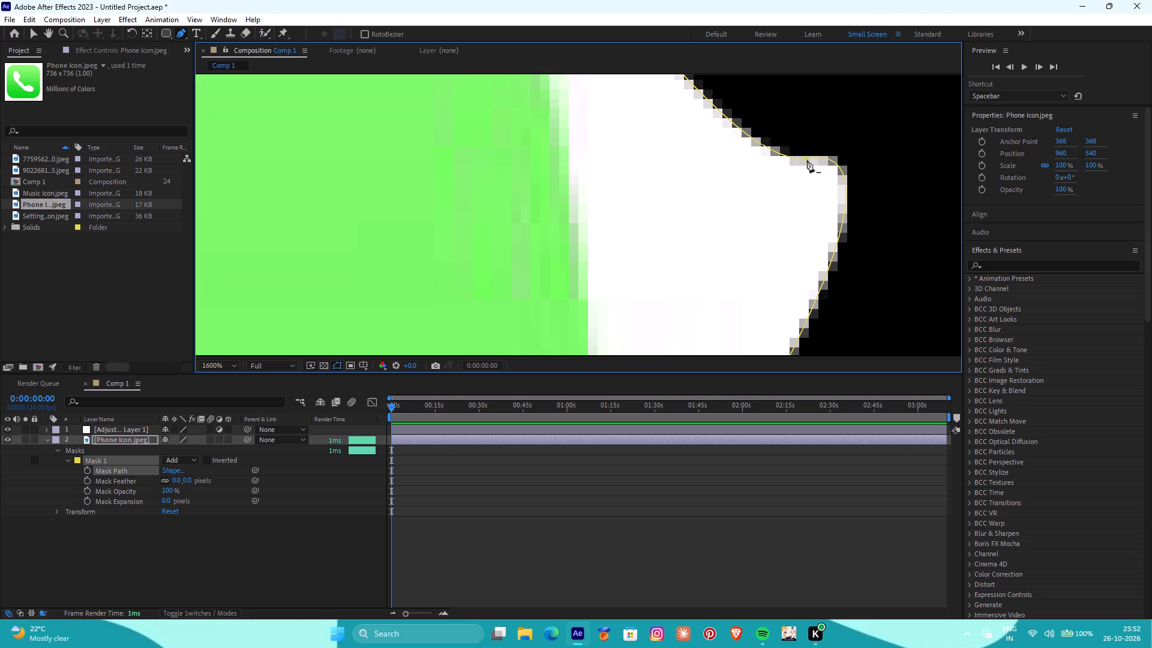
# Add a mask point on the remaining white bulge, and move it and the point above it in toward the green right edge.
pyautogui.click(843, 170)
pyautogui.moveTo(842, 170); pyautogui.dragTo(842, 177)
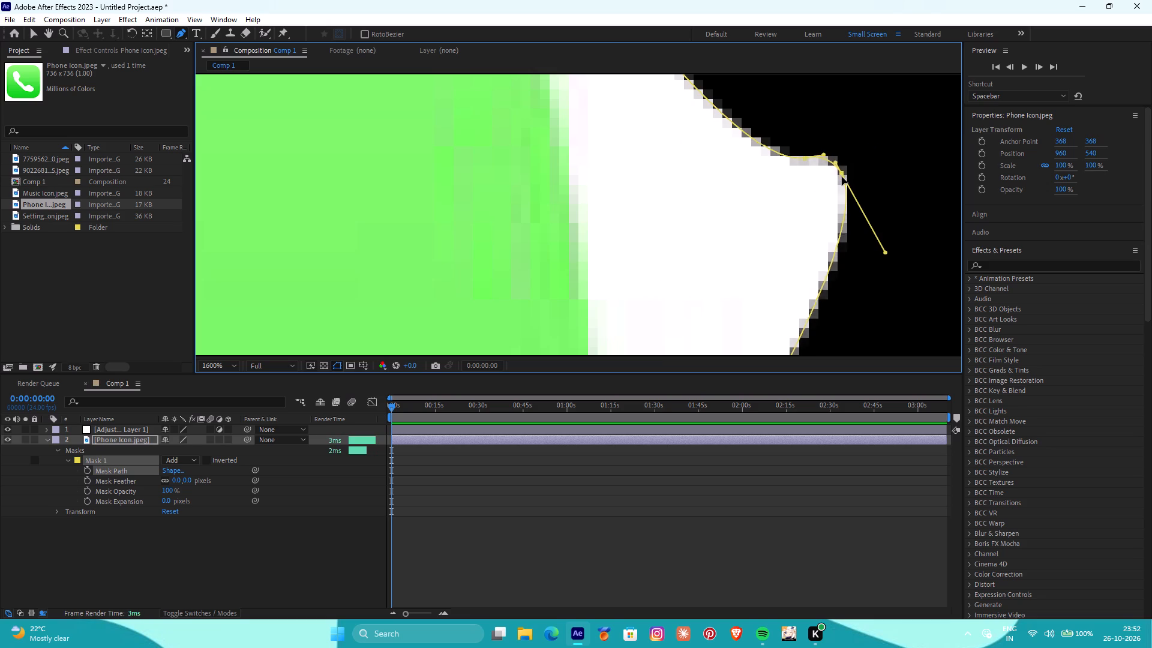
pyautogui.moveTo(842, 177); pyautogui.dragTo(729, 331)
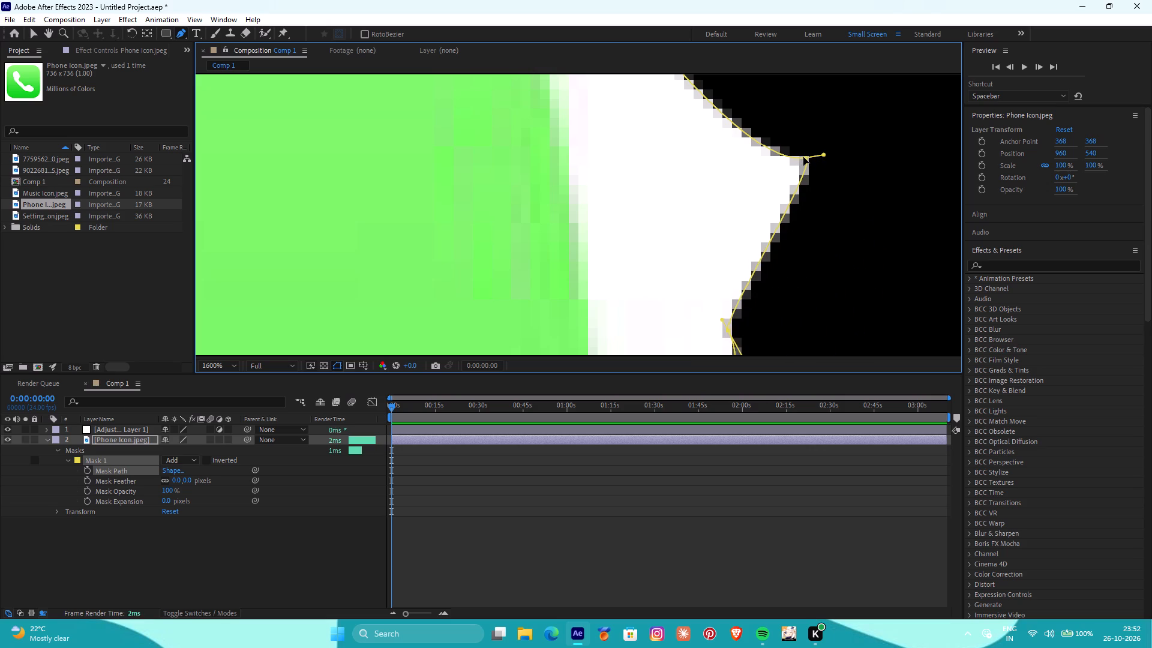
pyautogui.moveTo(803, 157); pyautogui.dragTo(645, 286)
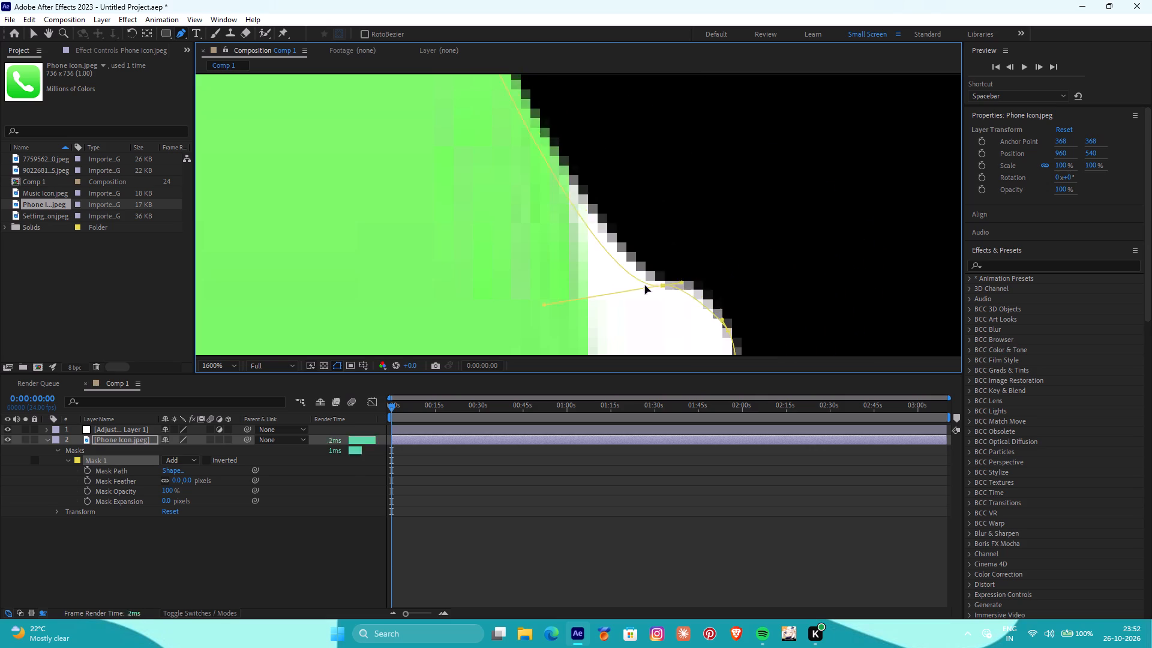
pyautogui.moveTo(645, 286); pyautogui.dragTo(604, 282)
# Add a mask point midway along the straight stretch cutting through the upper-right curve and move it outward to the green outline.
pyautogui.scroll(-2, 602, 275)
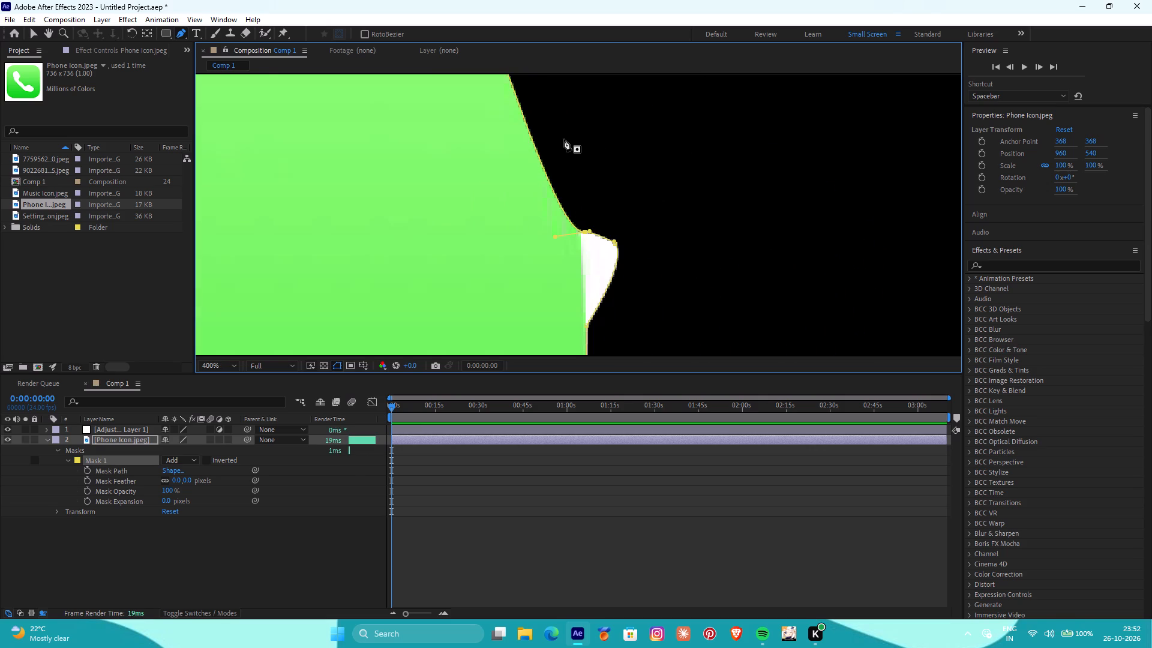
pyautogui.scroll(-1, 563, 136)
pyautogui.keyDown('alt'); pyautogui.scroll(2, 553, 137); pyautogui.keyUp('alt')
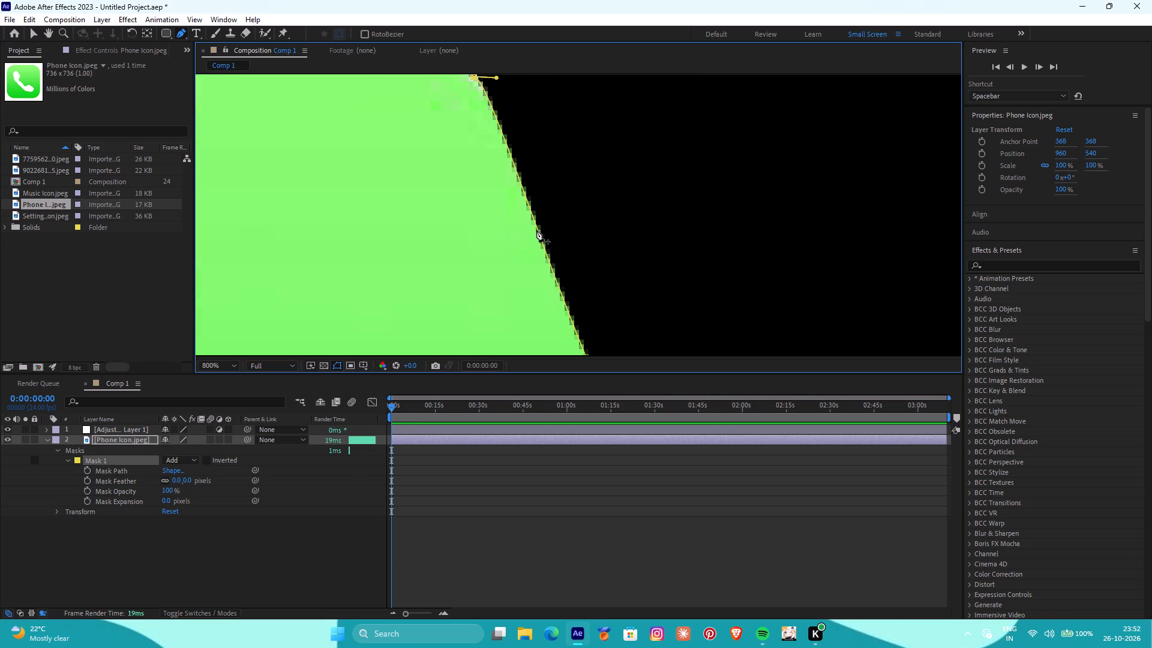
pyautogui.click(538, 232)
pyautogui.moveTo(538, 230); pyautogui.dragTo(542, 230)
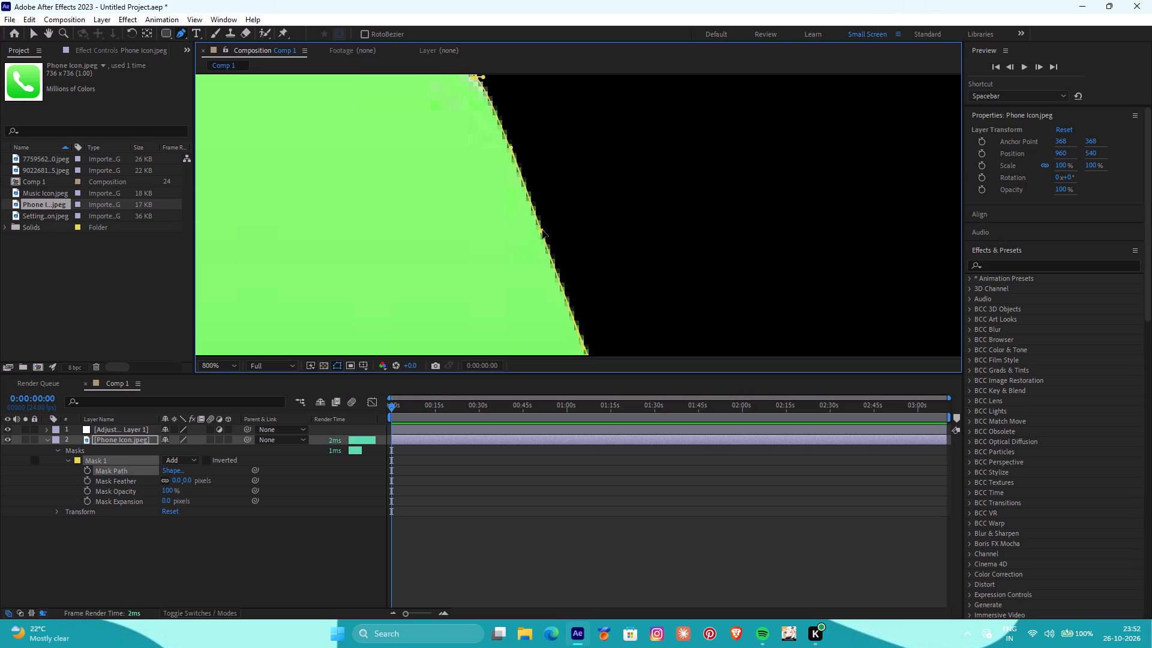
pyautogui.moveTo(542, 230); pyautogui.dragTo(584, 232)
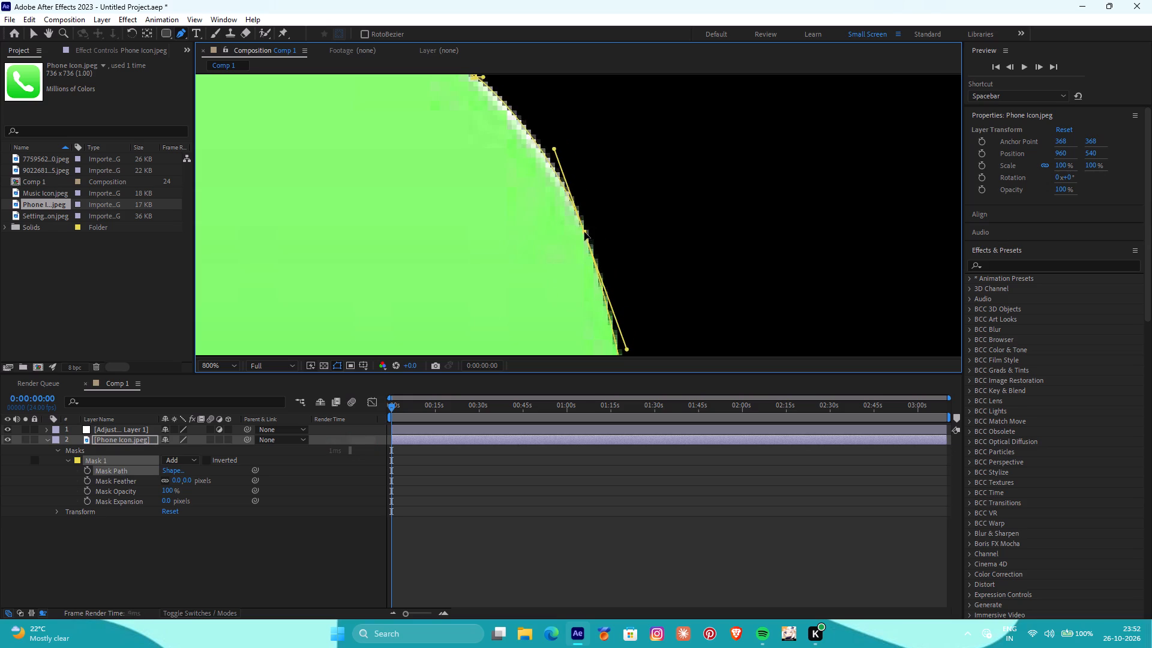
pyautogui.moveTo(584, 232); pyautogui.dragTo(583, 236)
# Pull curve handles from the outer point of the white bulge, angling the lower handle toward the green right edge.
pyautogui.scroll(-2, 571, 200)
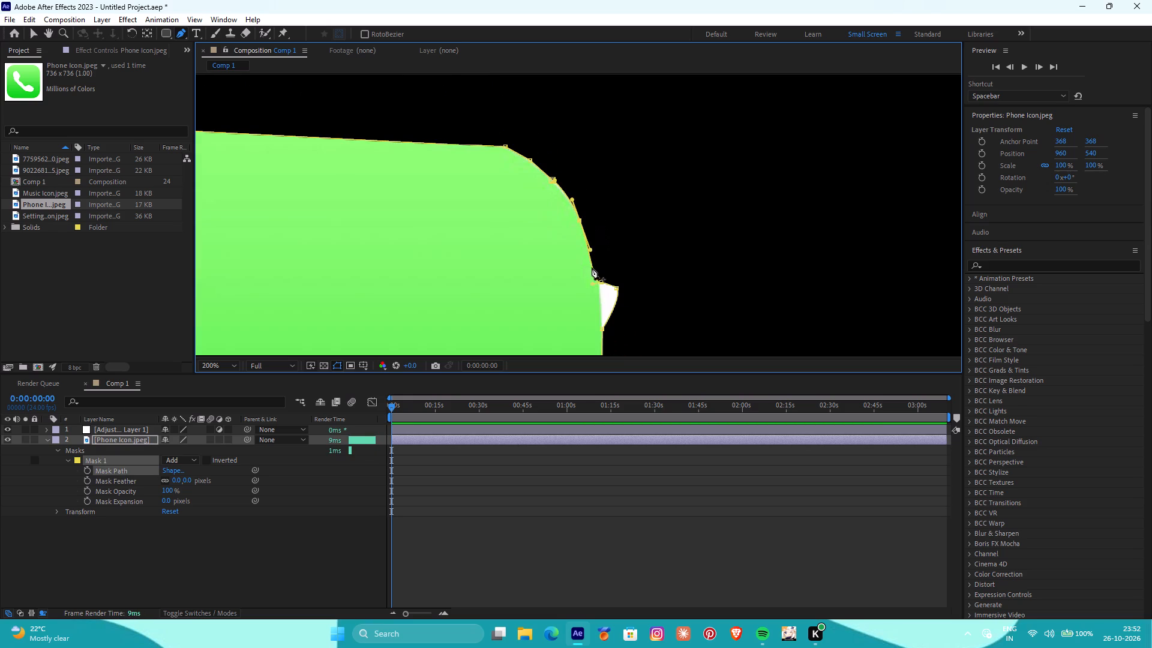
pyautogui.keyDown('alt'); pyautogui.scroll(2, 592, 279); pyautogui.keyUp('alt')
pyautogui.keyDown('alt'); pyautogui.scroll(-2, 592, 279); pyautogui.keyUp('alt')
pyautogui.scroll(2, 612, 323)
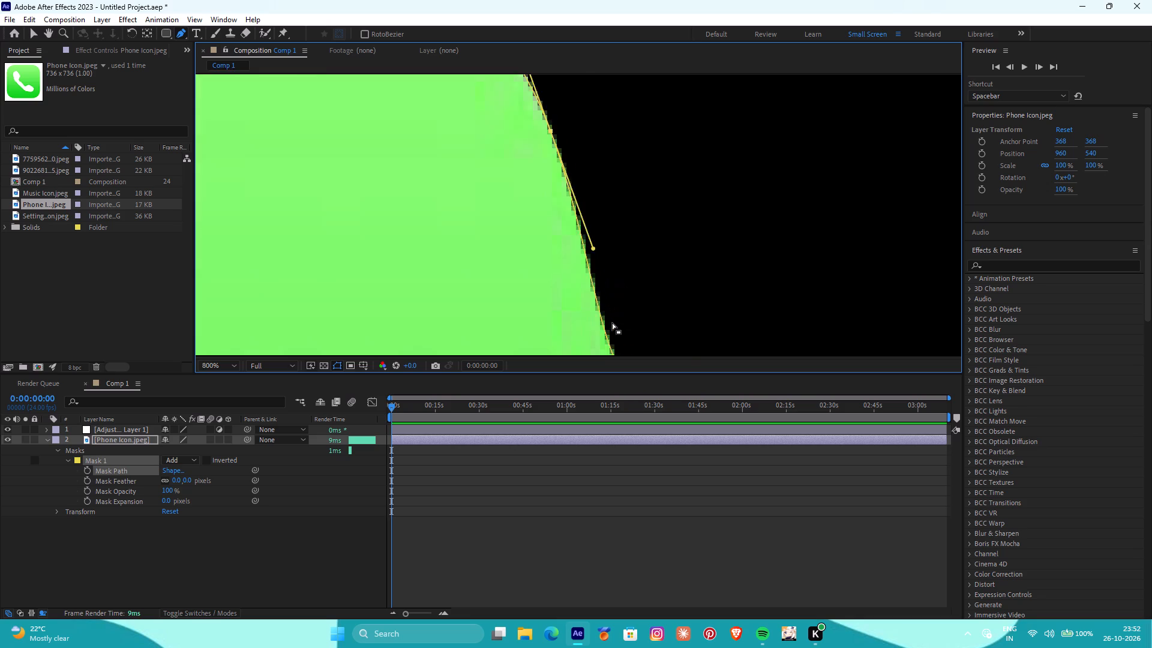
pyautogui.keyDown('alt'); pyautogui.scroll(-2, 612, 323); pyautogui.keyUp('alt')
pyautogui.scroll(-3, 619, 283)
pyautogui.keyDown('alt'); pyautogui.scroll(1, 590, 239); pyautogui.keyUp('alt')
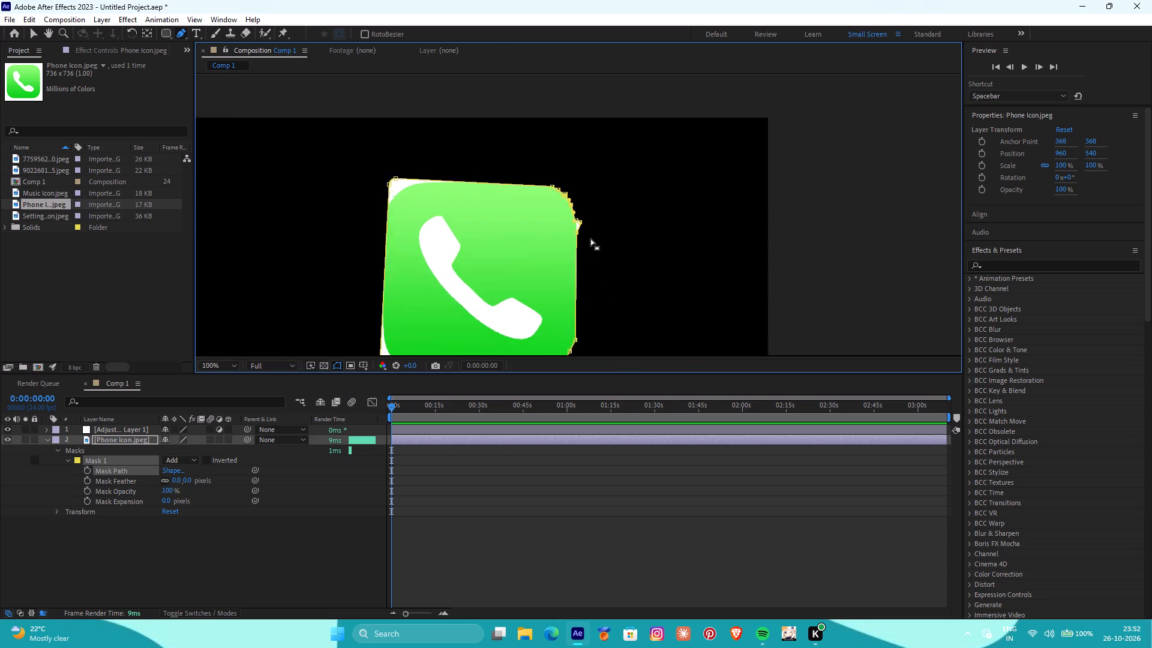
pyautogui.keyDown('alt'); pyautogui.scroll(2, 590, 239); pyautogui.keyUp('alt')
pyautogui.scroll(-2, 557, 202)
pyautogui.keyDown('alt'); pyautogui.scroll(3, 563, 203); pyautogui.keyUp('alt')
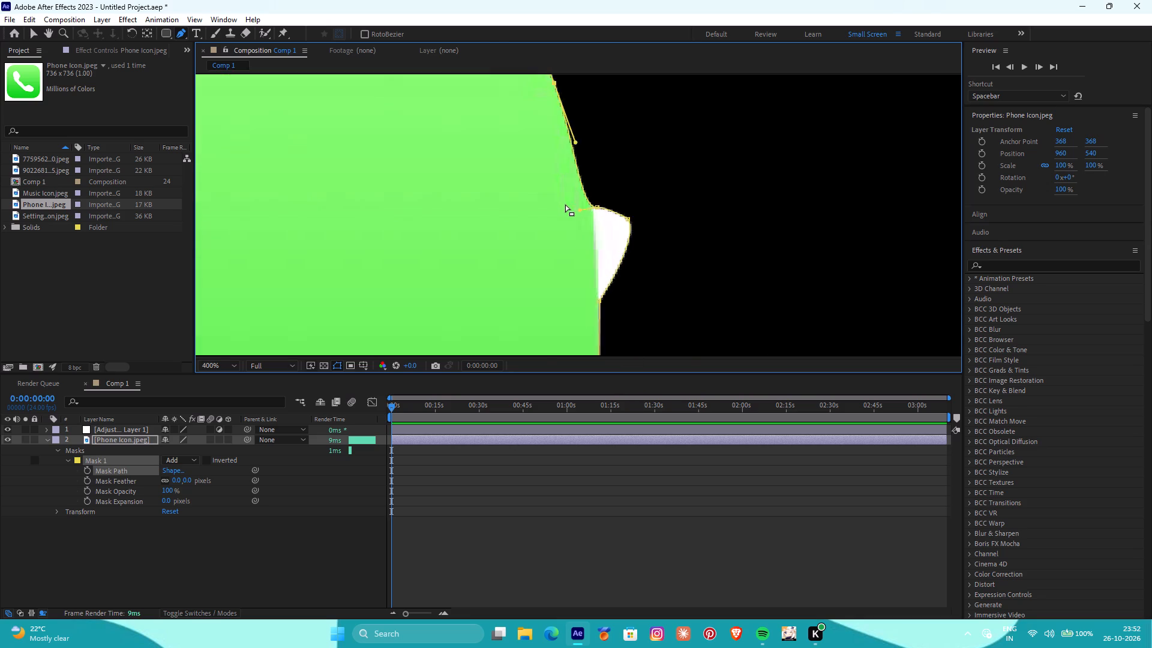
pyautogui.keyDown('alt'); pyautogui.scroll(1, 565, 205); pyautogui.keyUp('alt')
pyautogui.keyDown('alt'); pyautogui.scroll(-2, 611, 239); pyautogui.keyUp('alt')
pyautogui.keyDown('alt'); pyautogui.scroll(2, 628, 263); pyautogui.keyUp('alt')
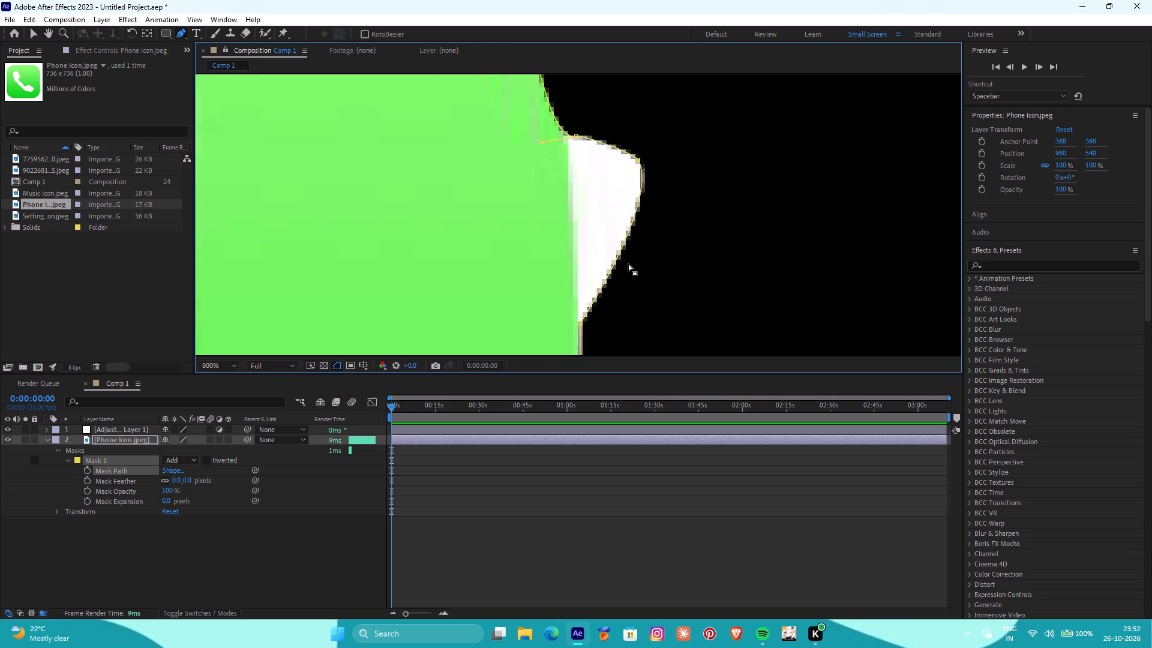
pyautogui.keyDown('alt'); pyautogui.scroll(1, 628, 264); pyautogui.keyUp('alt')
pyautogui.keyDown('alt'); pyautogui.scroll(-2, 611, 209); pyautogui.keyUp('alt')
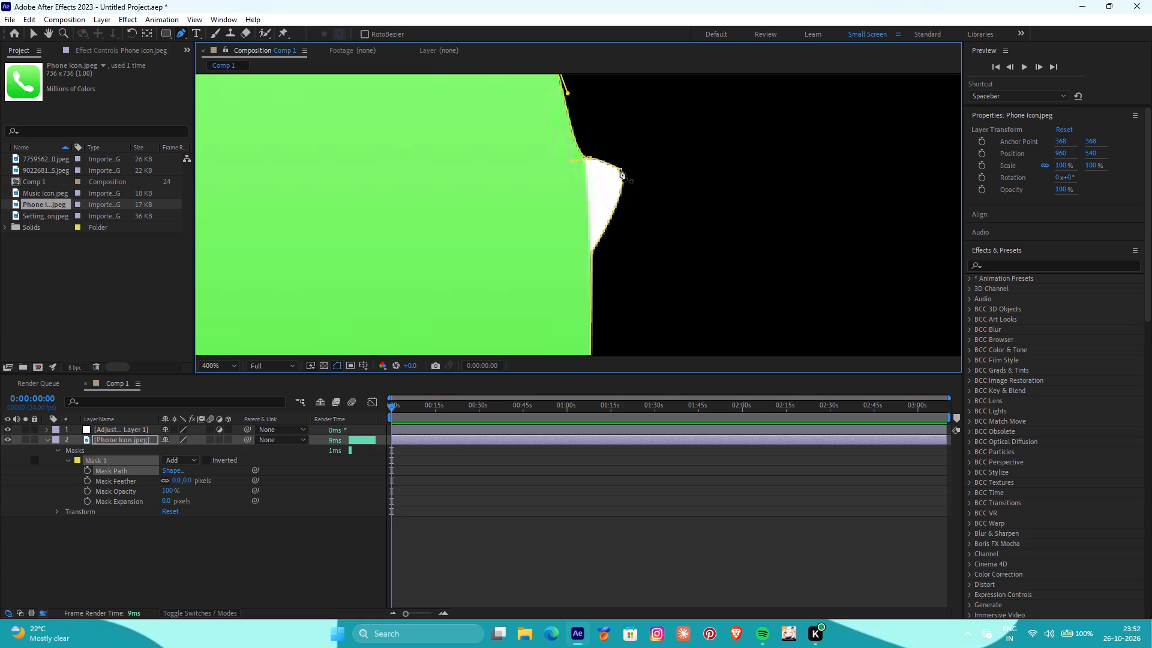
pyautogui.moveTo(620, 169); pyautogui.dragTo(617, 228)
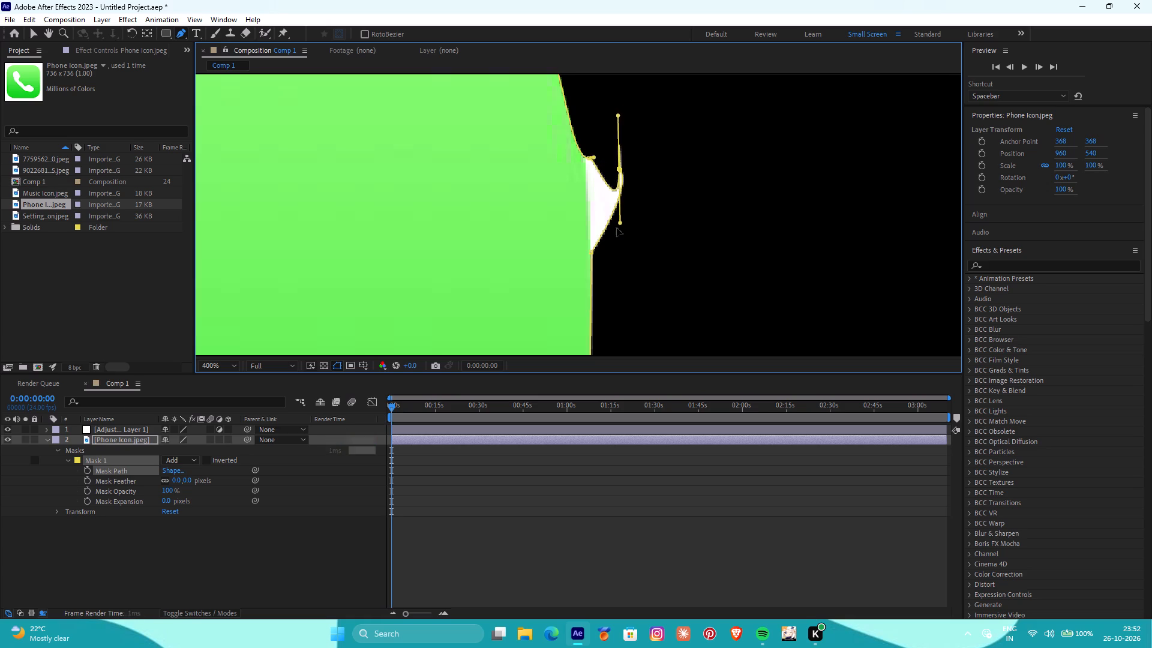
pyautogui.moveTo(617, 228); pyautogui.dragTo(581, 265)
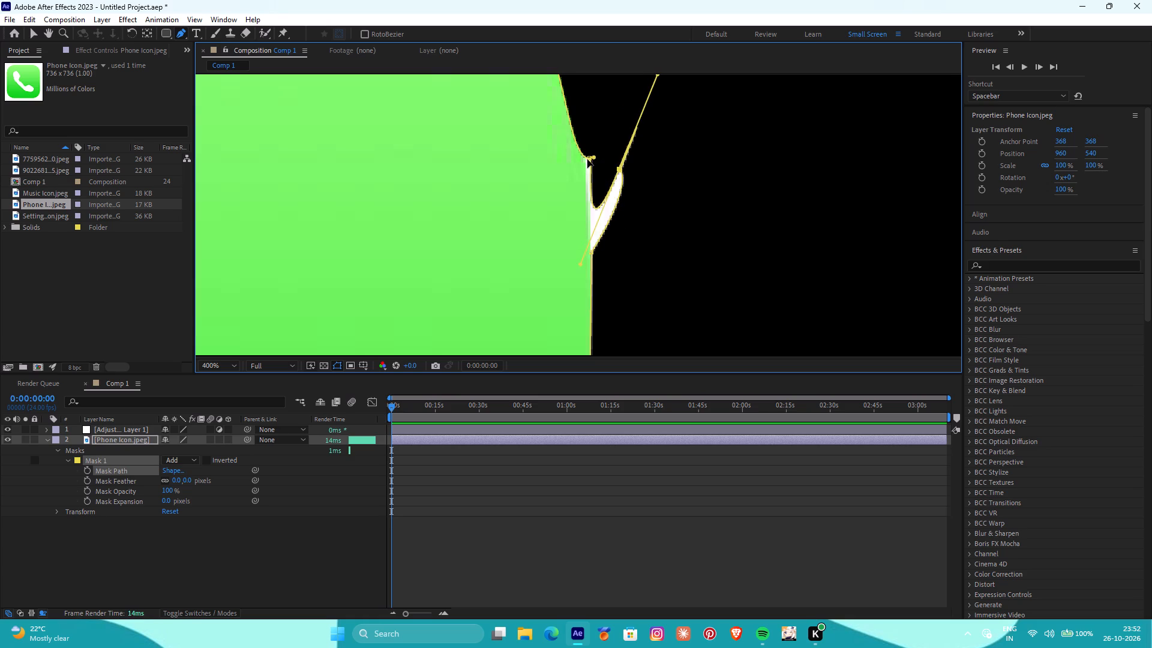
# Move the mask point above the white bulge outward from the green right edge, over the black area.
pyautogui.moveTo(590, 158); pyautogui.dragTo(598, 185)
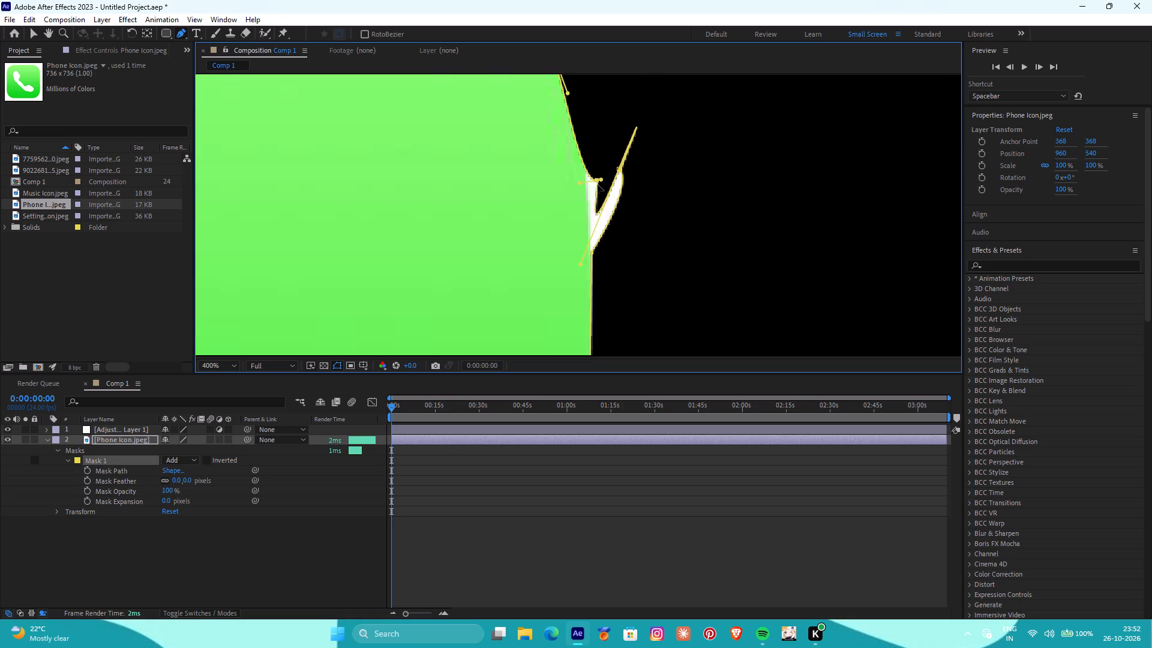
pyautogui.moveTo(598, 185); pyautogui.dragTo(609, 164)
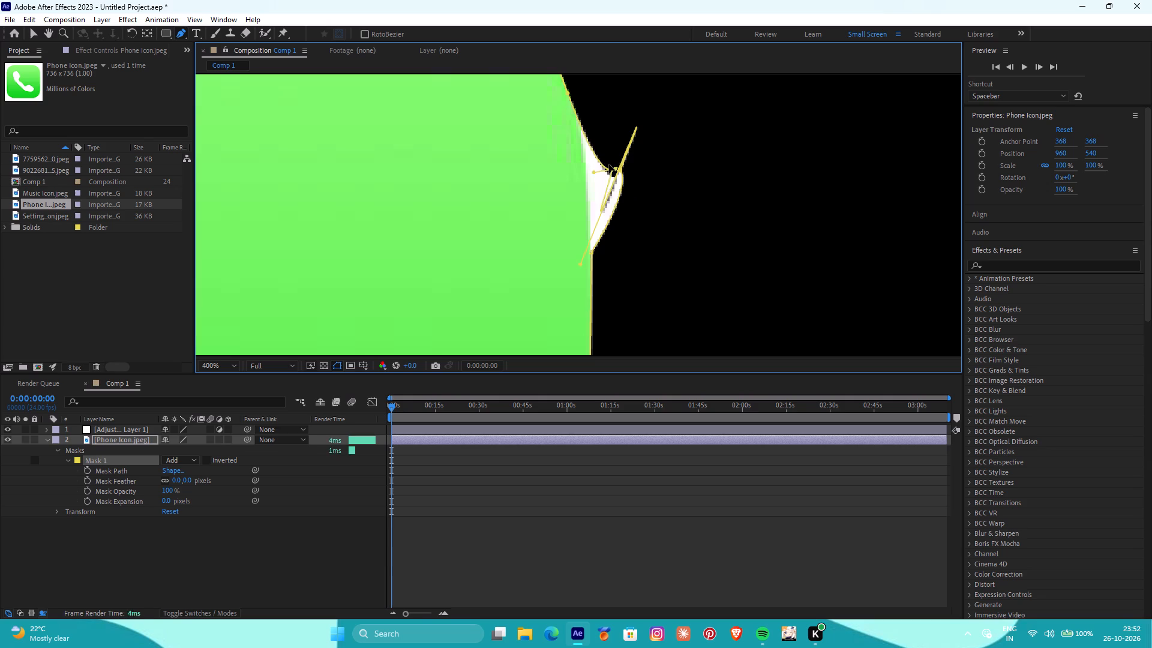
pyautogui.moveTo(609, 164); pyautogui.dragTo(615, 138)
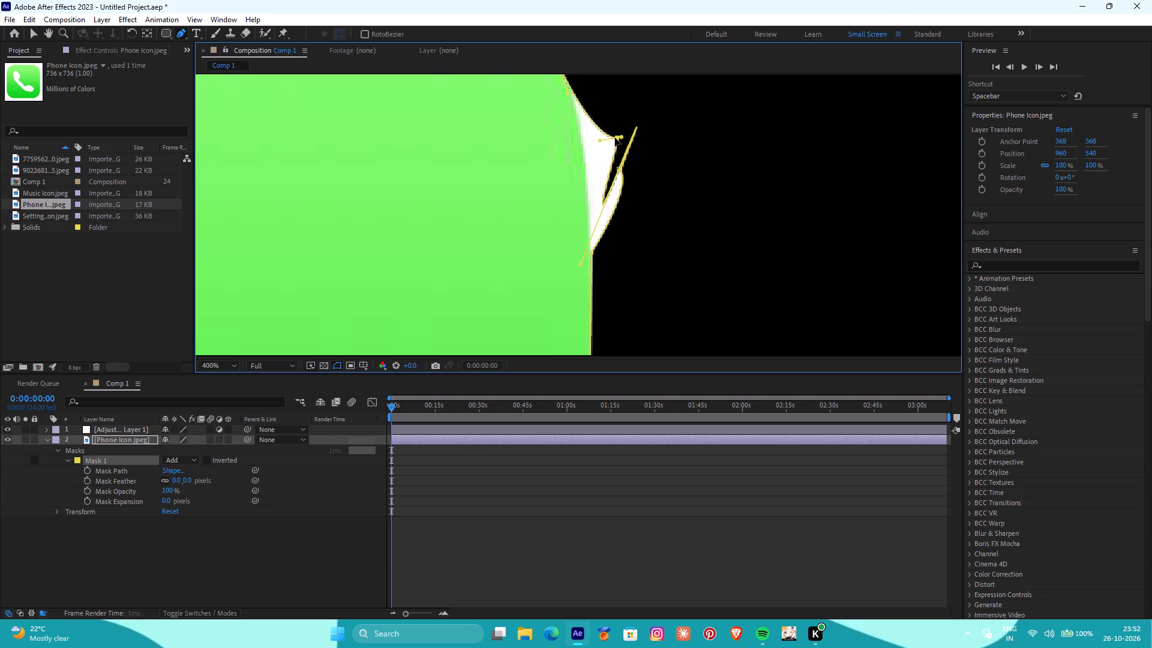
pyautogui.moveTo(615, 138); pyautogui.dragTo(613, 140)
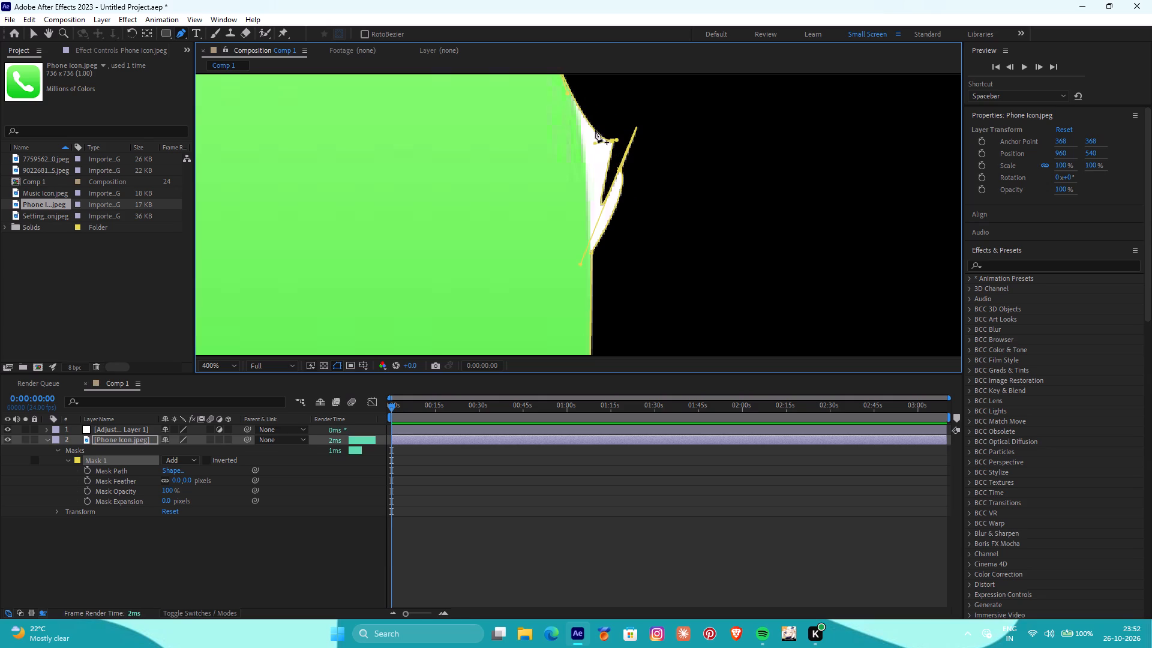
# Add a mask point on the curve just above the relocated point, and delete the relocated point.
pyautogui.click(595, 129)
pyautogui.click(596, 130)
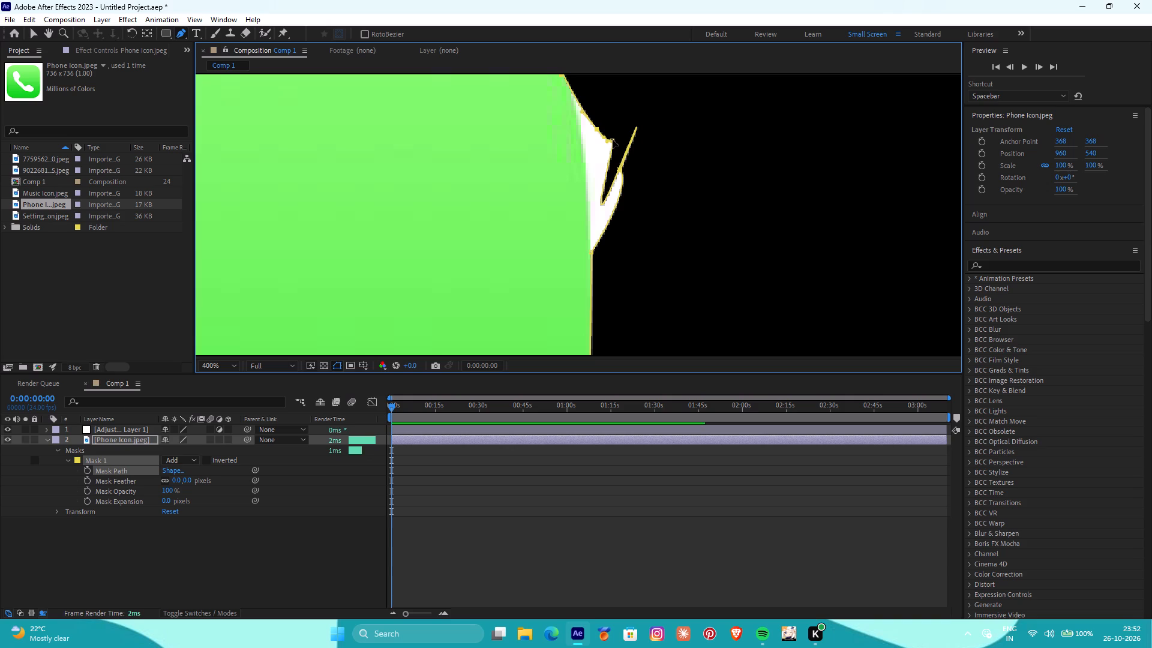
pyautogui.keyDown('ctrl'); pyautogui.click(613, 140); pyautogui.keyUp('ctrl')
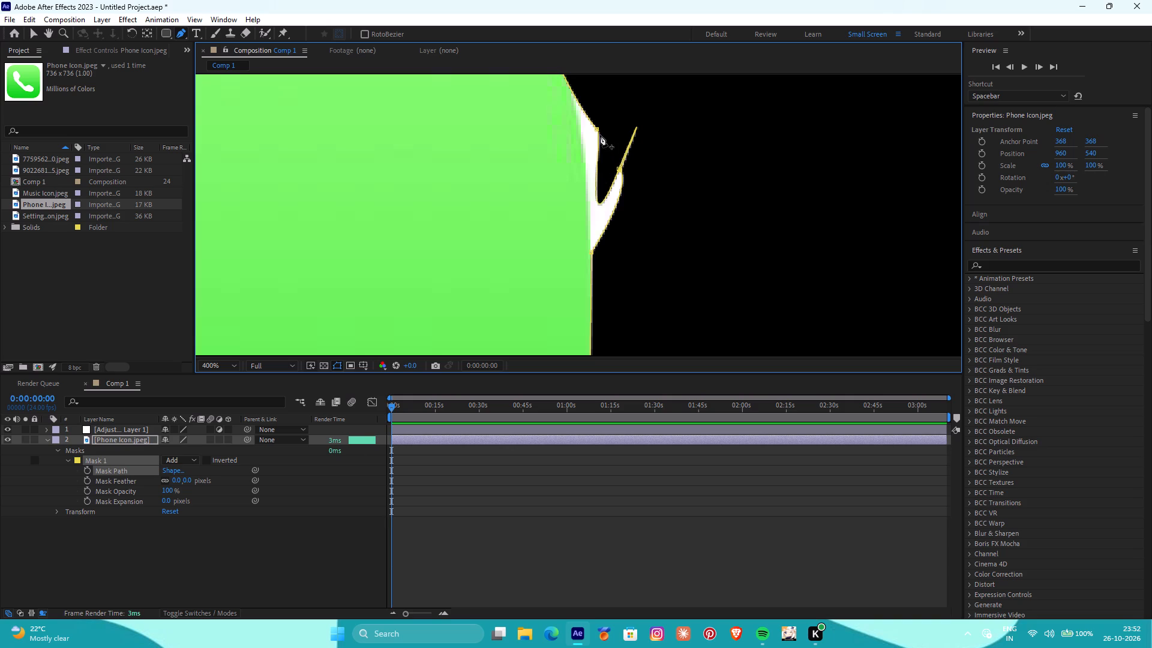
# Add another mask point higher on the white sliver, and pull it and the point below it in to the green edge.
pyautogui.click(578, 101)
pyautogui.moveTo(599, 128); pyautogui.dragTo(596, 135)
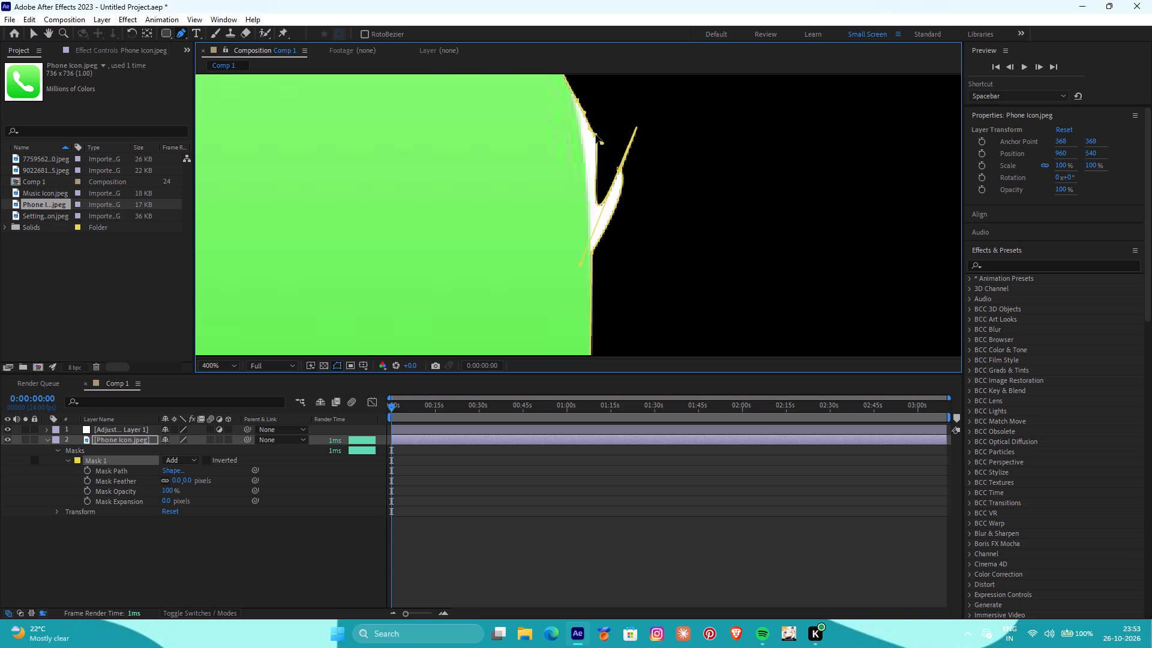
pyautogui.moveTo(596, 135); pyautogui.dragTo(587, 152)
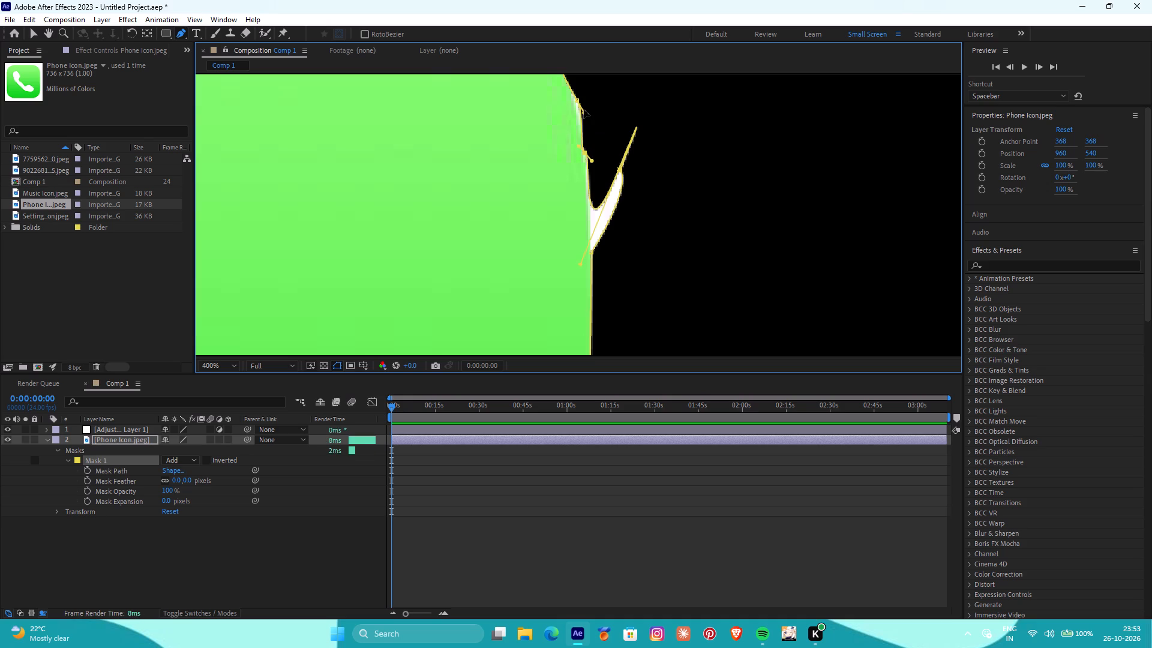
pyautogui.moveTo(584, 110); pyautogui.dragTo(584, 115)
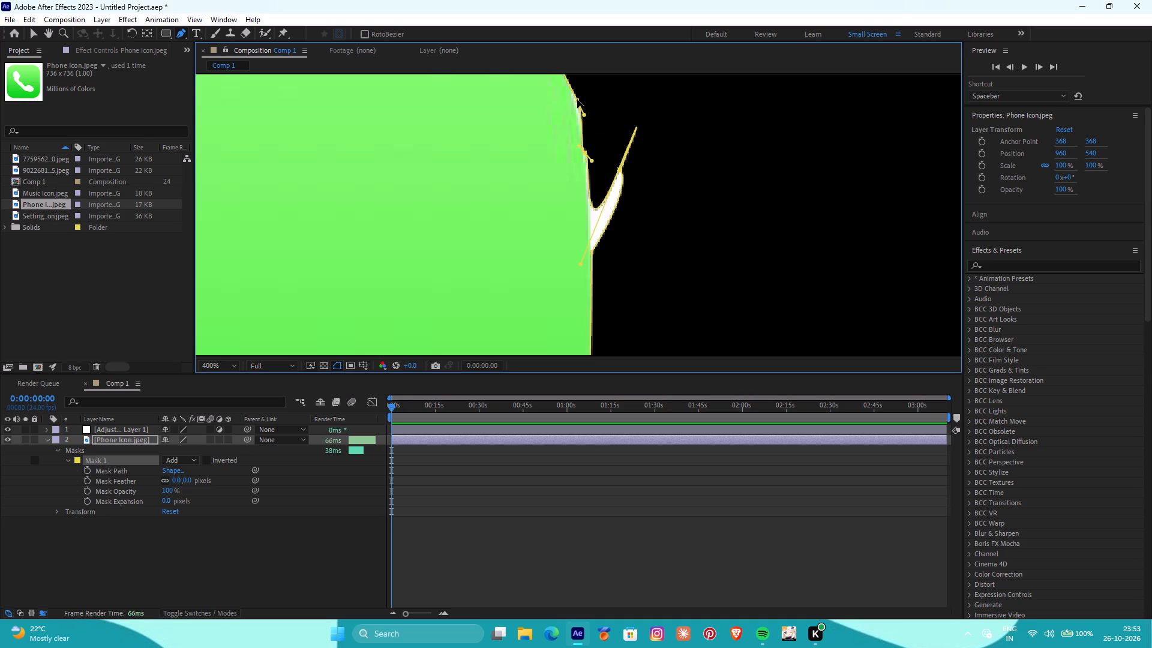
pyautogui.click(577, 100)
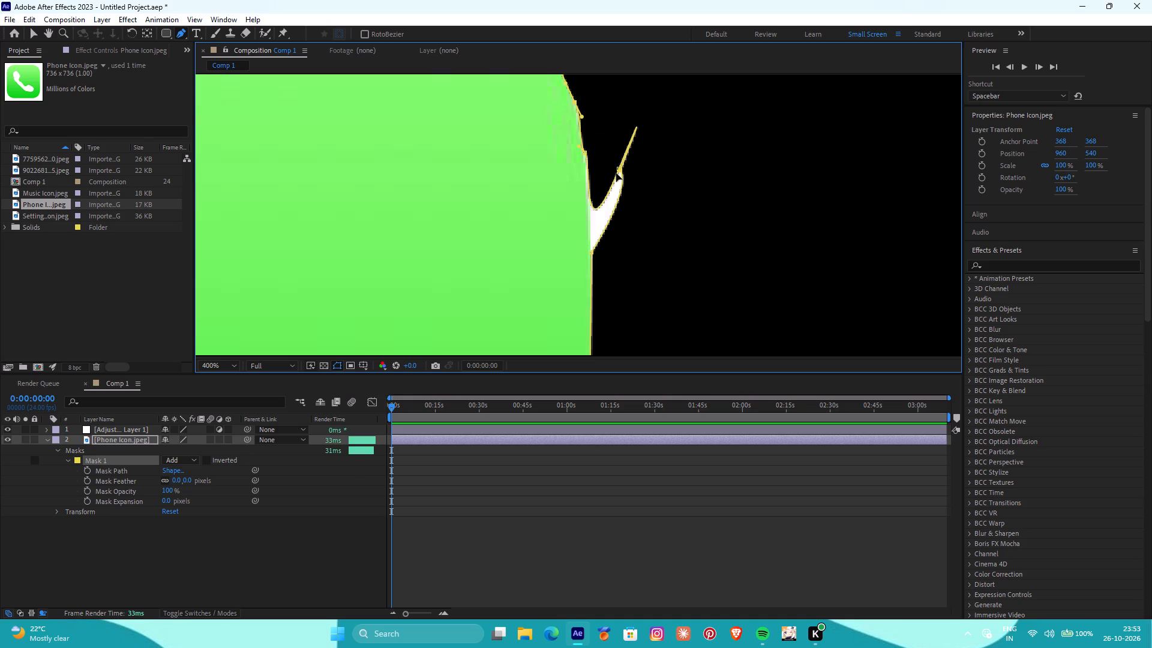
# Delete the two overlapping mask points at the outer tip of the white bulge.
pyautogui.keyDown('ctrl'); pyautogui.click(619, 169); pyautogui.keyUp('ctrl')
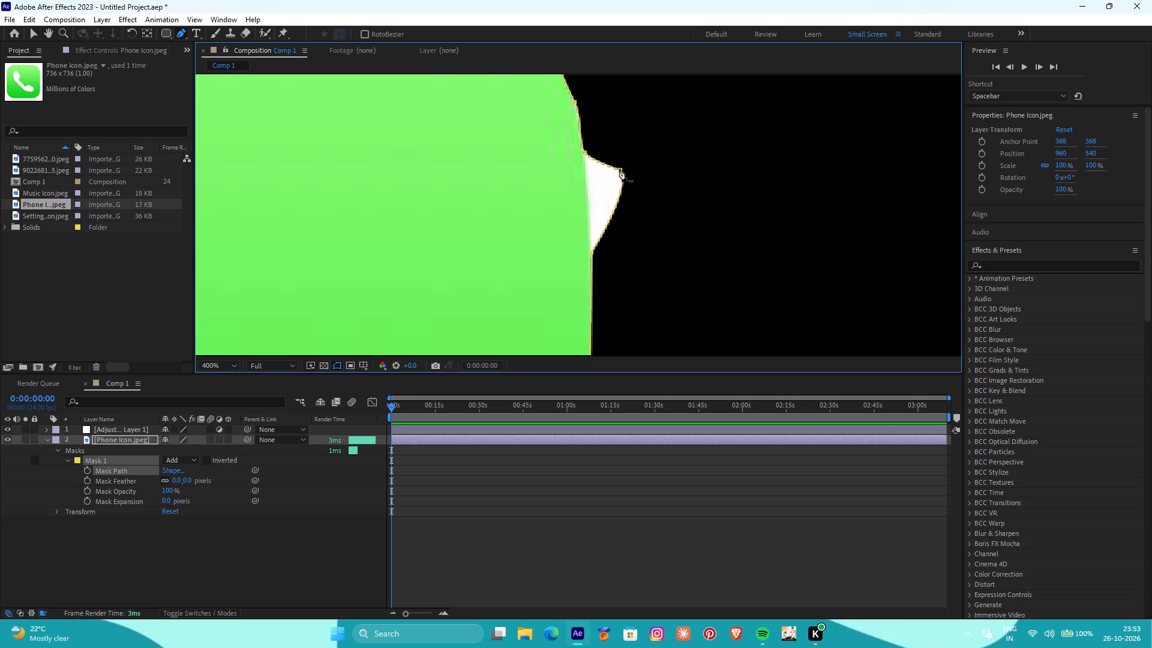
pyautogui.keyDown('ctrl'); pyautogui.click(619, 169); pyautogui.keyUp('ctrl')
# Add a mask point on the lower part of the upper-right curve, and nudge it and its neighbouring points inward onto the green edge.
pyautogui.scroll(-2, 604, 179)
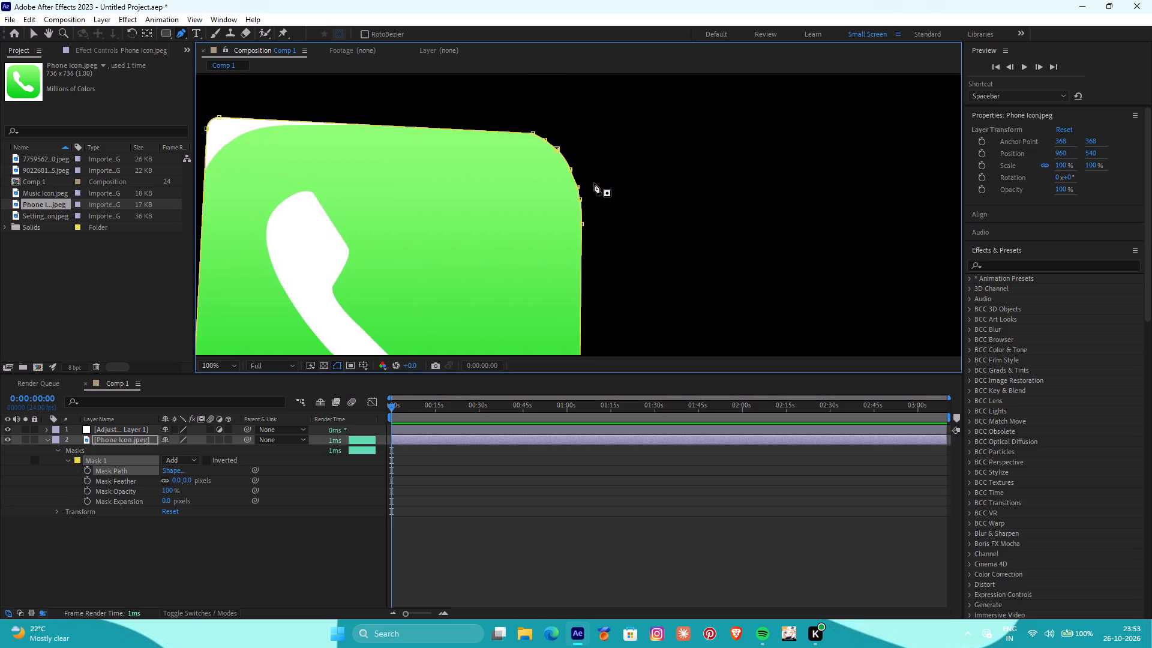
pyautogui.scroll(3, 590, 195)
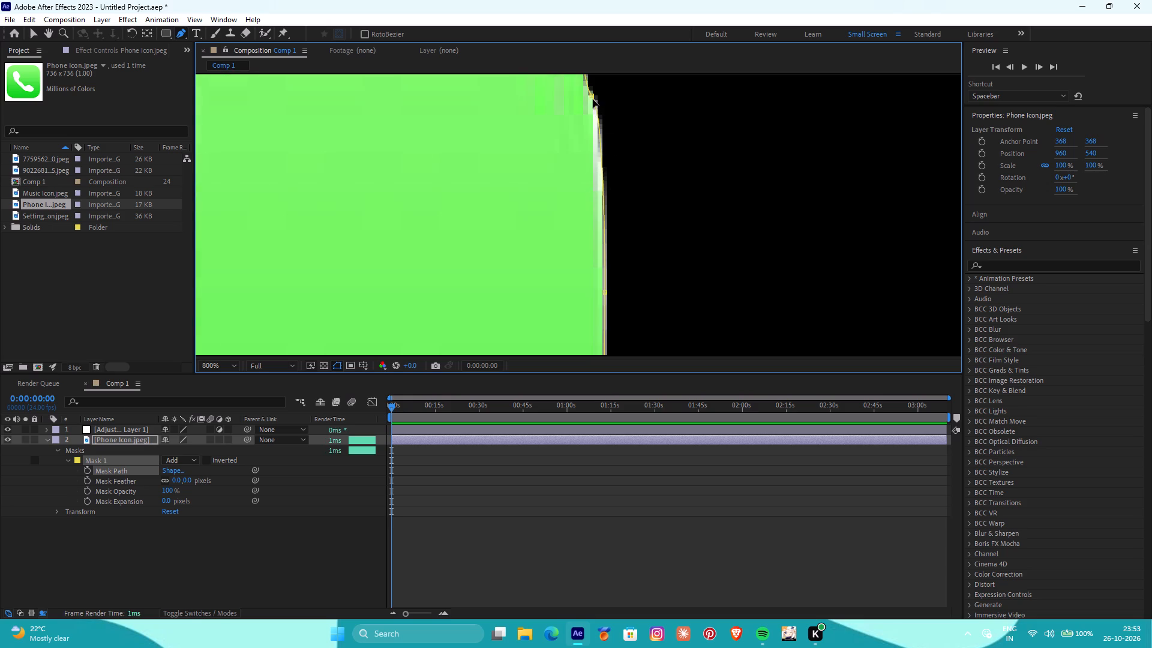
pyautogui.click(593, 97)
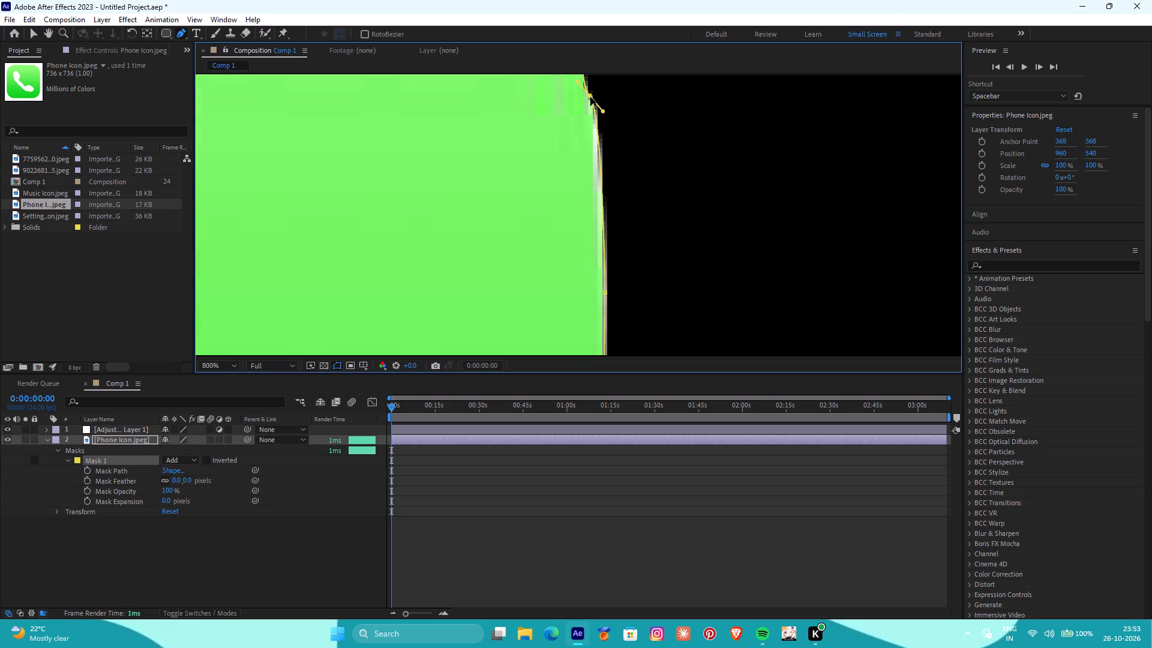
pyautogui.click(605, 293)
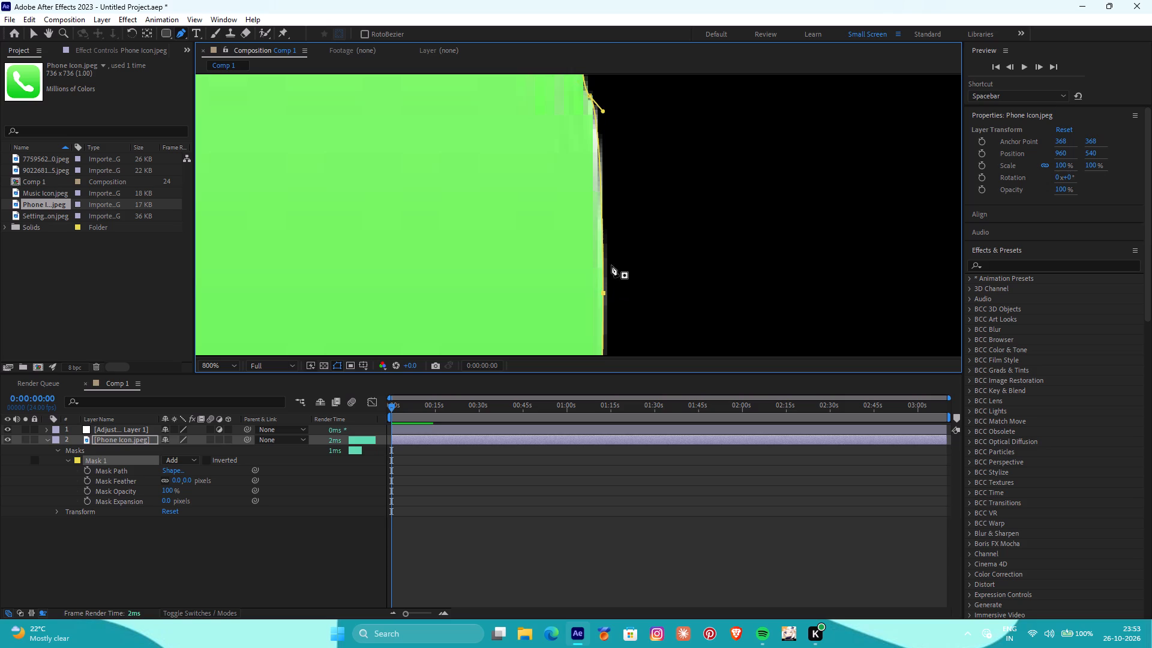
pyautogui.click(598, 158)
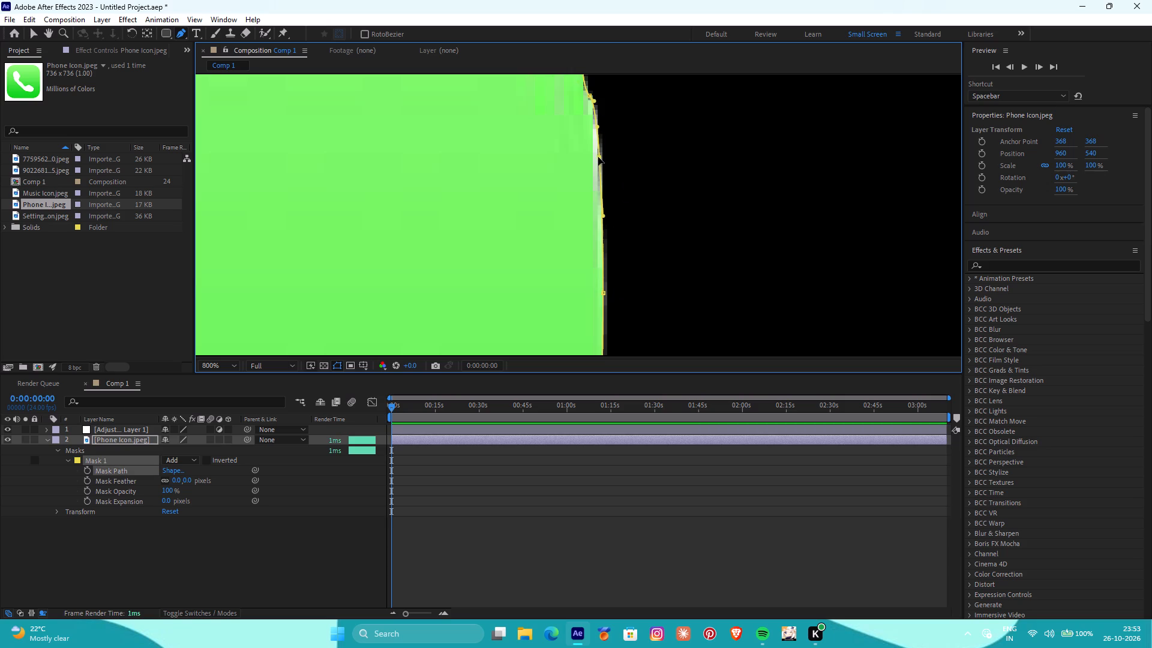
pyautogui.click(598, 157)
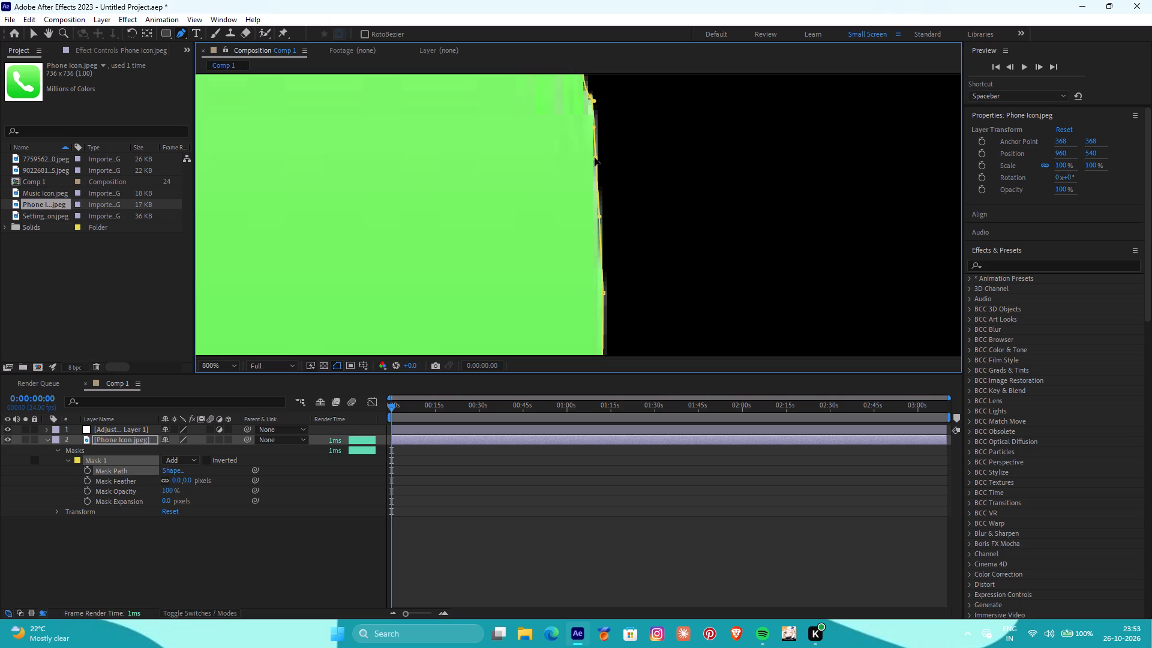
pyautogui.scroll(-2, 595, 158)
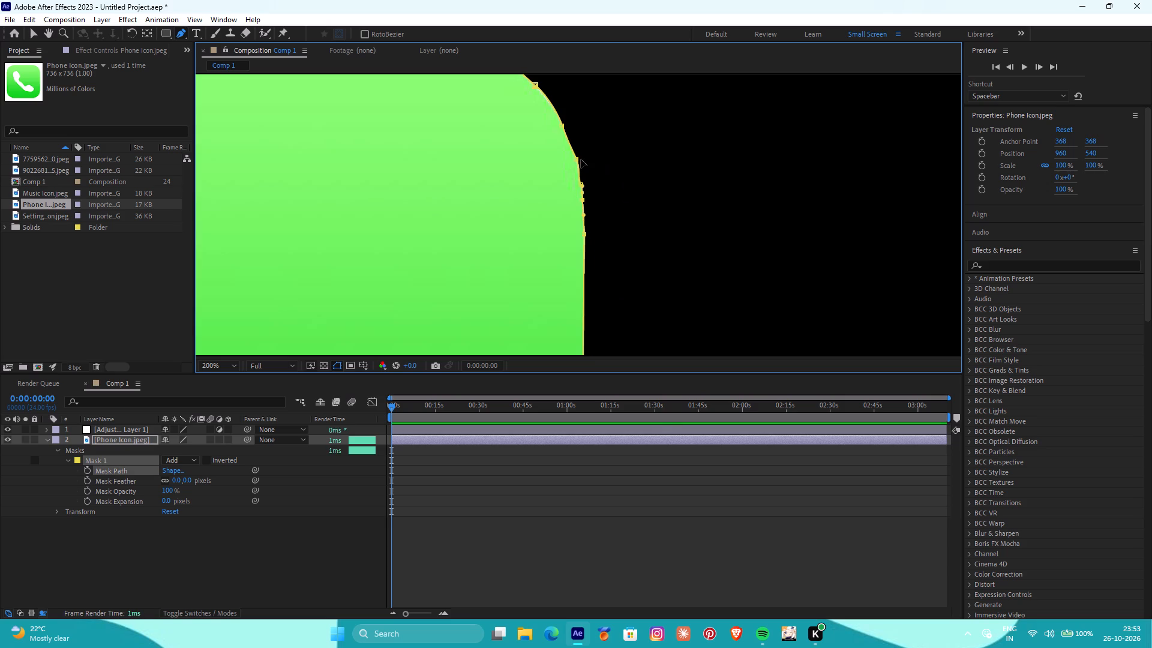
pyautogui.click(578, 158)
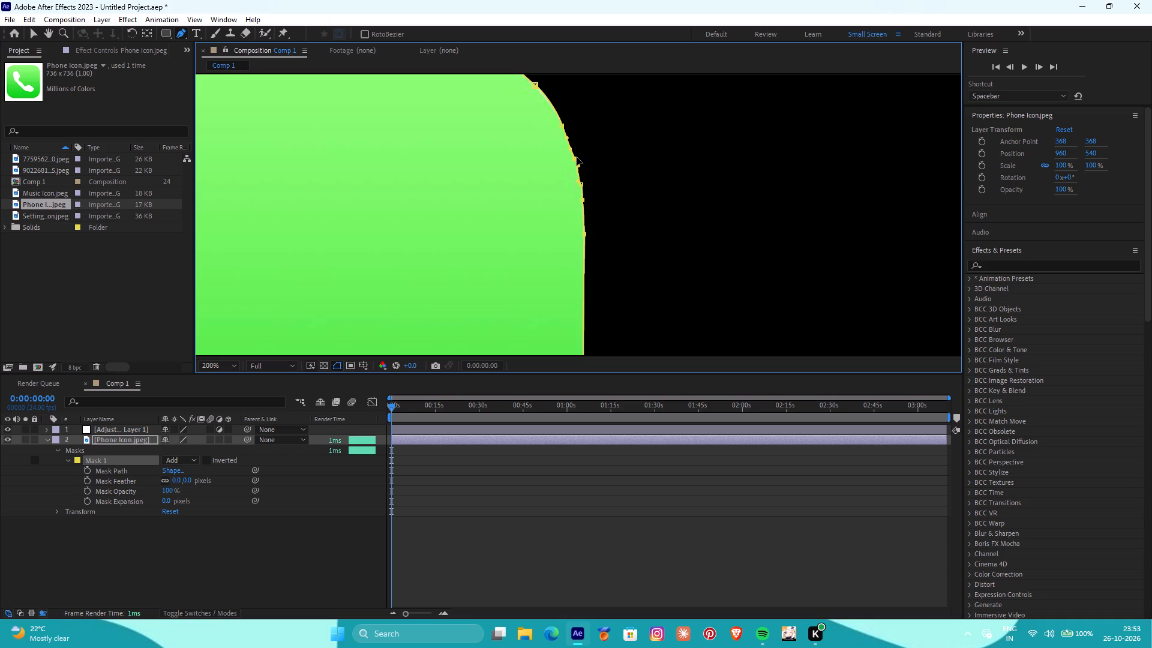
# Add two mask points along the icon's top edge near the upper-left white remnant, and lower the left one to the green edge.
pyautogui.scroll(-1, 577, 157)
pyautogui.scroll(-1, 284, 131)
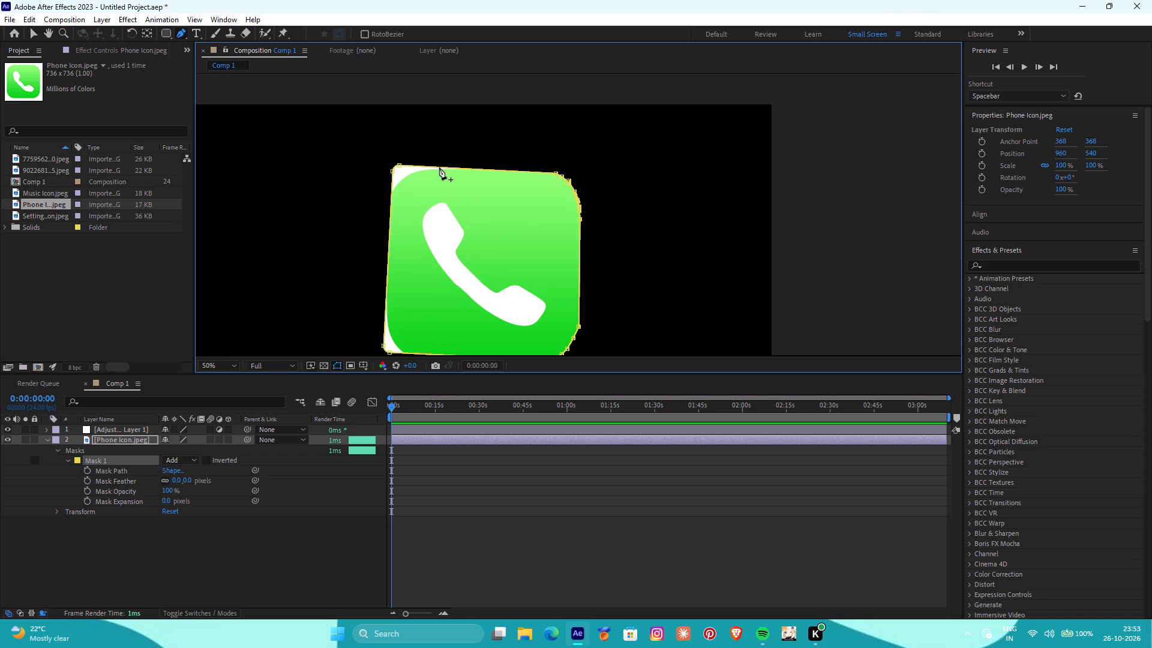
pyautogui.keyDown('alt'); pyautogui.scroll(4, 440, 167); pyautogui.keyUp('alt')
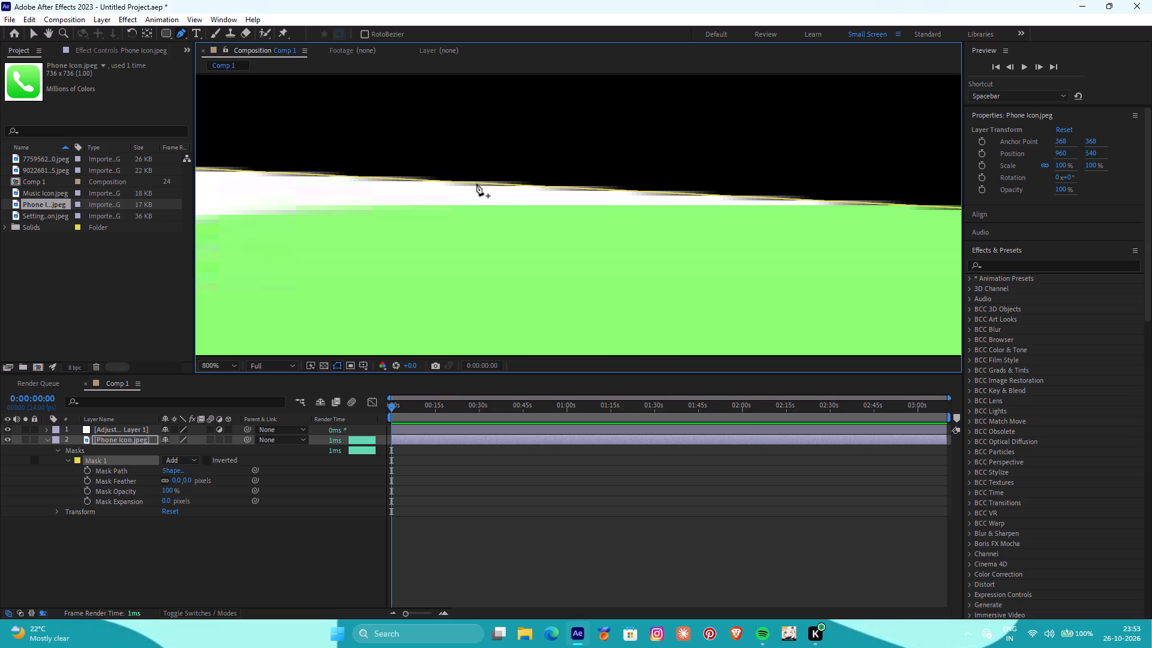
pyautogui.click(476, 182)
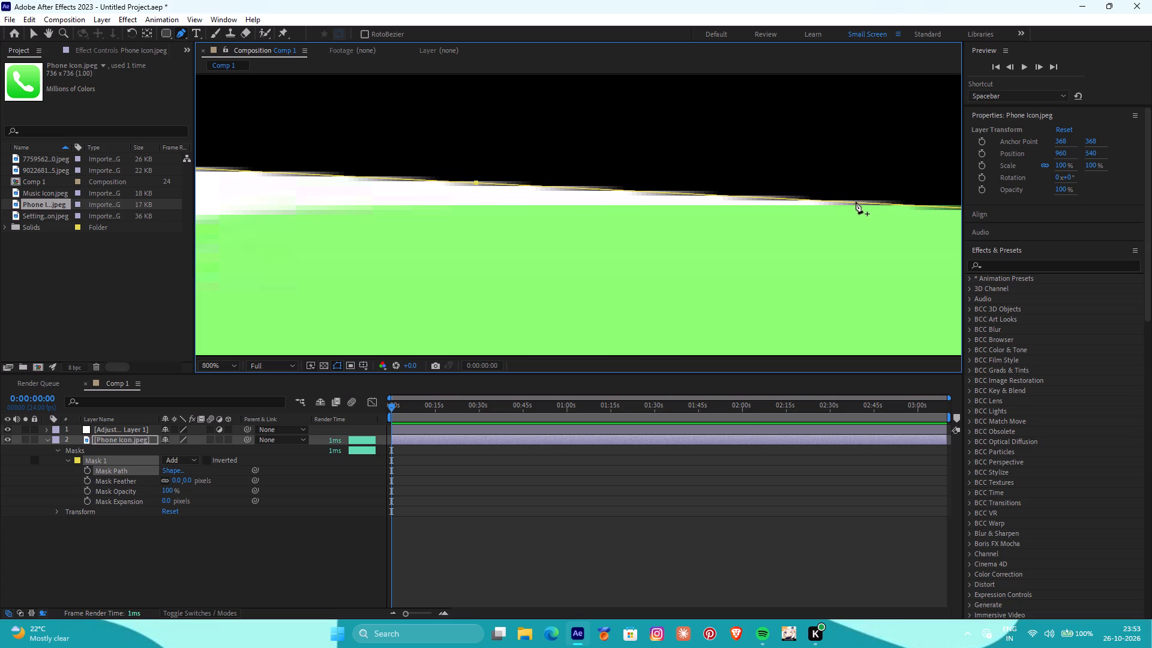
pyautogui.click(851, 201)
pyautogui.moveTo(475, 182); pyautogui.dragTo(475, 203)
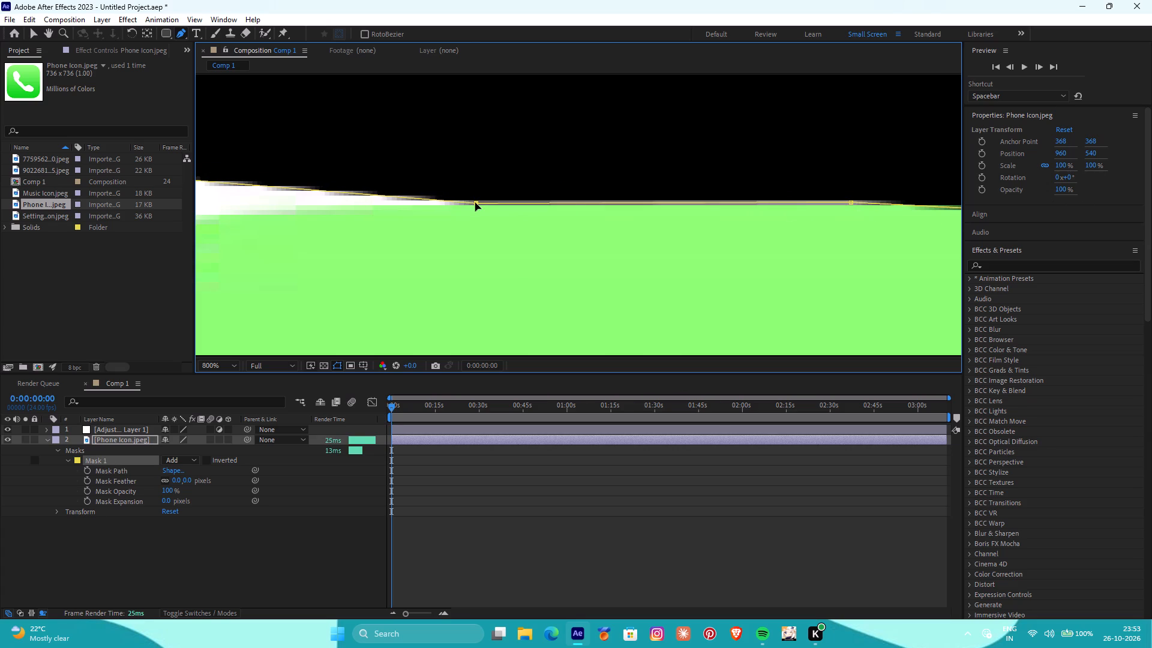
pyautogui.moveTo(475, 203); pyautogui.dragTo(475, 200)
# Fine-tune the two new top-edge mask points, lowering the left one flush with the green boundary.
pyautogui.scroll(-1, 472, 199)
pyautogui.scroll(1, 472, 197)
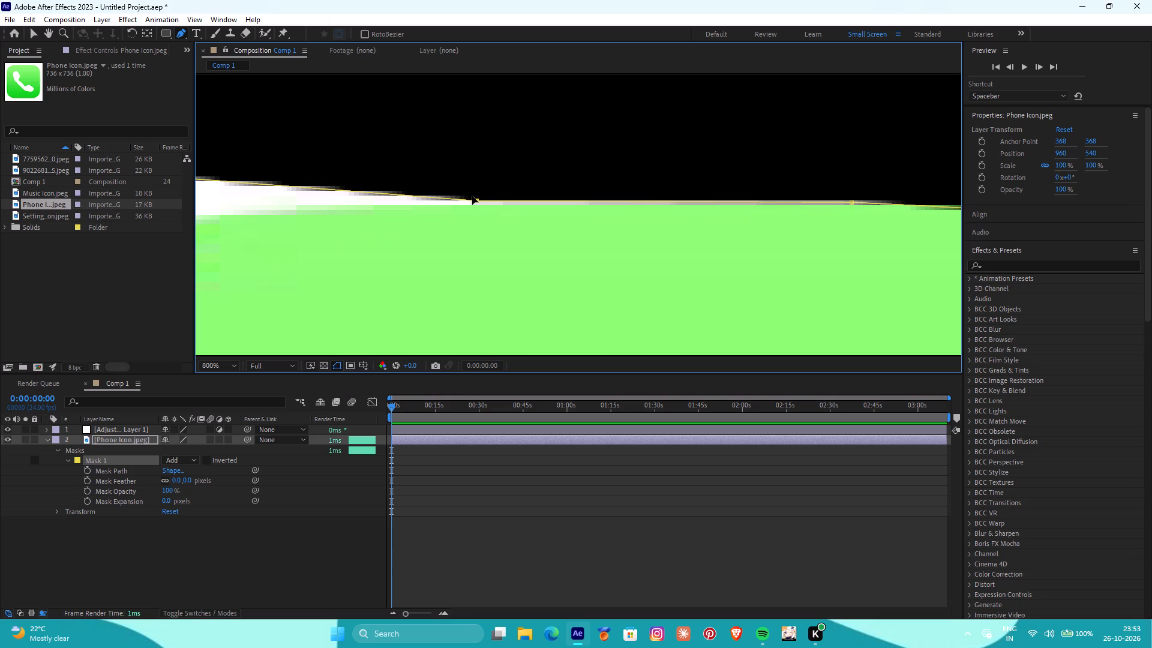
pyautogui.click(852, 201)
pyautogui.scroll(-1, 568, 199)
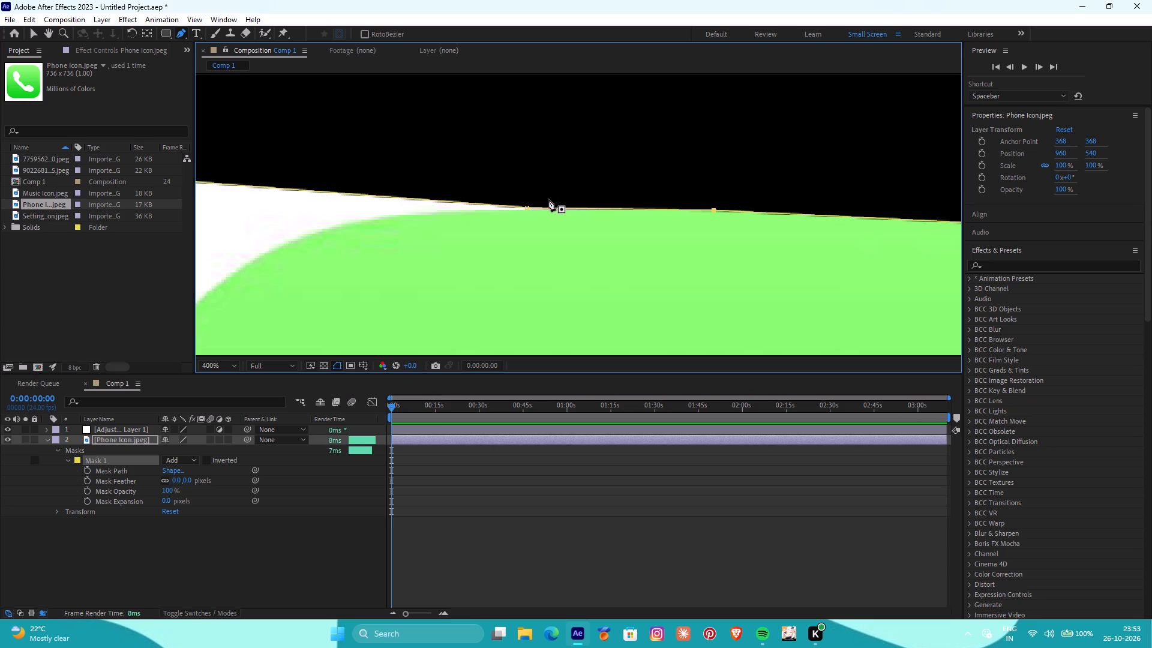
pyautogui.scroll(2, 533, 206)
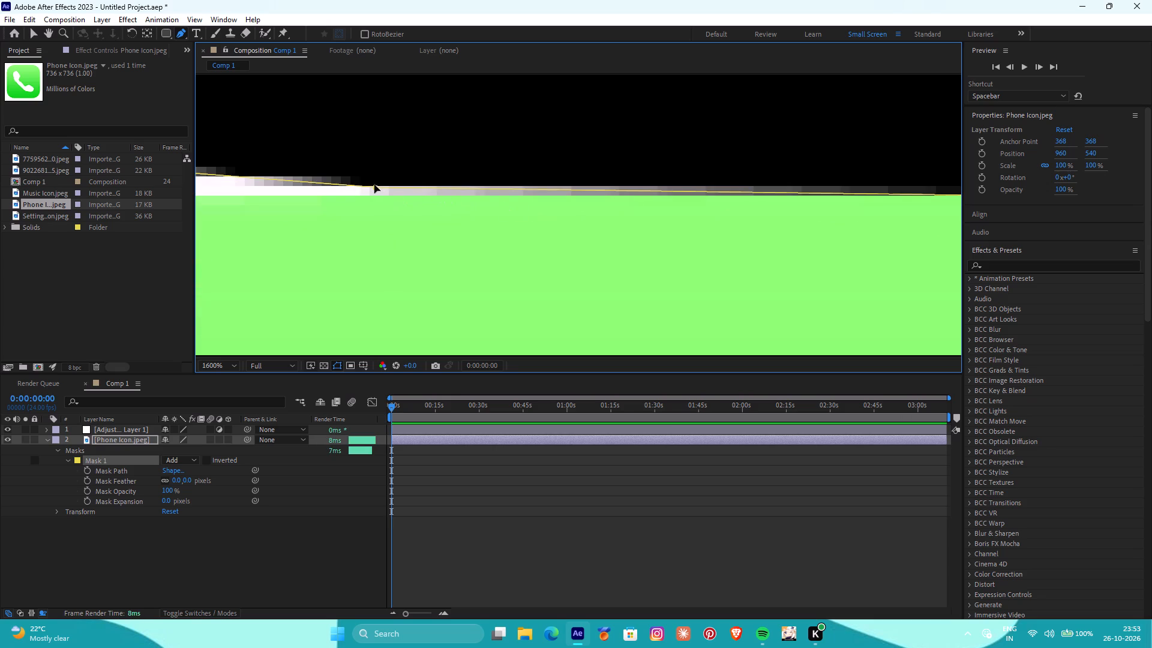
pyautogui.moveTo(375, 186); pyautogui.dragTo(375, 189)
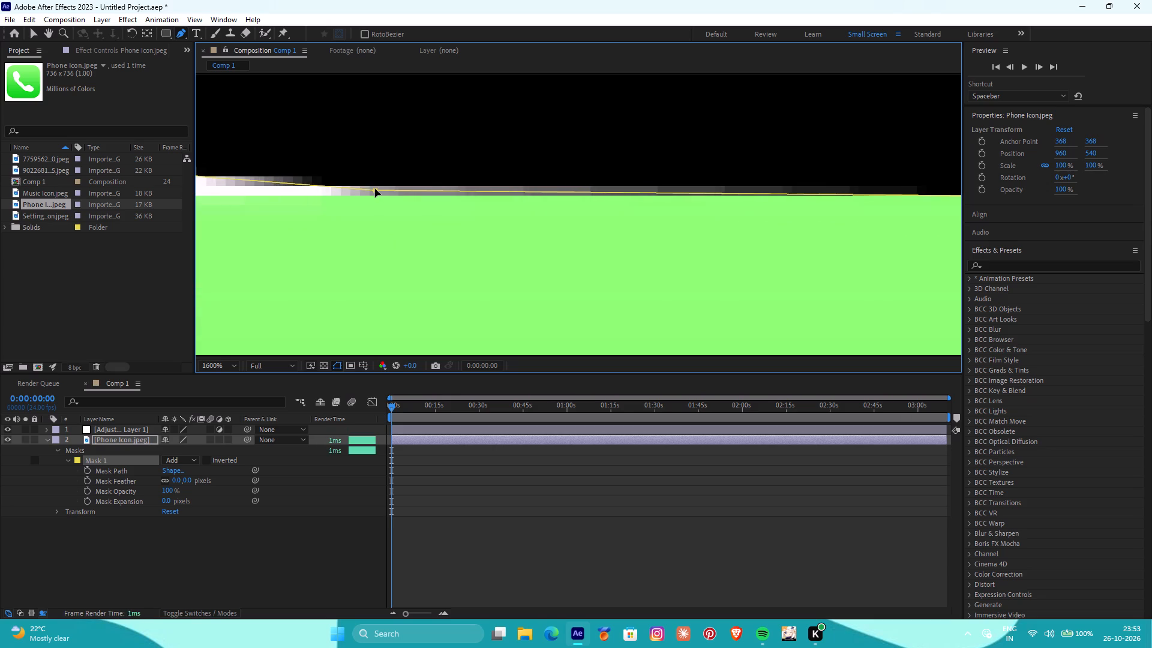
pyautogui.moveTo(375, 189); pyautogui.dragTo(376, 193)
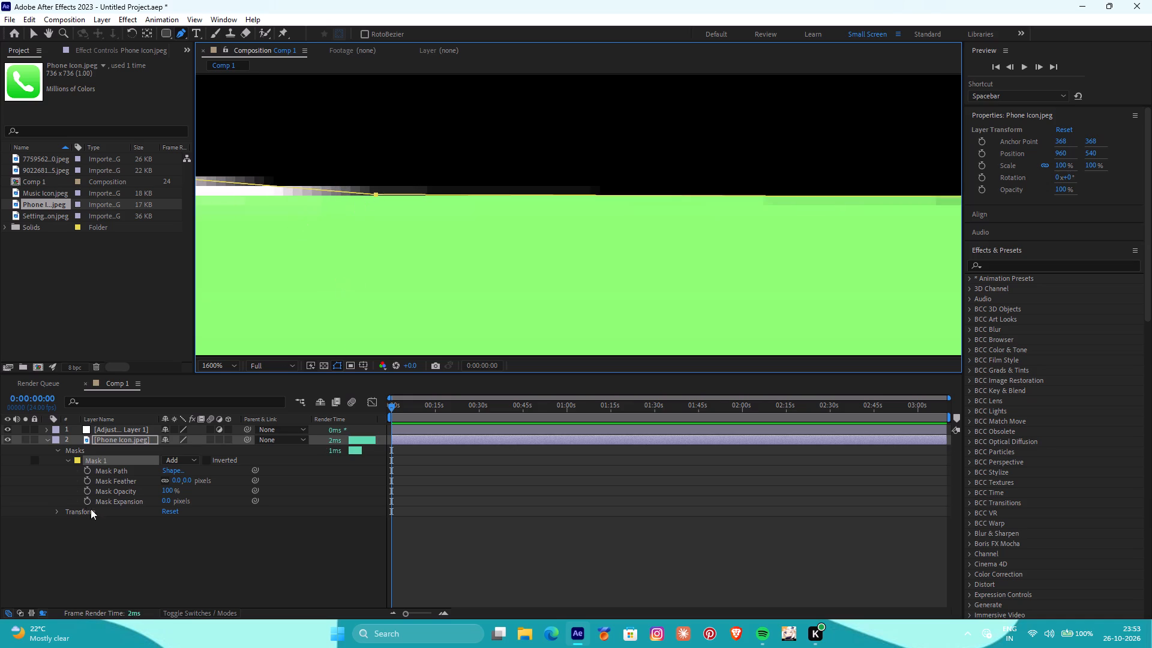
# Change the colour of Mask 1 to dark grey 5A594D.
pyautogui.click(75, 459)
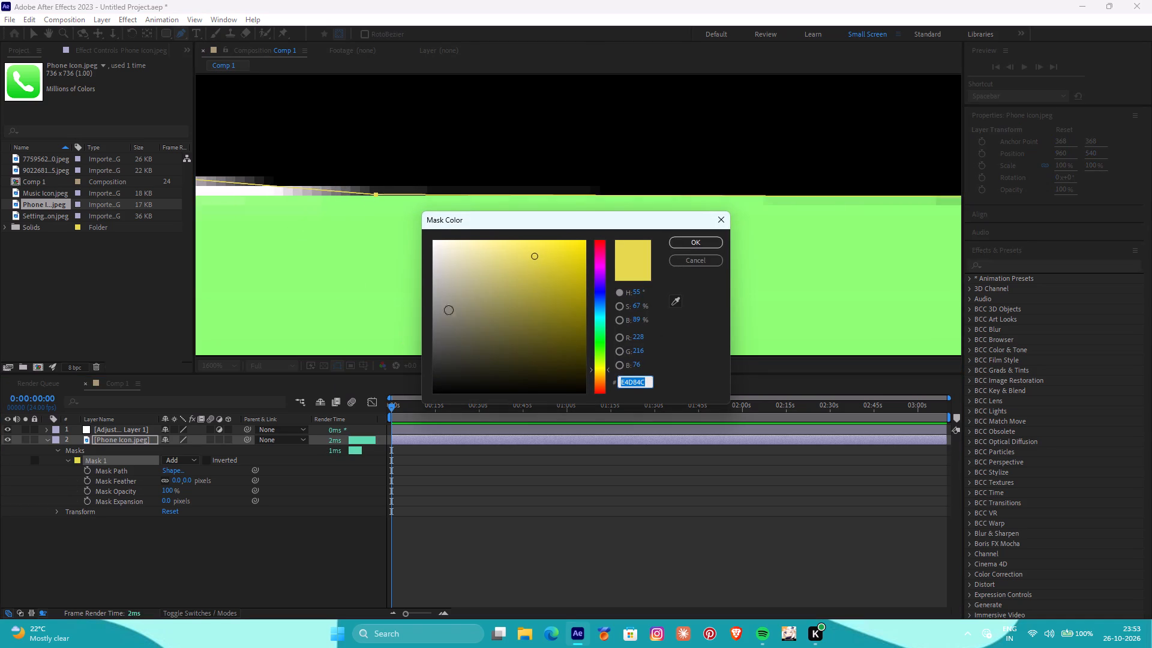
pyautogui.moveTo(458, 271); pyautogui.dragTo(478, 257)
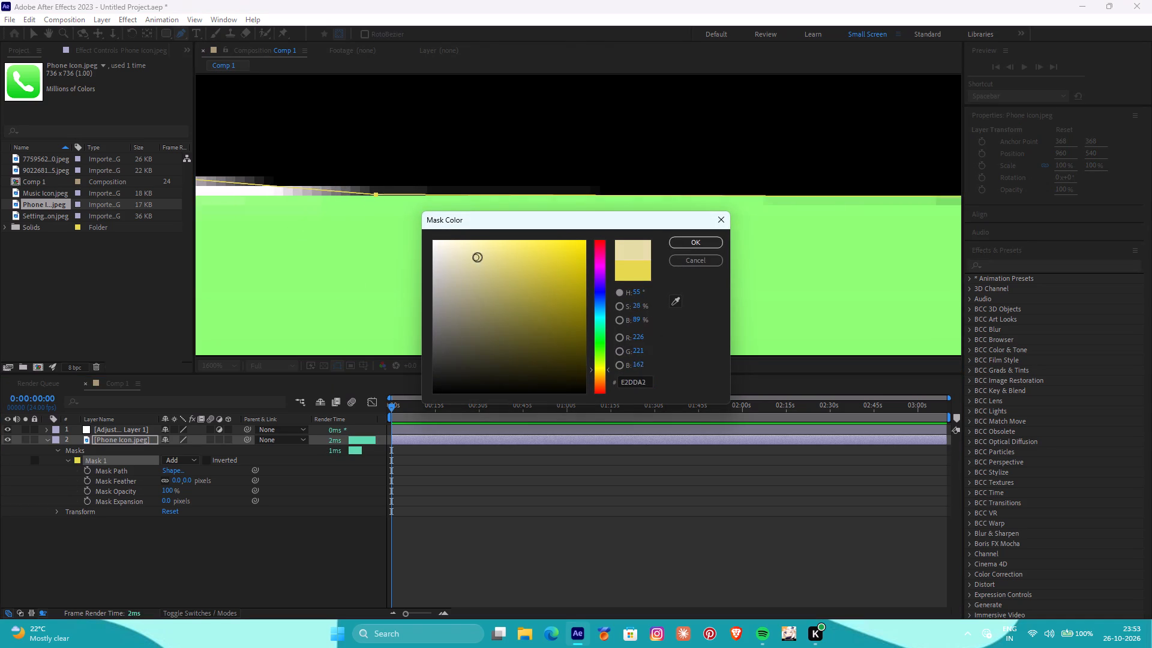
pyautogui.moveTo(478, 257); pyautogui.dragTo(455, 339)
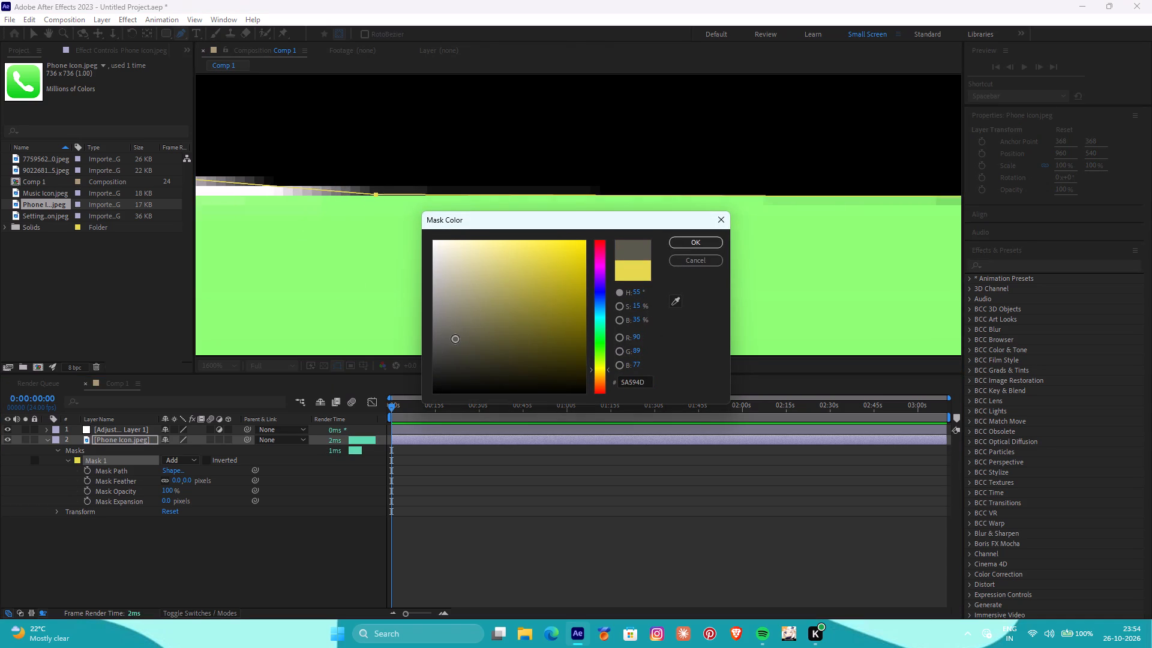
pyautogui.moveTo(455, 339); pyautogui.dragTo(456, 339)
pyautogui.click(675, 244)
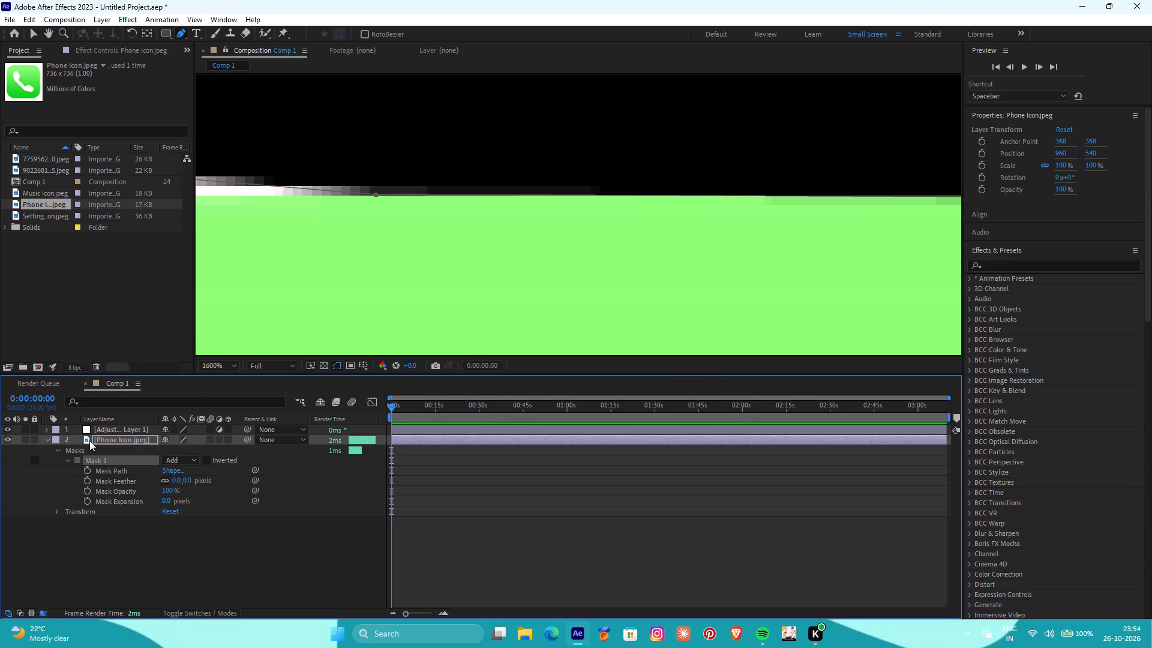
# Change the colour of Mask 1 to bright yellow.
pyautogui.click(53, 440)
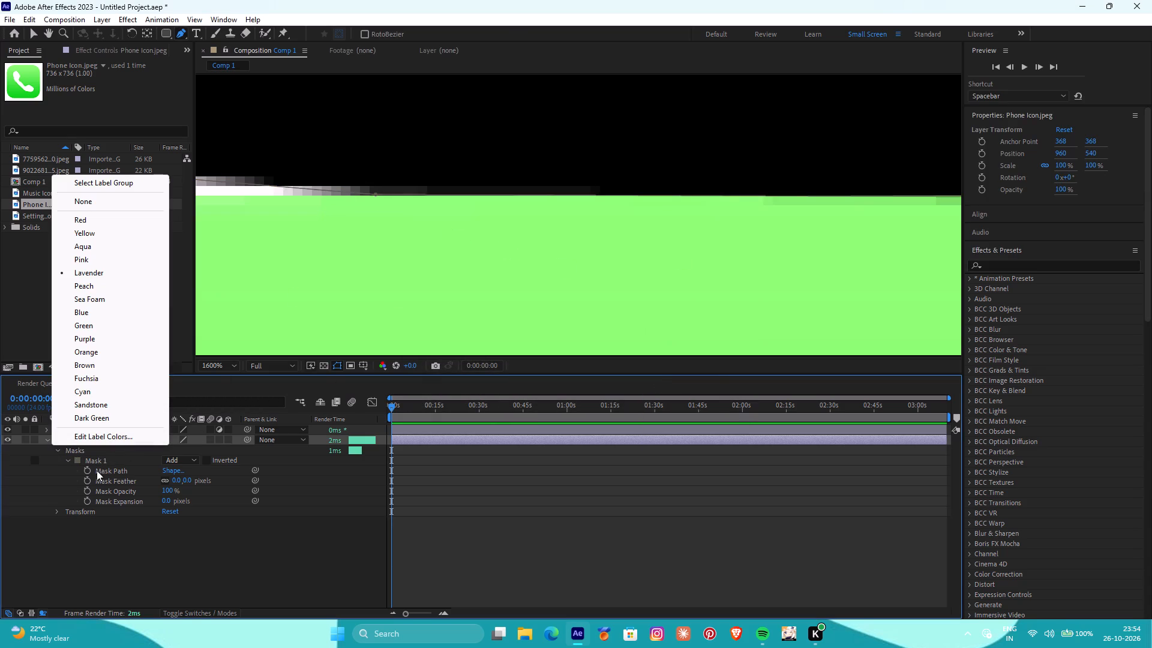
pyautogui.click(76, 460)
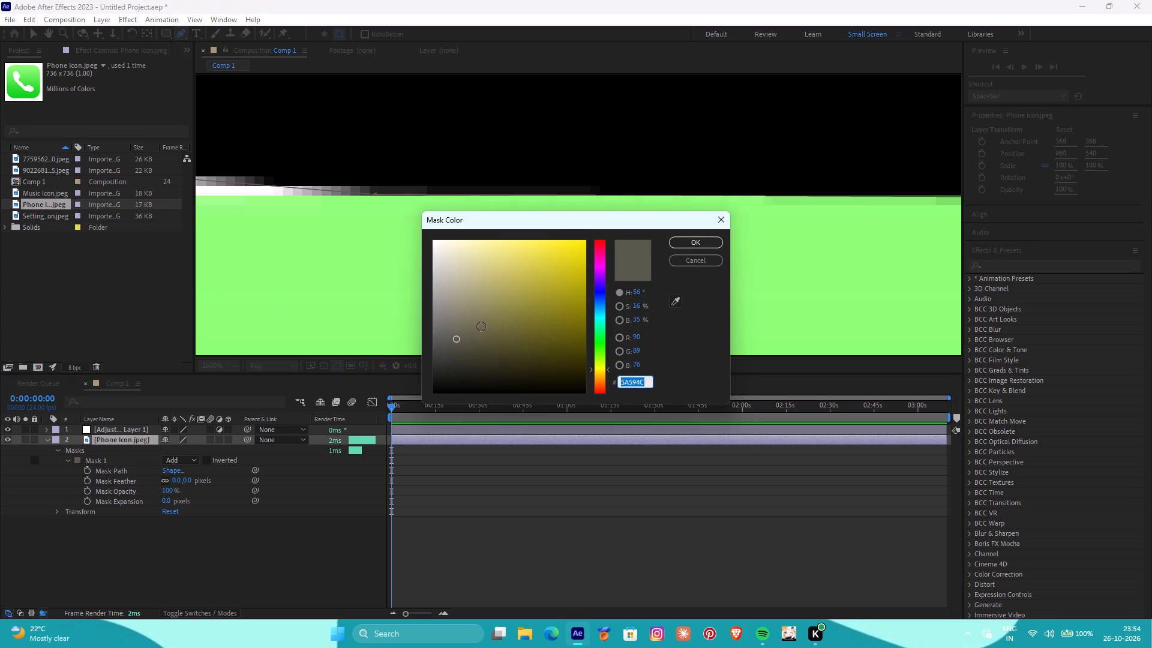
pyautogui.moveTo(481, 326); pyautogui.dragTo(571, 228)
pyautogui.click(679, 239)
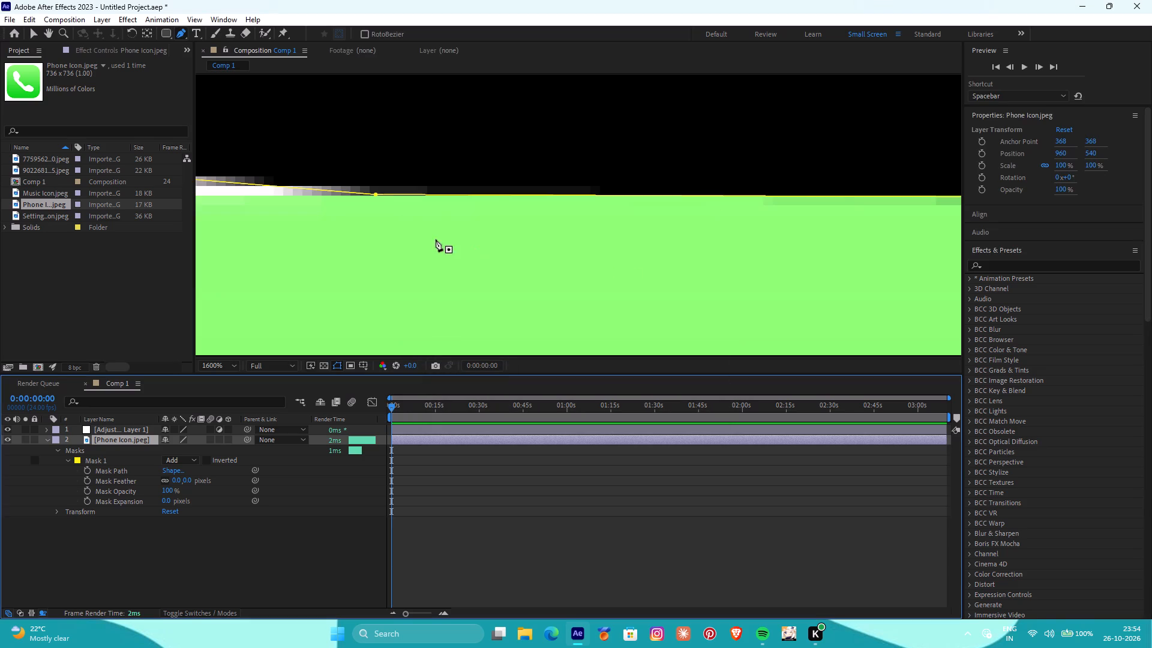
# Pull the upper-left corner's top mask point down toward the green curve, adding a mask point where the curve meets the top edge.
pyautogui.scroll(-3, 371, 217)
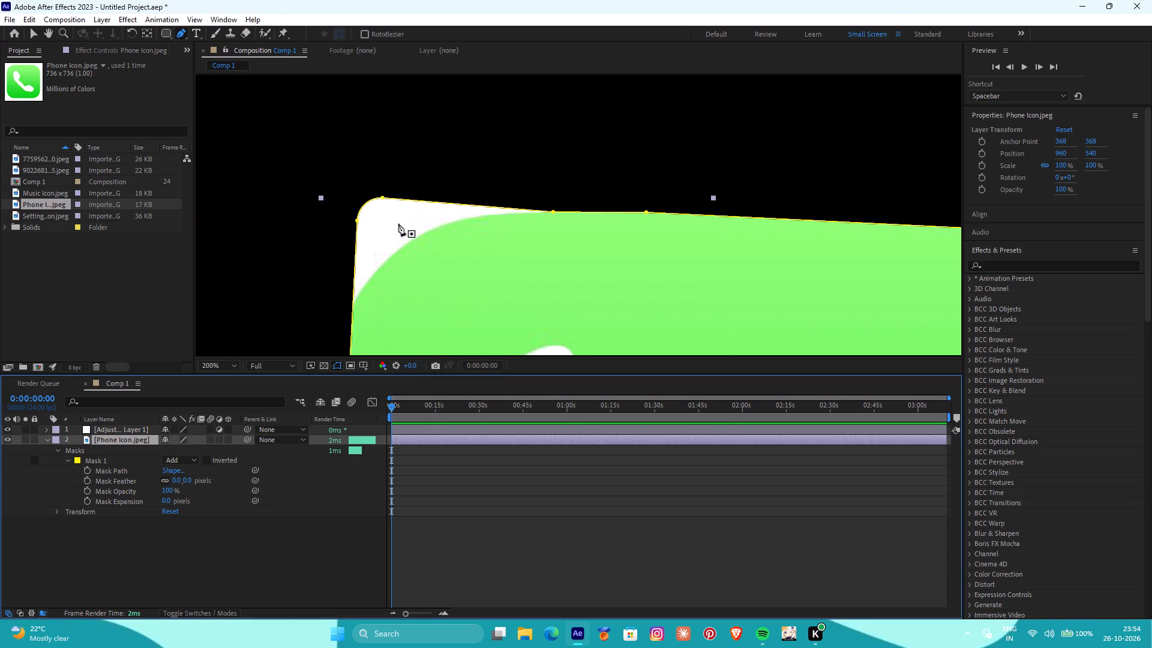
pyautogui.scroll(1, 396, 218)
pyautogui.scroll(-2, 297, 194)
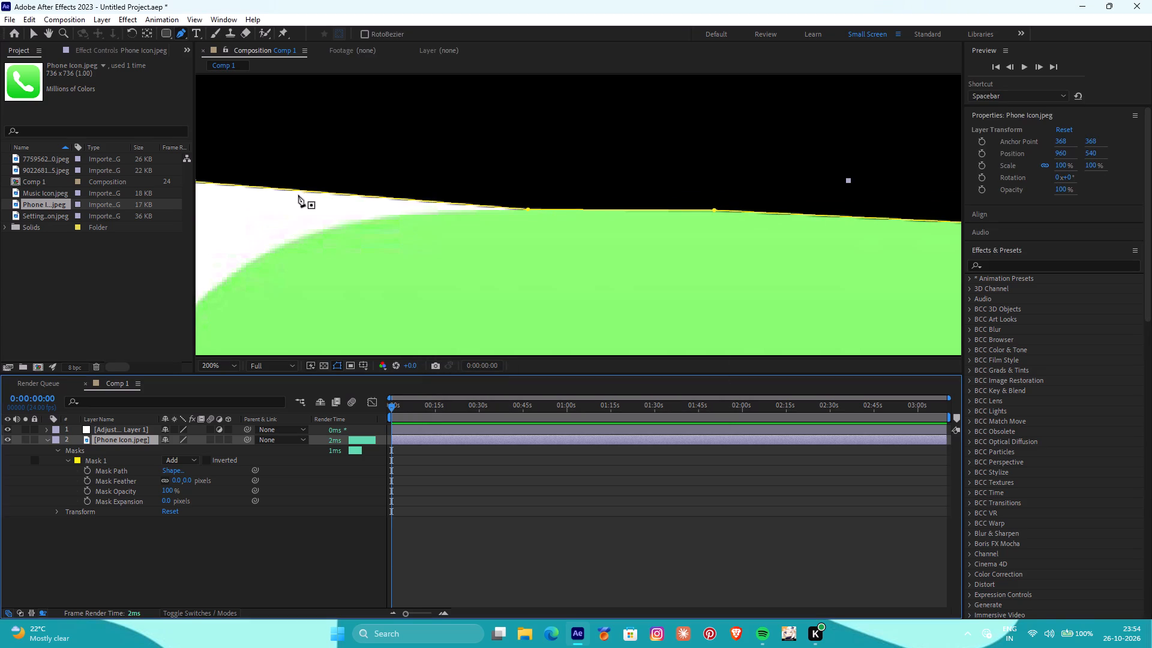
pyautogui.keyDown('alt'); pyautogui.scroll(3, 476, 210); pyautogui.keyUp('alt')
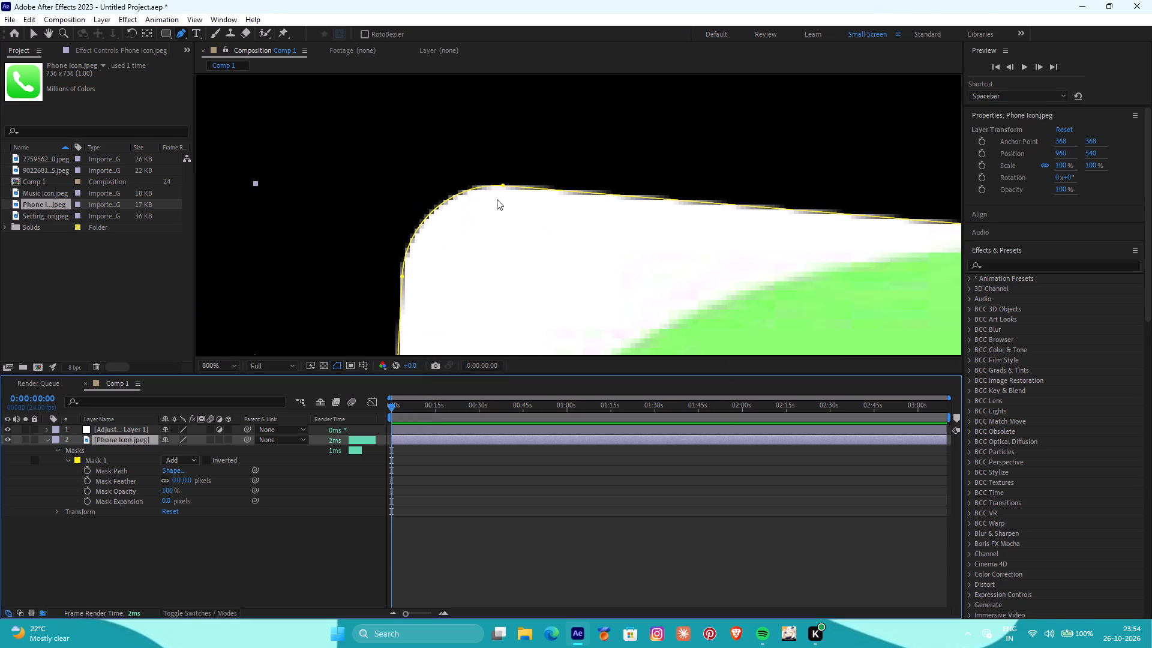
pyautogui.moveTo(502, 185); pyautogui.dragTo(506, 202)
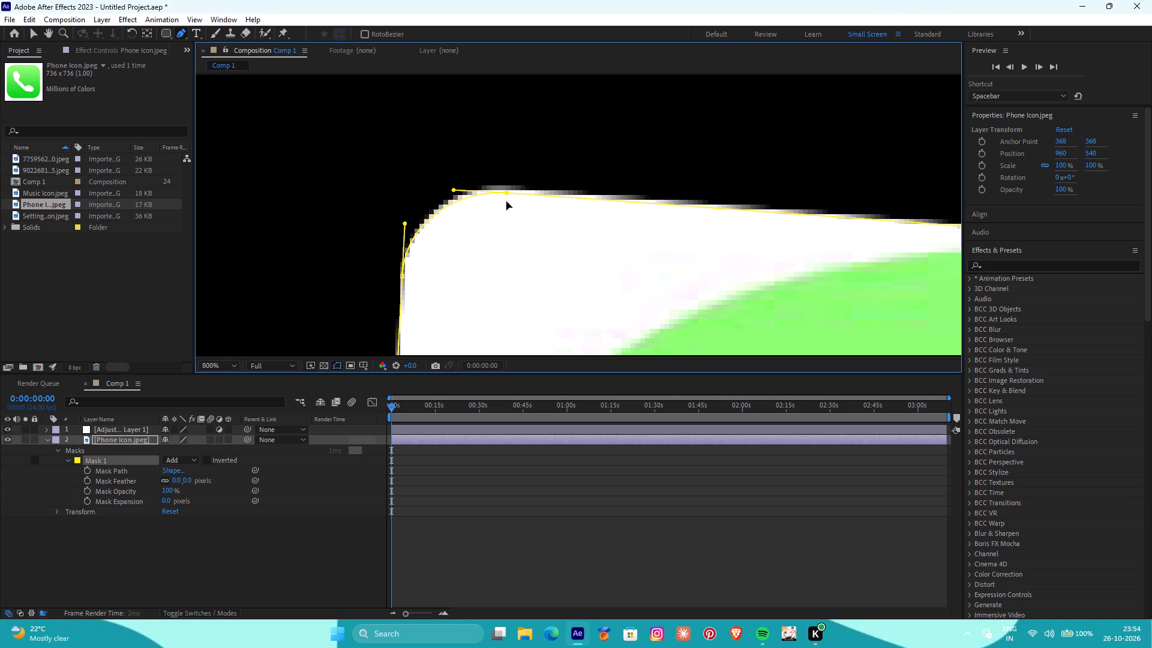
pyautogui.moveTo(506, 202); pyautogui.dragTo(506, 256)
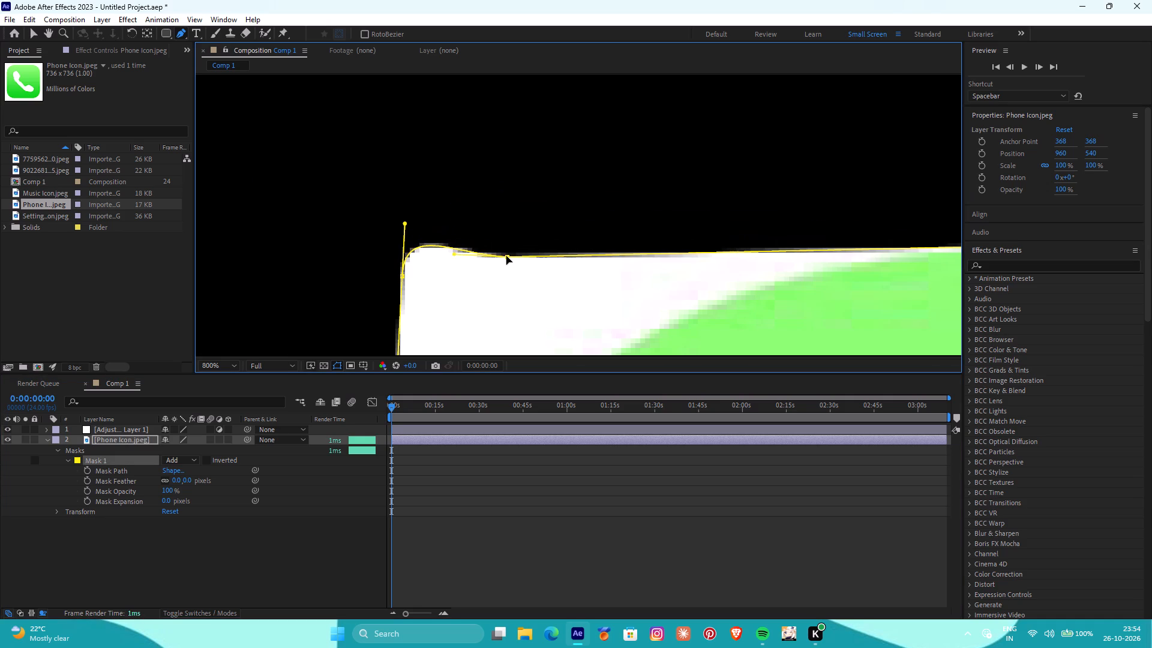
pyautogui.moveTo(506, 256); pyautogui.dragTo(506, 257)
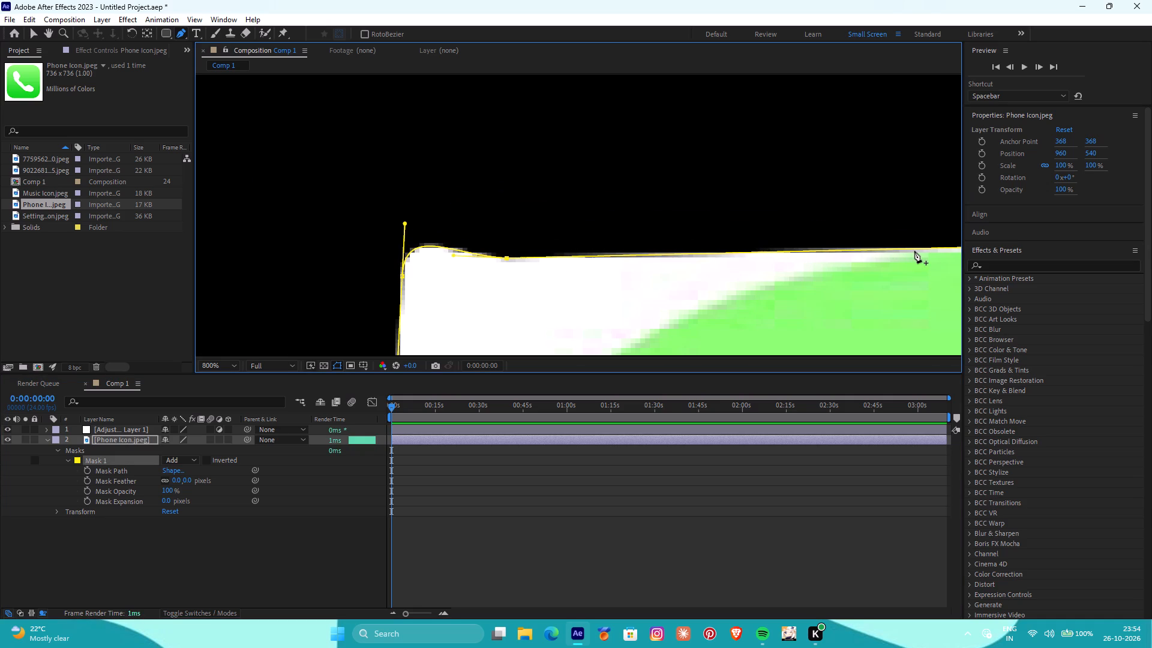
pyautogui.click(915, 248)
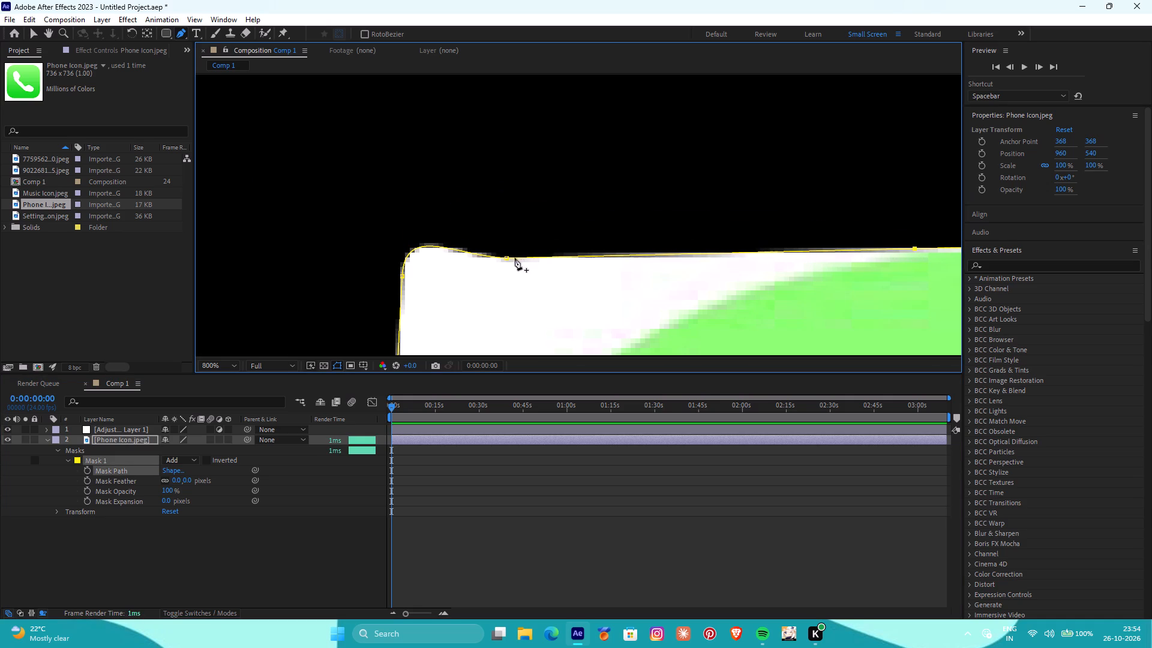
pyautogui.moveTo(506, 259); pyautogui.dragTo(509, 287)
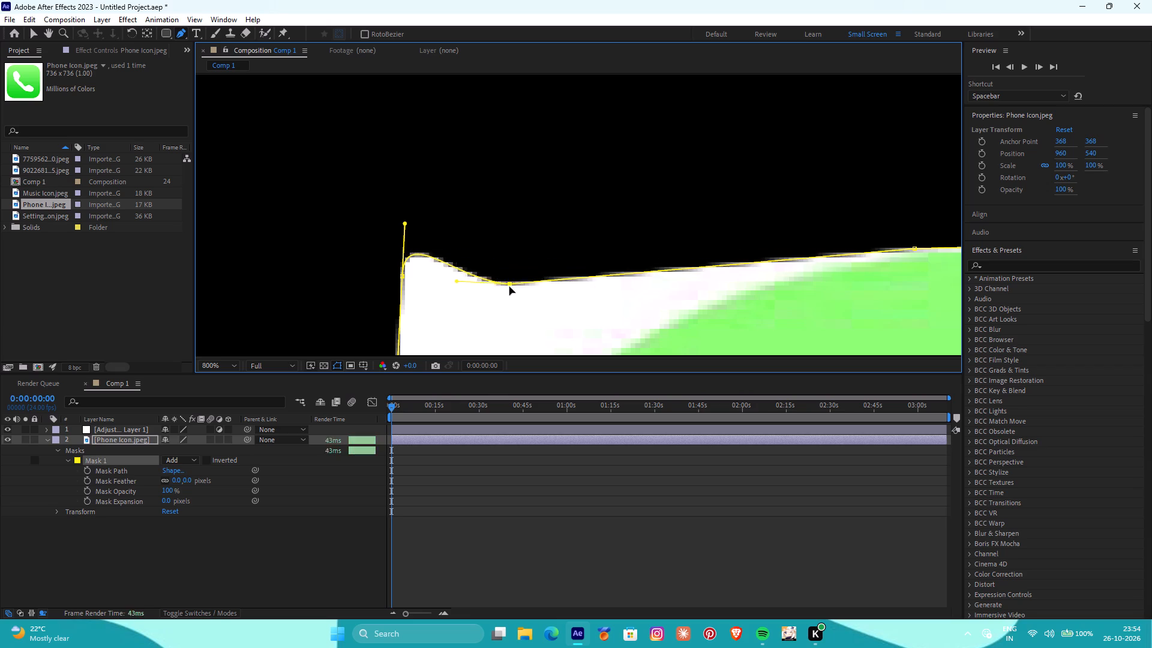
pyautogui.moveTo(509, 287); pyautogui.dragTo(530, 325)
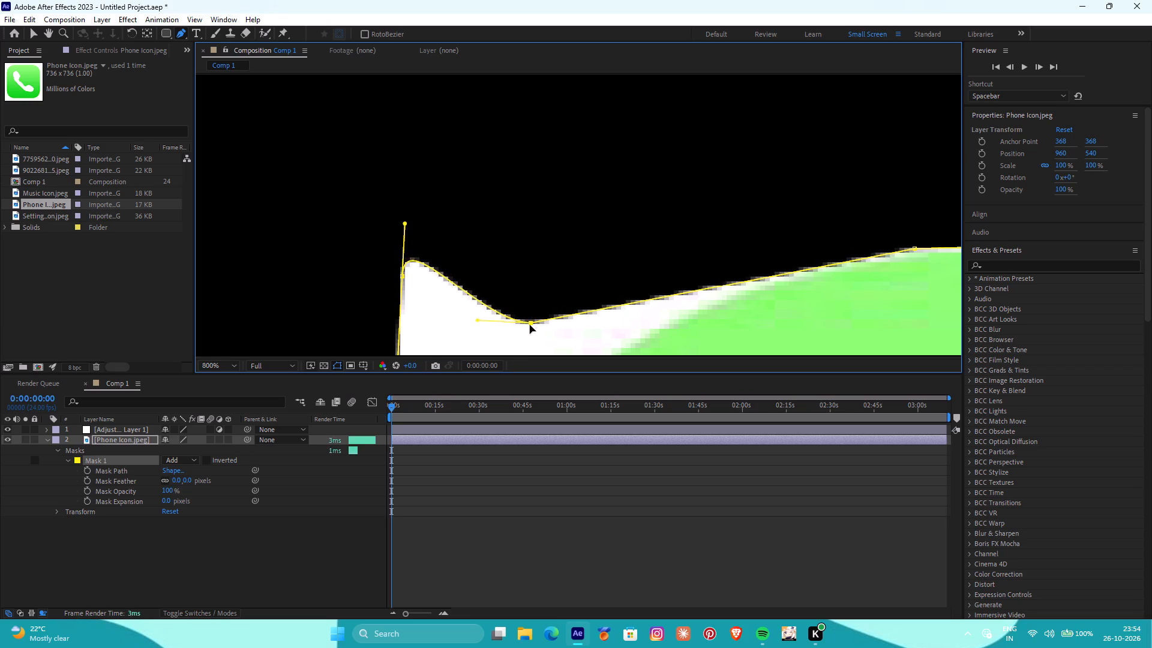
pyautogui.moveTo(530, 325); pyautogui.dragTo(530, 328)
# Delete the outermost mask point on the upper-left corner's left side and nudge the remaining corner point inward toward the green.
pyautogui.scroll(-1, 532, 328)
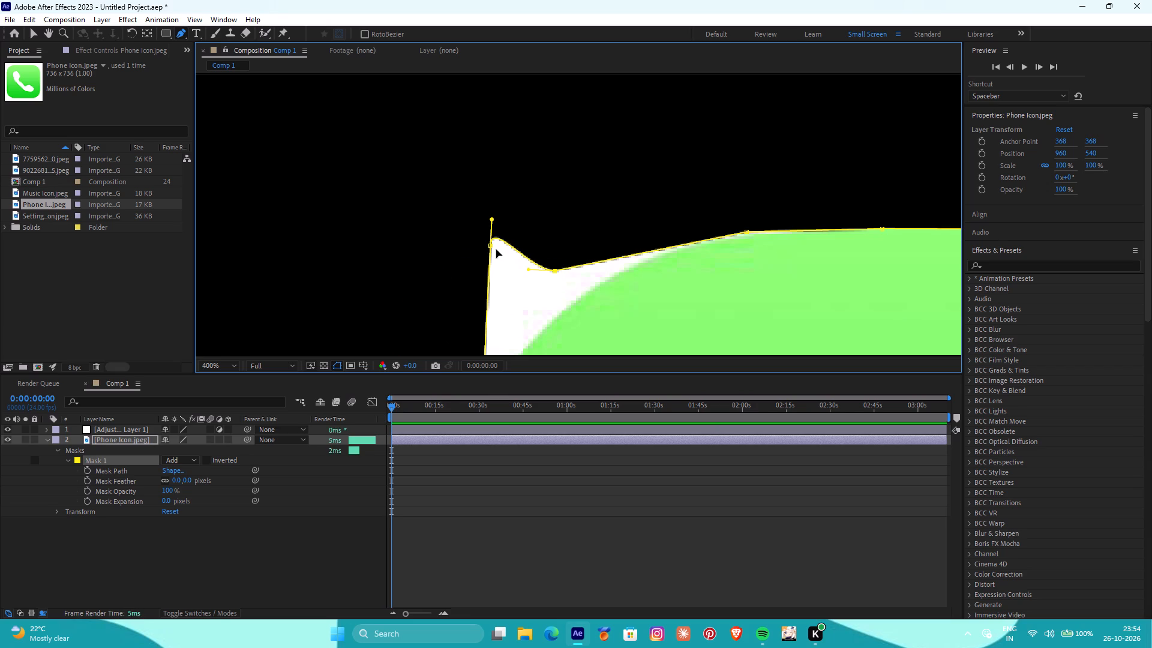
pyautogui.keyDown('ctrl'); pyautogui.click(490, 246); pyautogui.keyUp('ctrl')
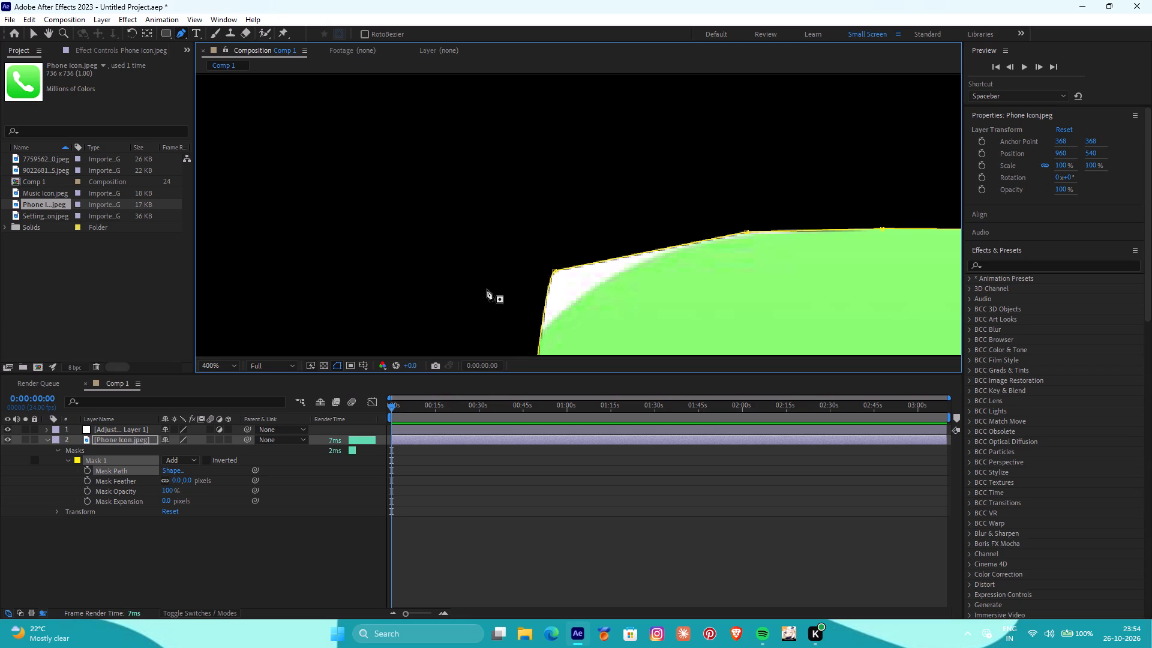
pyautogui.moveTo(553, 269); pyautogui.dragTo(559, 276)
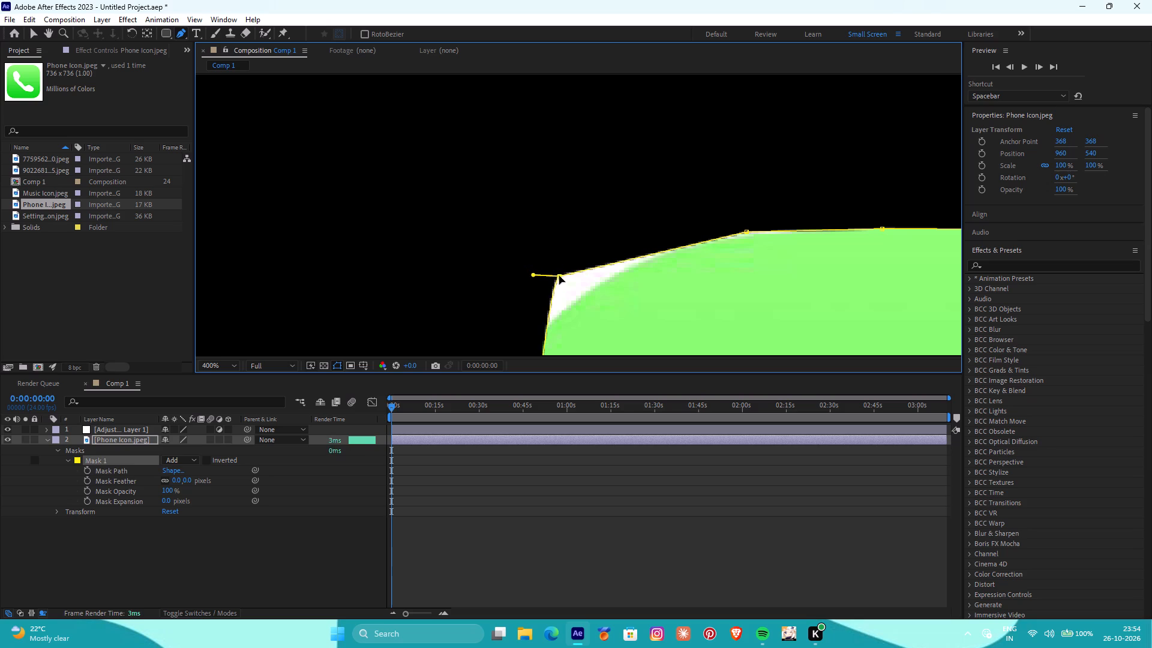
pyautogui.moveTo(559, 276); pyautogui.dragTo(563, 277)
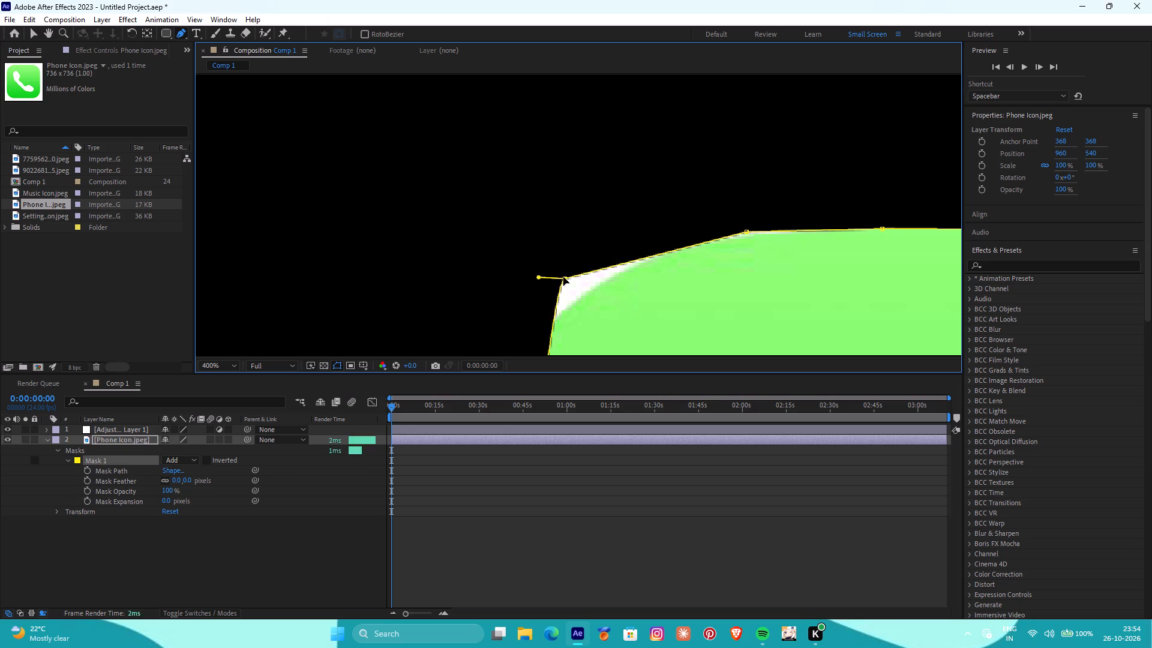
pyautogui.moveTo(563, 277); pyautogui.dragTo(564, 277)
# Add a mask point between the upper-left corner point and the top-edge point, set it on the green edge, and delete the stray second mask.
pyautogui.click(618, 265)
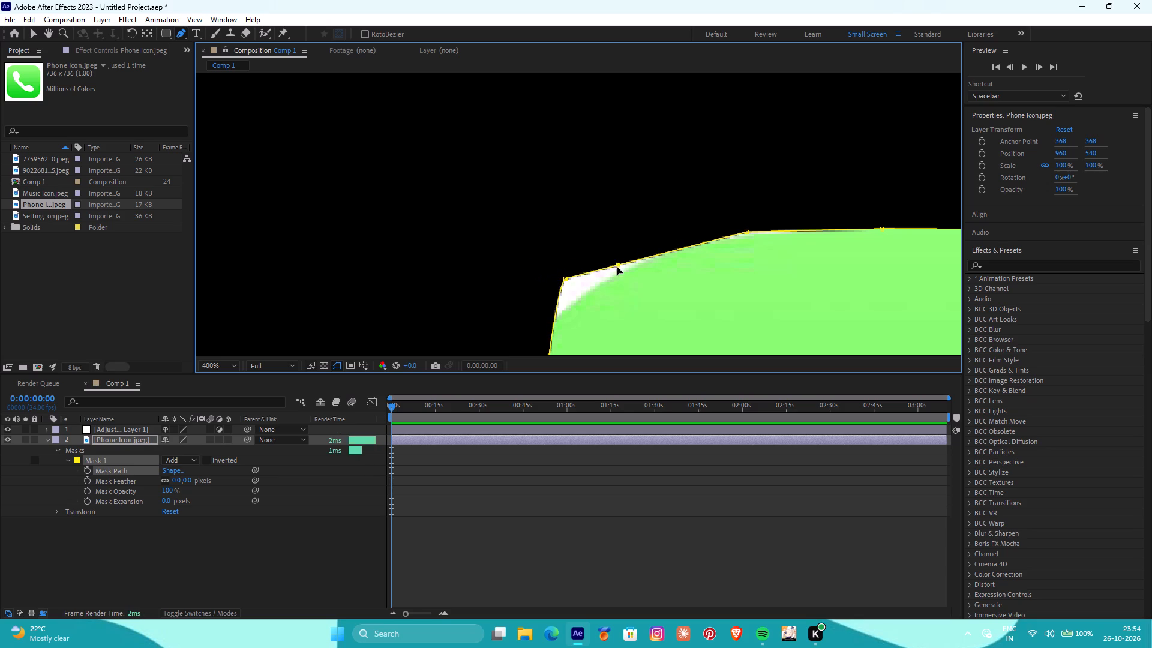
pyautogui.moveTo(617, 264); pyautogui.dragTo(617, 264)
pyautogui.moveTo(617, 264); pyautogui.dragTo(622, 269)
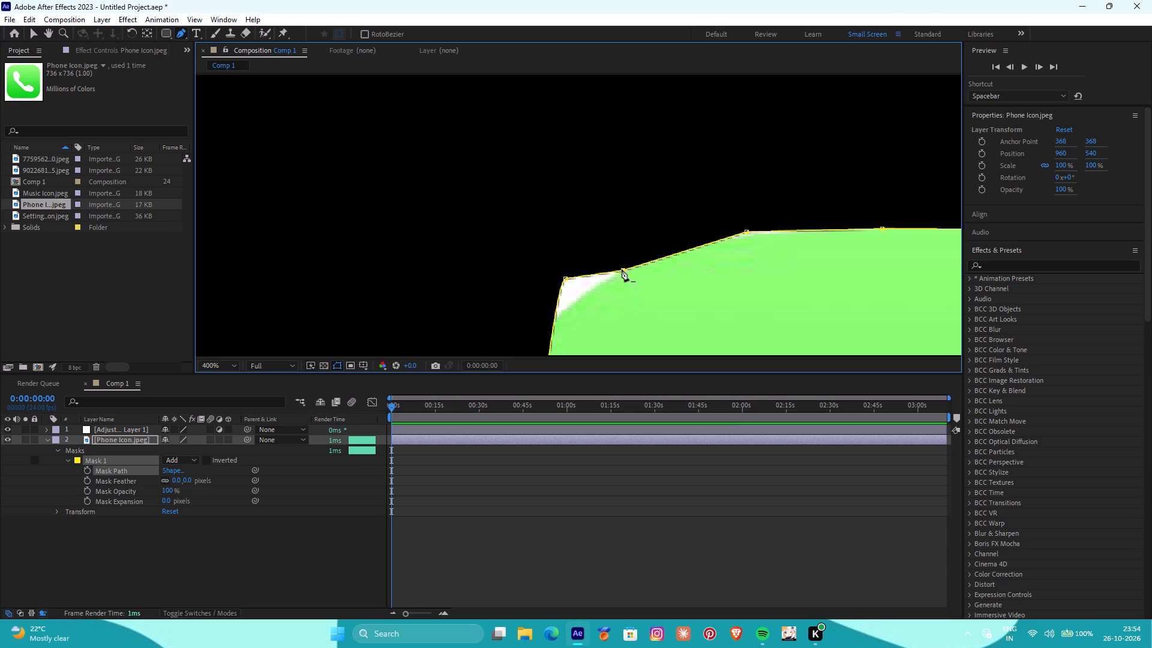
pyautogui.keyDown('shift'); pyautogui.click(622, 269); pyautogui.keyUp('shift')
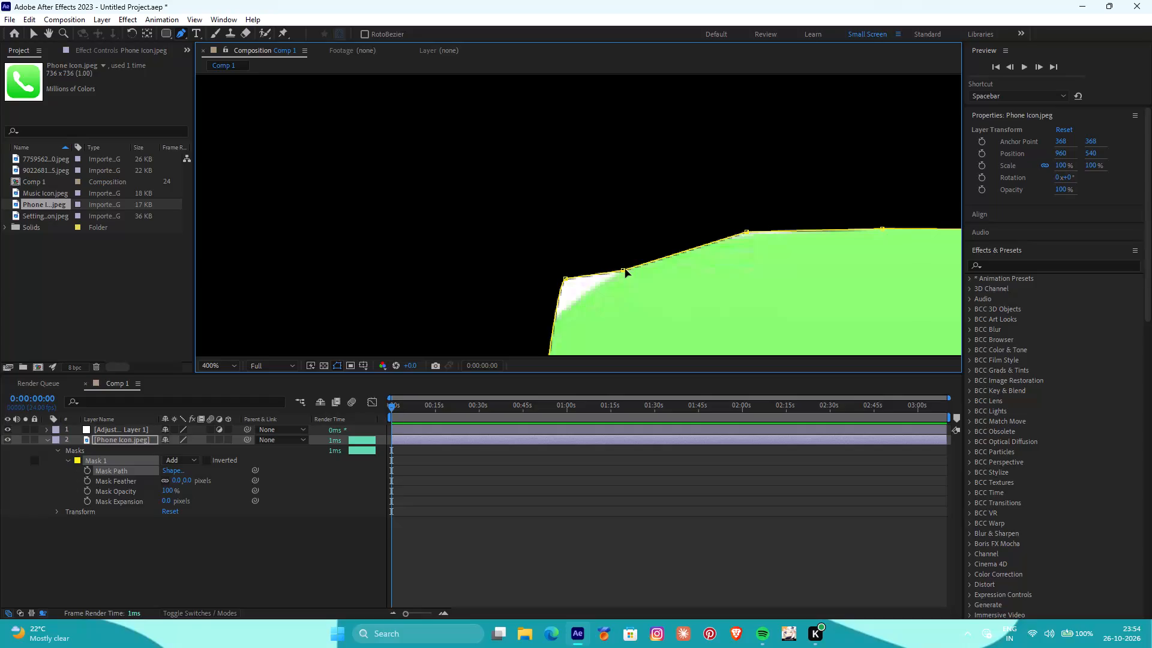
pyautogui.click(625, 269)
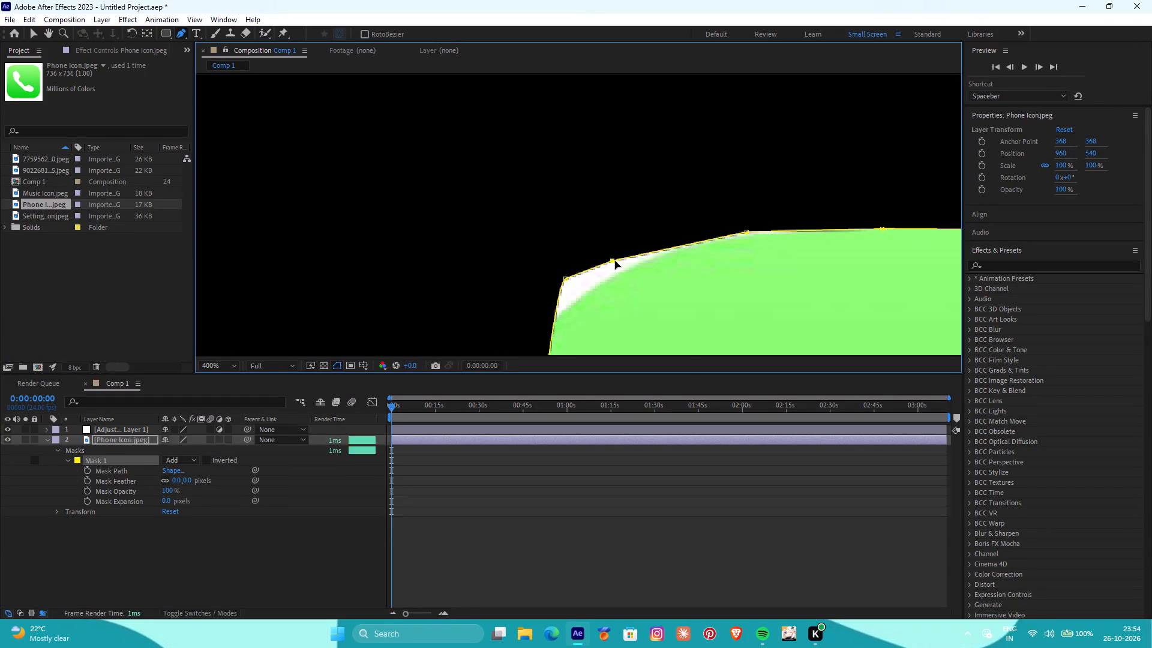
pyautogui.moveTo(609, 270); pyautogui.dragTo(597, 268)
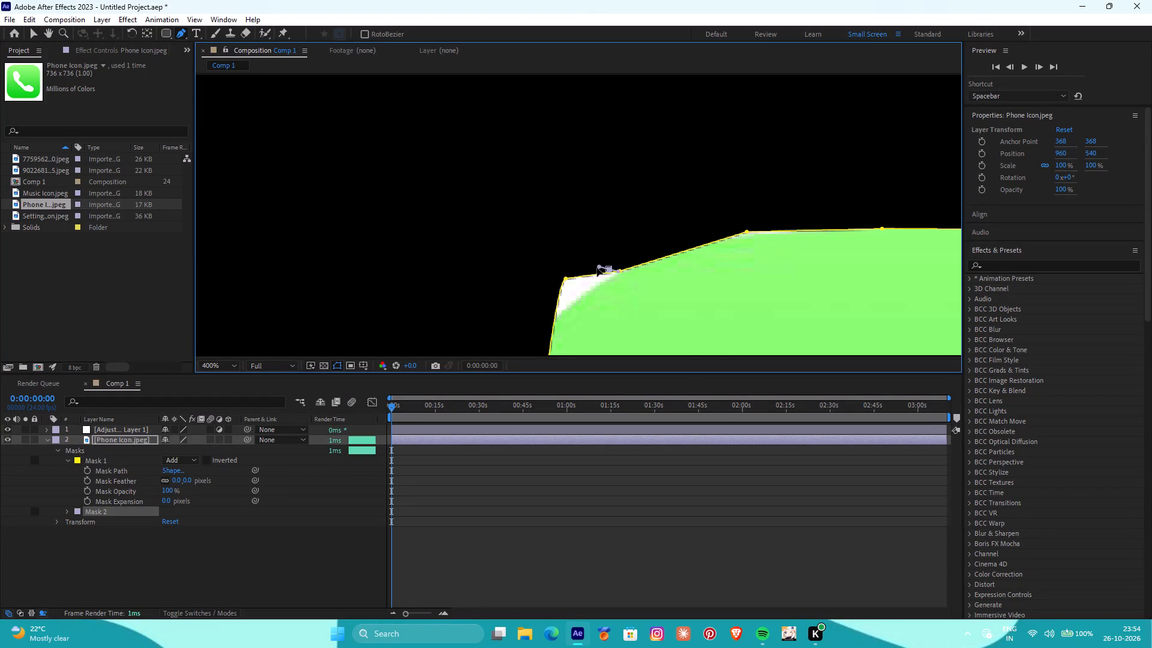
pyautogui.moveTo(597, 268); pyautogui.dragTo(579, 271)
pyautogui.press('BackSpace')
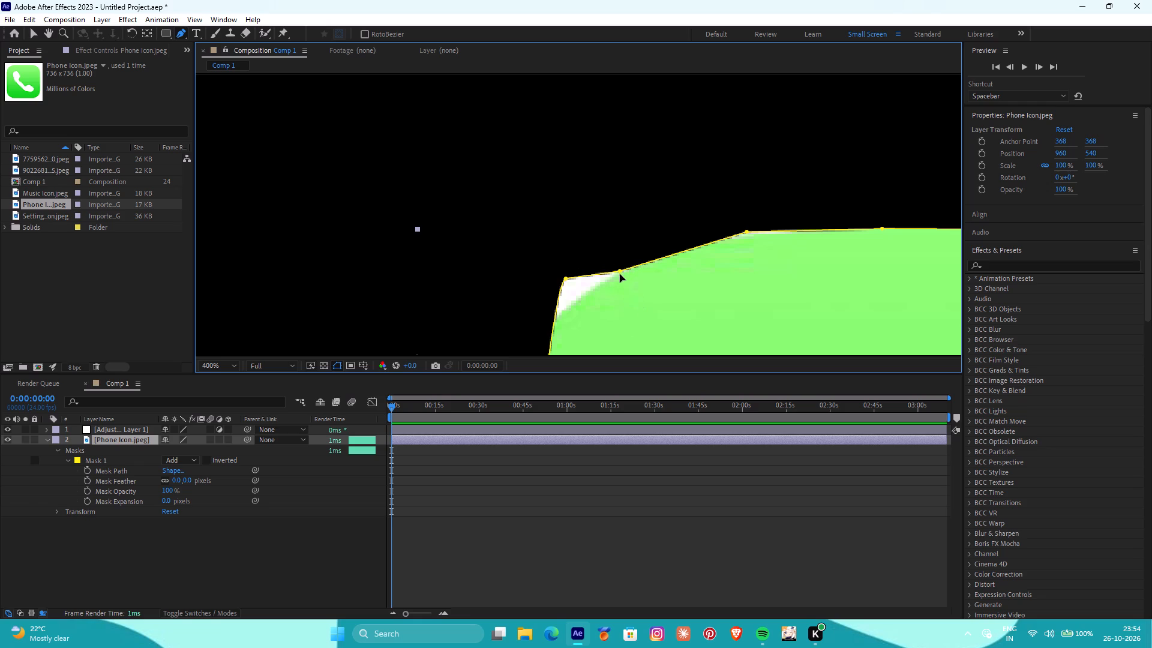
# Reposition the upper-left corner mask point along the green curve and nudge the point at the start of the top edge slightly down.
pyautogui.moveTo(565, 278); pyautogui.dragTo(566, 287)
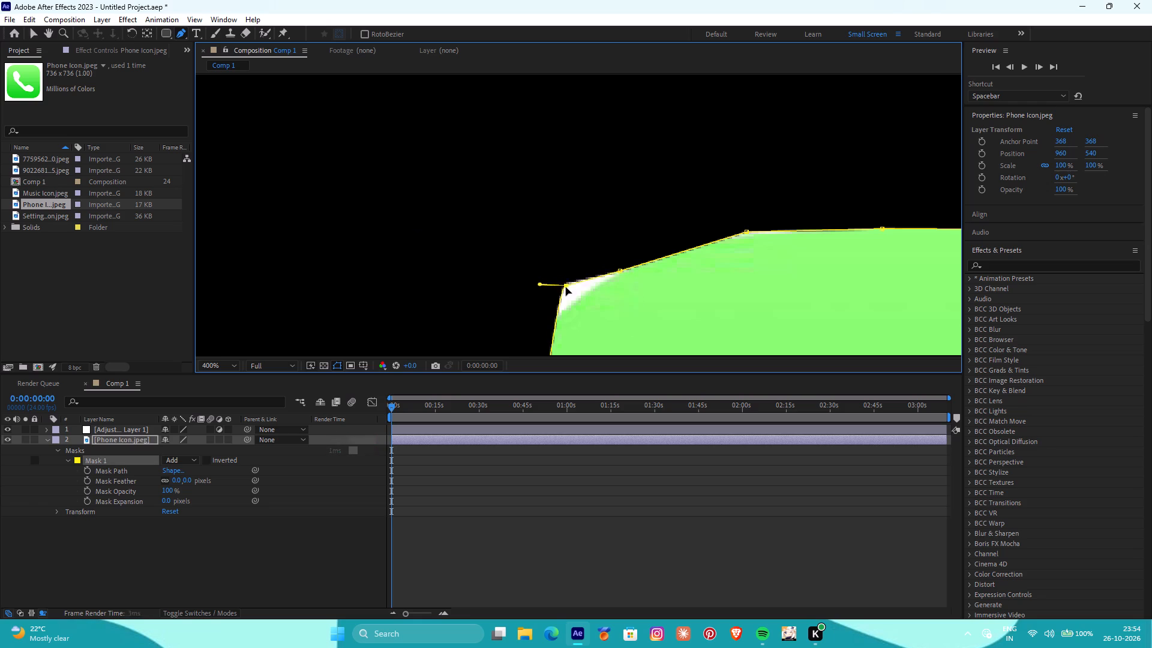
pyautogui.moveTo(566, 287); pyautogui.dragTo(569, 305)
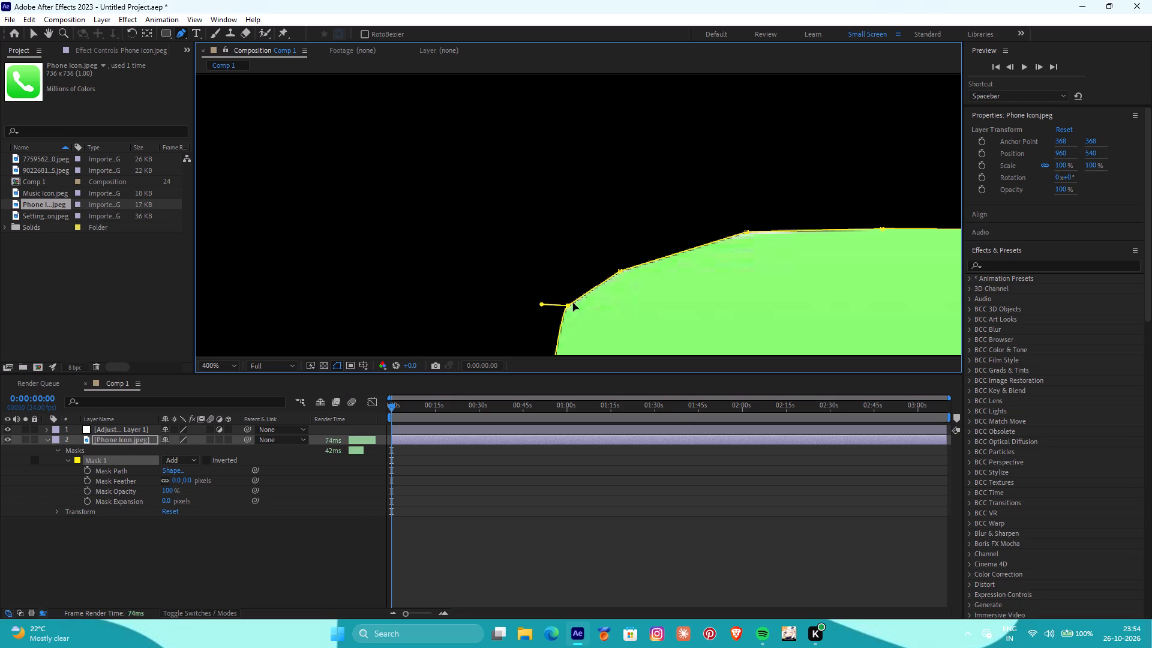
pyautogui.click(745, 231)
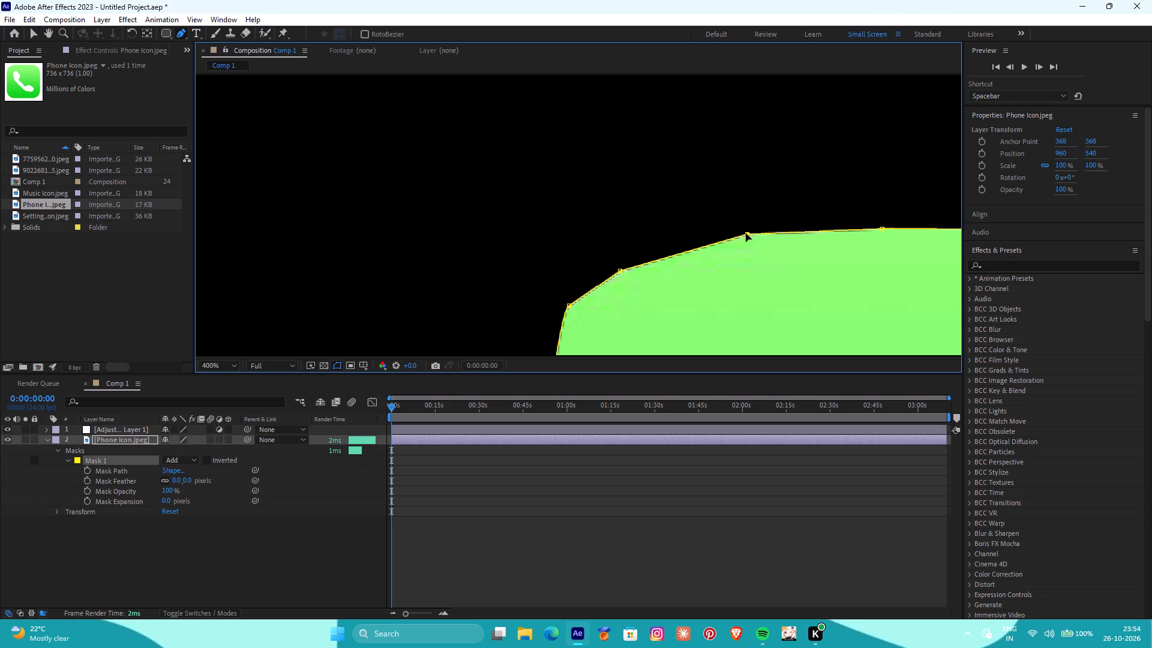
pyautogui.scroll(-1, 742, 236)
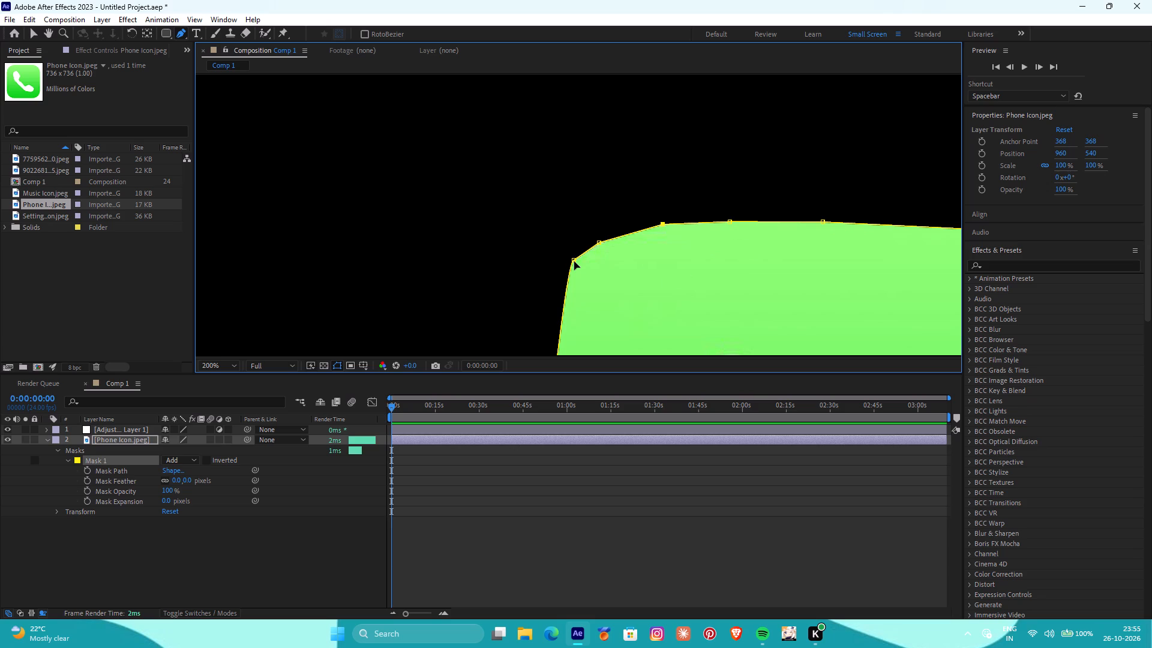
pyautogui.moveTo(573, 260); pyautogui.dragTo(562, 264)
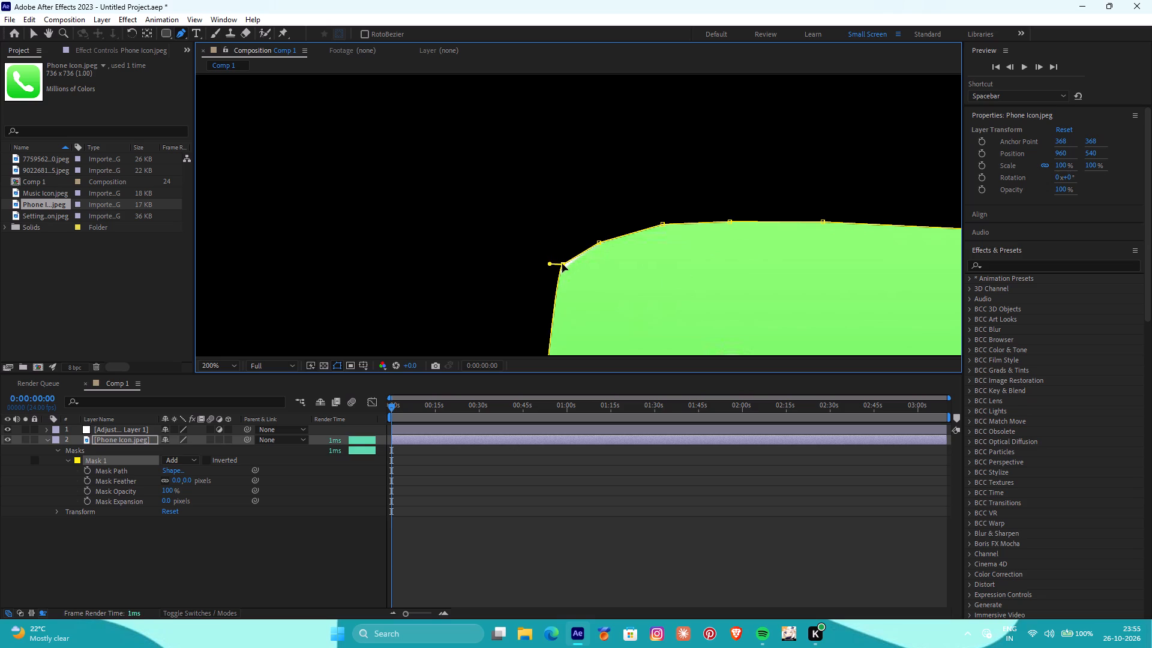
pyautogui.moveTo(562, 264); pyautogui.dragTo(562, 266)
# Add a mask point on the left side just below the upper-left corner point and move it down along the green curve.
pyautogui.scroll(-2, 562, 266)
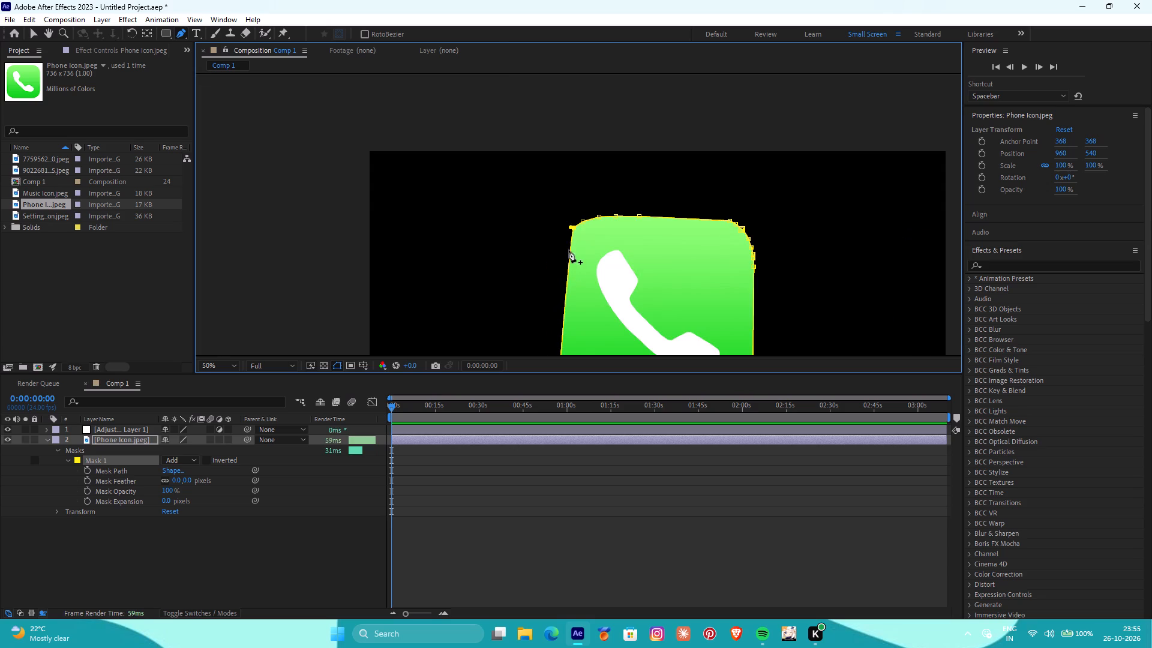
pyautogui.keyDown('alt'); pyautogui.scroll(3, 572, 241); pyautogui.keyUp('alt')
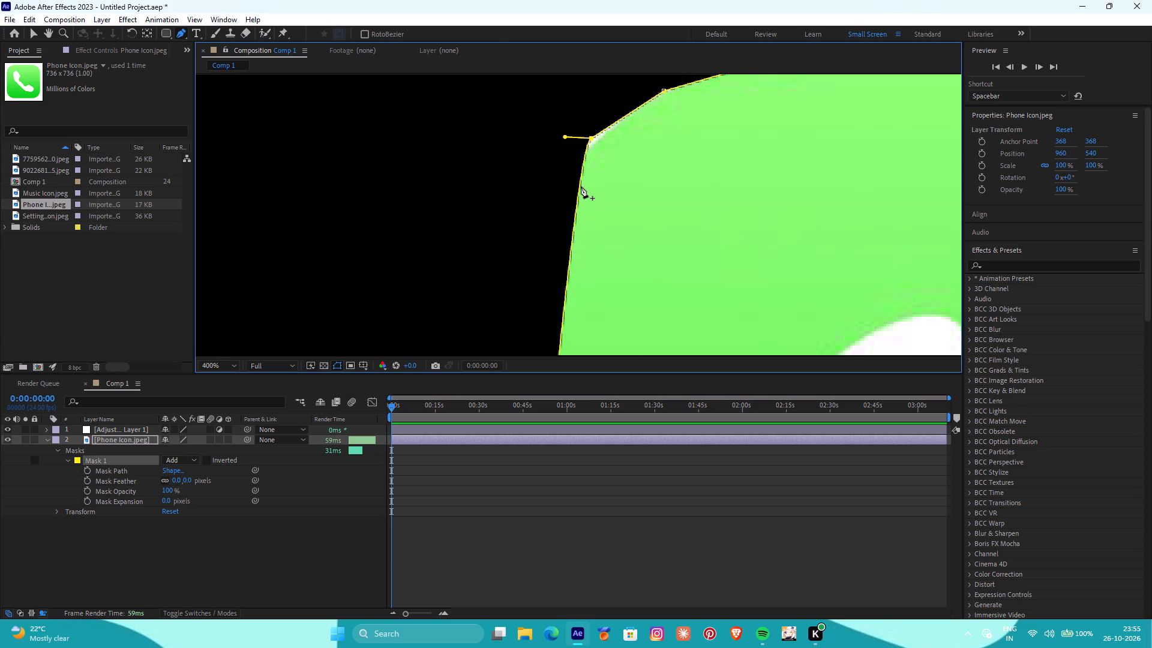
pyautogui.keyDown('alt'); pyautogui.click(578, 193); pyautogui.keyUp('alt')
pyautogui.moveTo(578, 193); pyautogui.dragTo(573, 192)
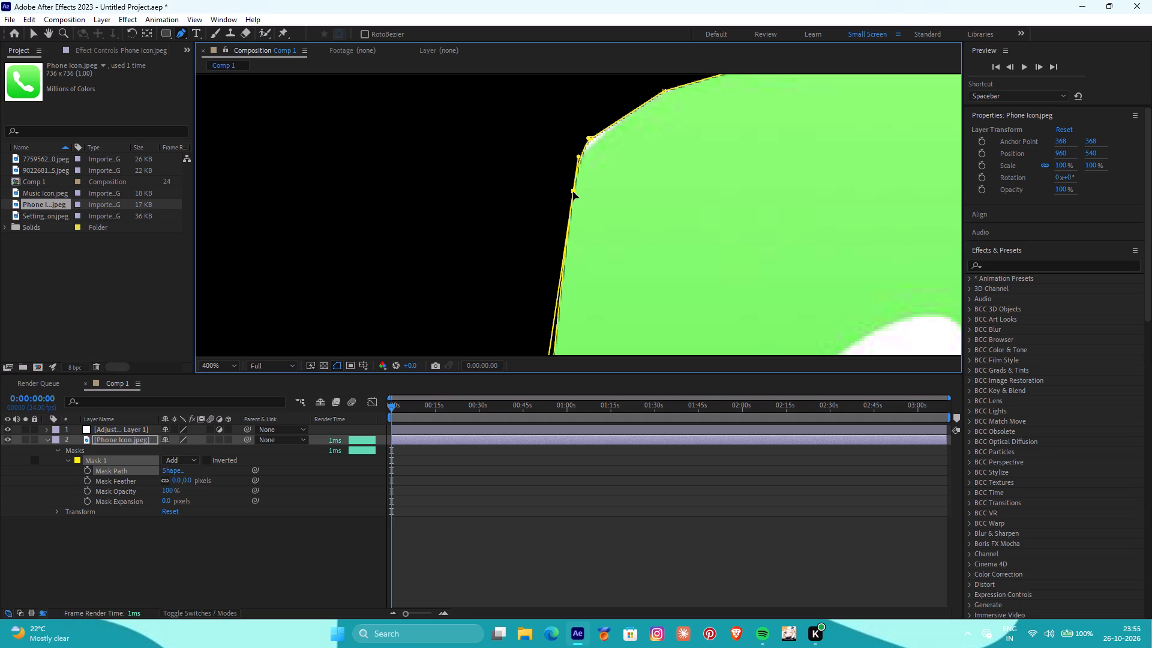
pyautogui.moveTo(573, 192); pyautogui.dragTo(535, 213)
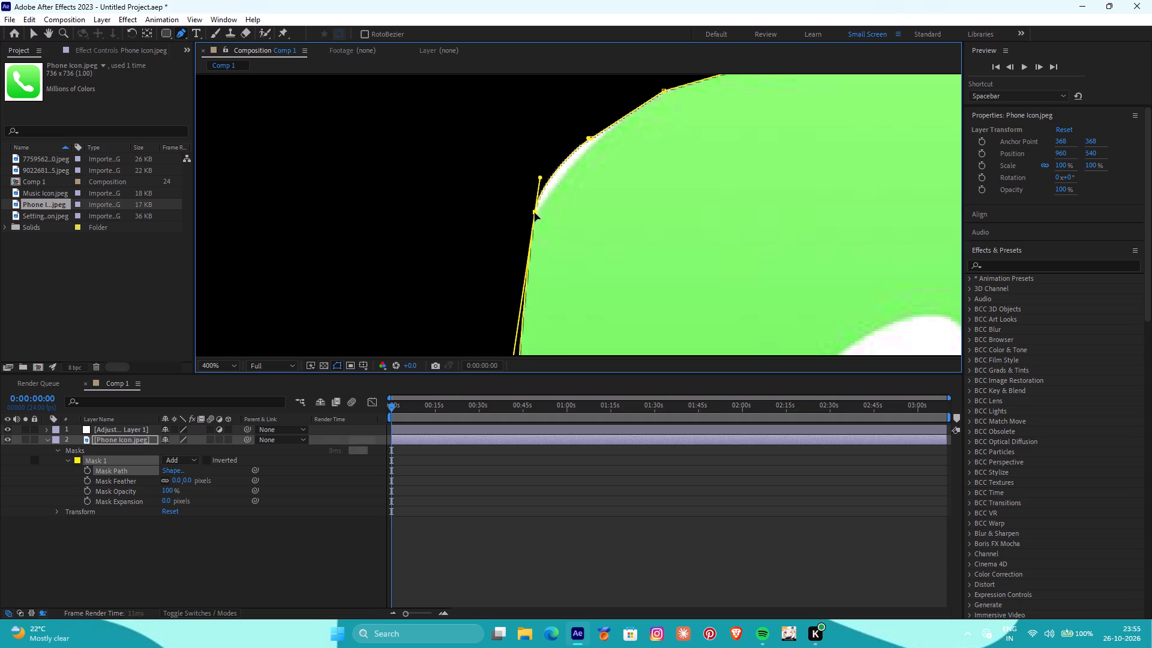
pyautogui.moveTo(535, 213); pyautogui.dragTo(499, 269)
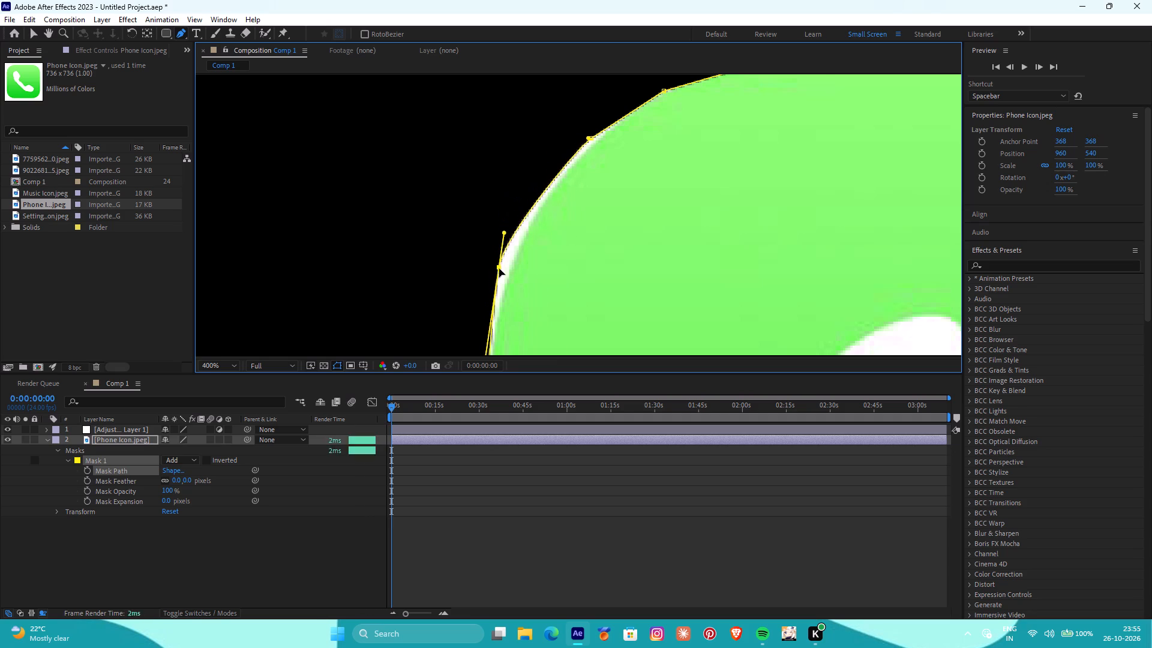
pyautogui.moveTo(499, 269); pyautogui.dragTo(502, 270)
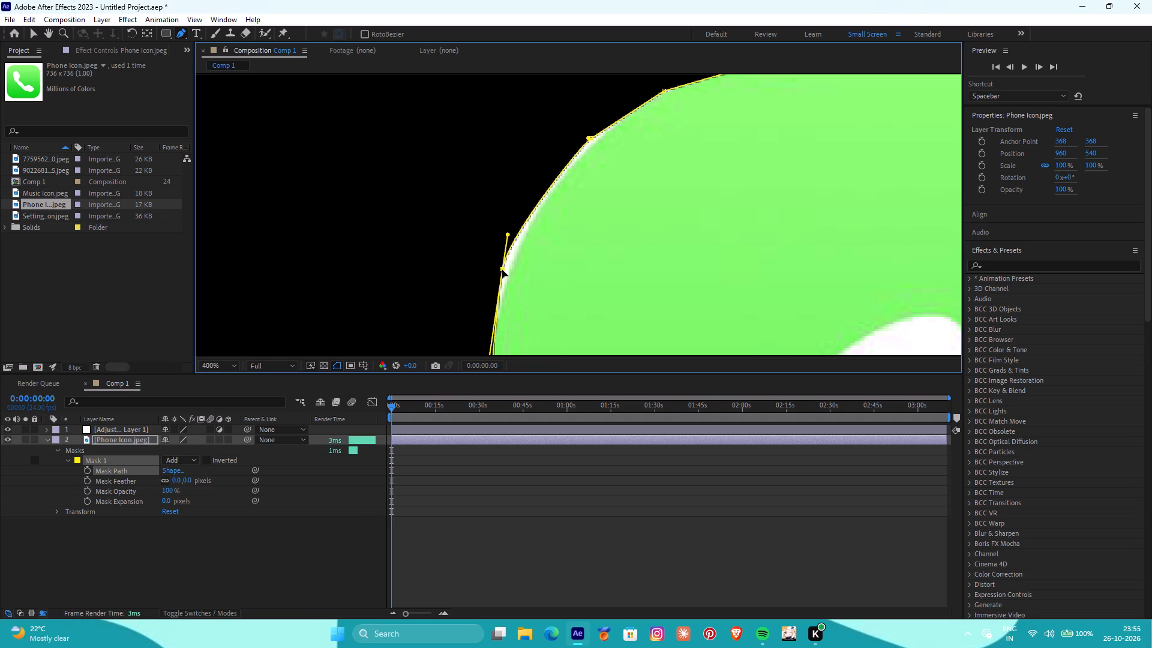
pyautogui.moveTo(502, 270); pyautogui.dragTo(508, 272)
# Angle the upper-left corner point's direction handle downward so the mask path follows the green curve.
pyautogui.moveTo(590, 138); pyautogui.dragTo(590, 143)
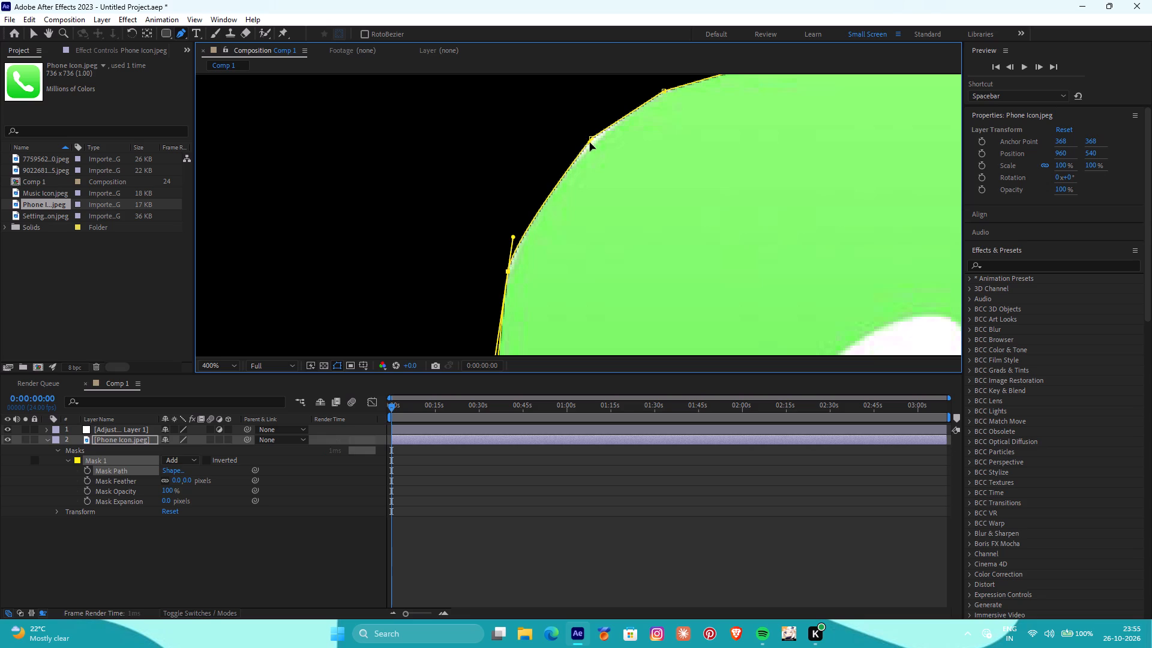
pyautogui.moveTo(590, 143); pyautogui.dragTo(586, 150)
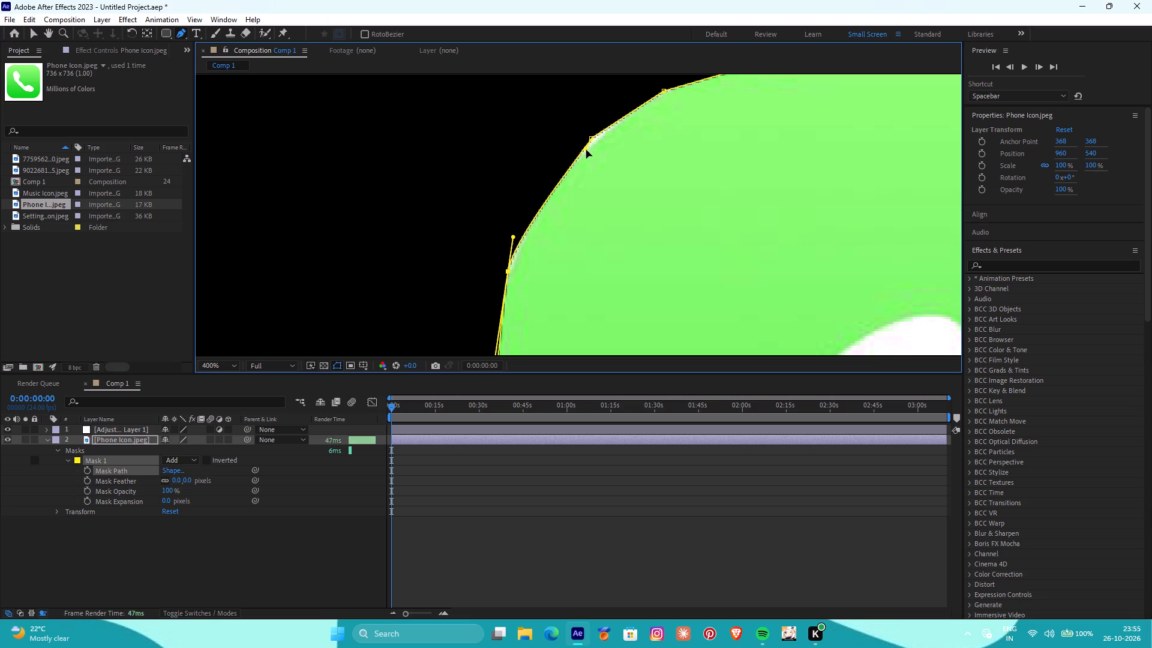
pyautogui.moveTo(586, 150); pyautogui.dragTo(582, 157)
pyautogui.click(592, 139)
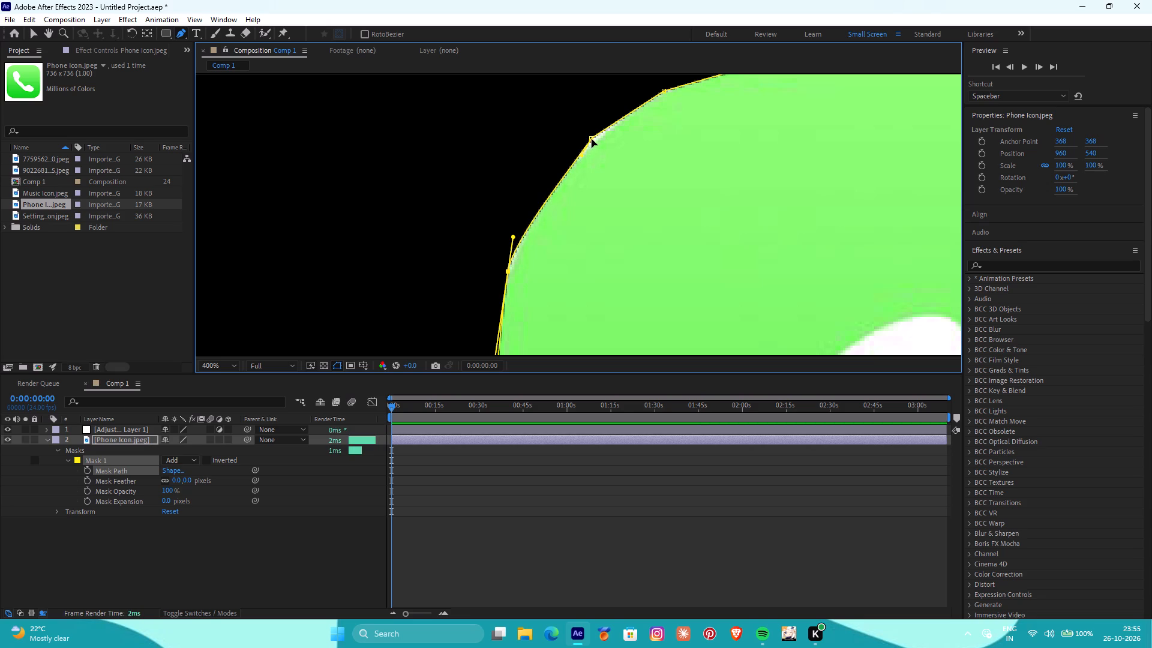
# Add a mask point just above the upper-left curve's lowest point and shift that lowest point down along the green edge.
pyautogui.scroll(-1, 592, 156)
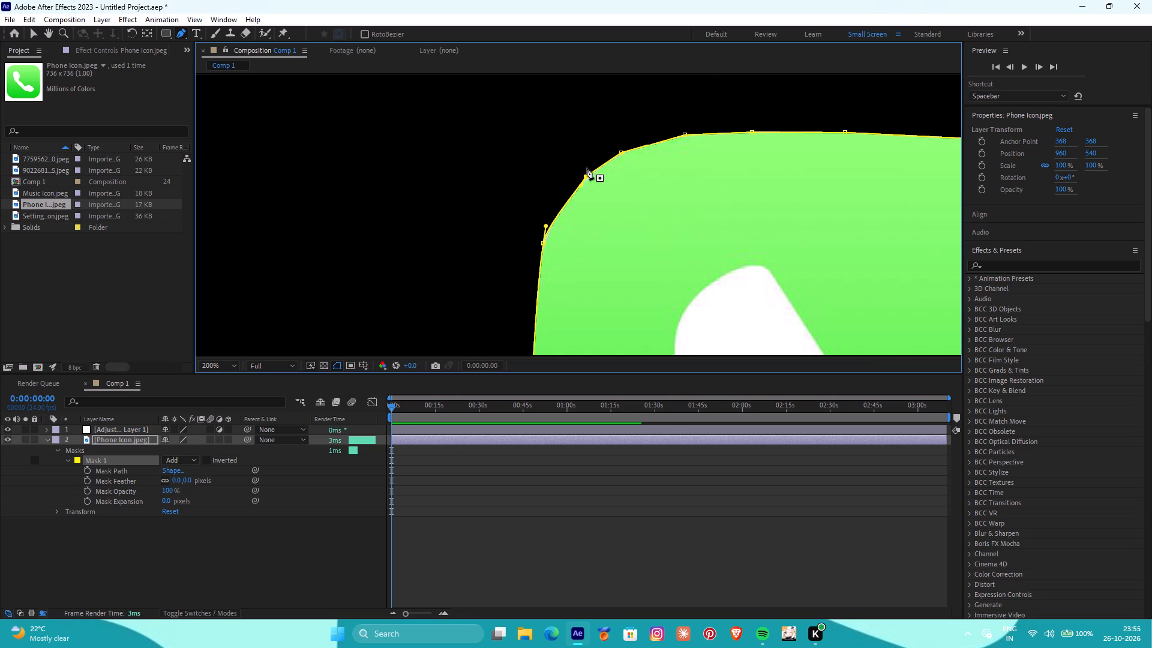
pyautogui.scroll(2, 535, 252)
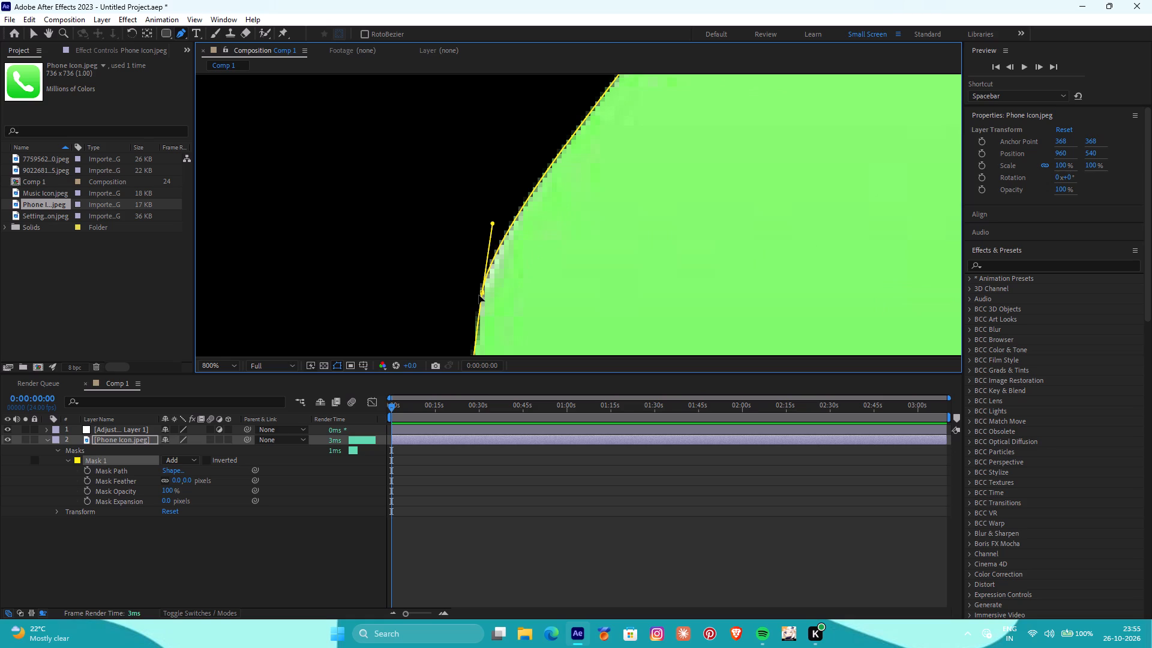
pyautogui.click(503, 237)
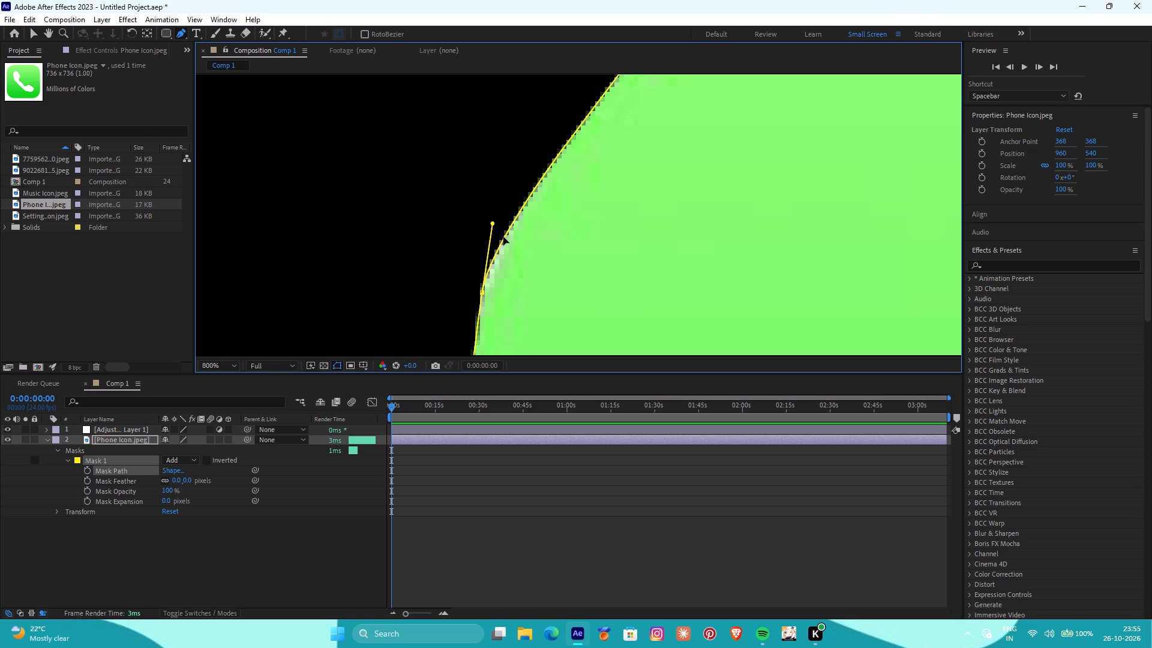
pyautogui.moveTo(481, 292); pyautogui.dragTo(465, 293)
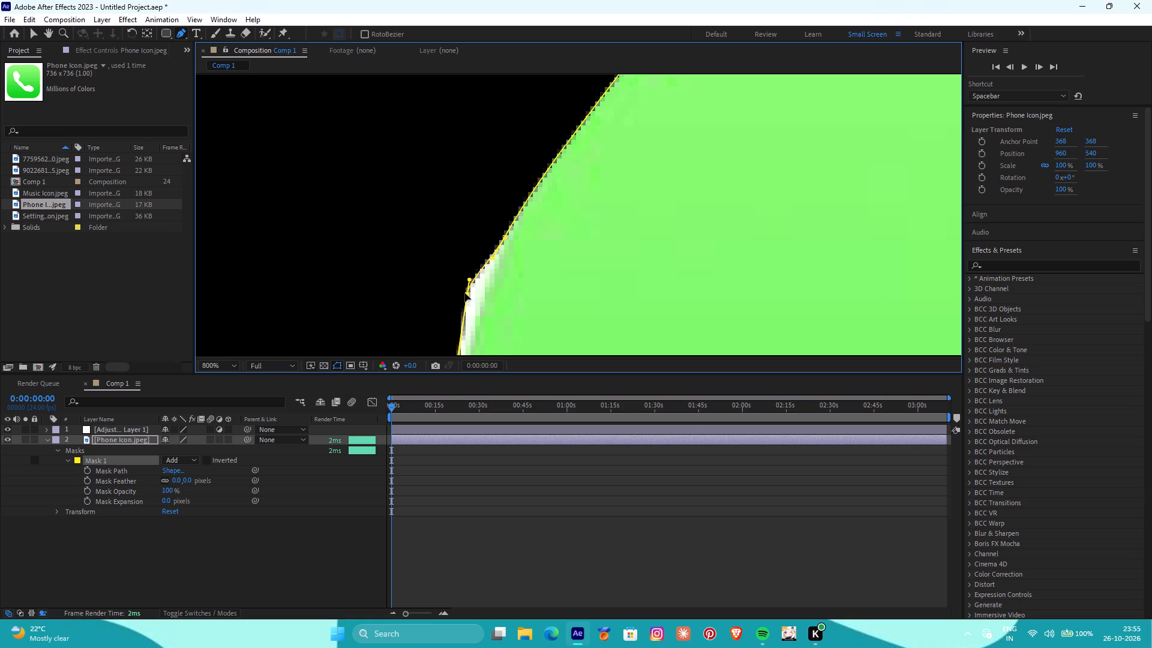
pyautogui.moveTo(465, 293); pyautogui.dragTo(475, 317)
# Add a mask point on the icon's left edge above the lower-left corner and move it inward onto the green edge.
pyautogui.scroll(-2, 521, 281)
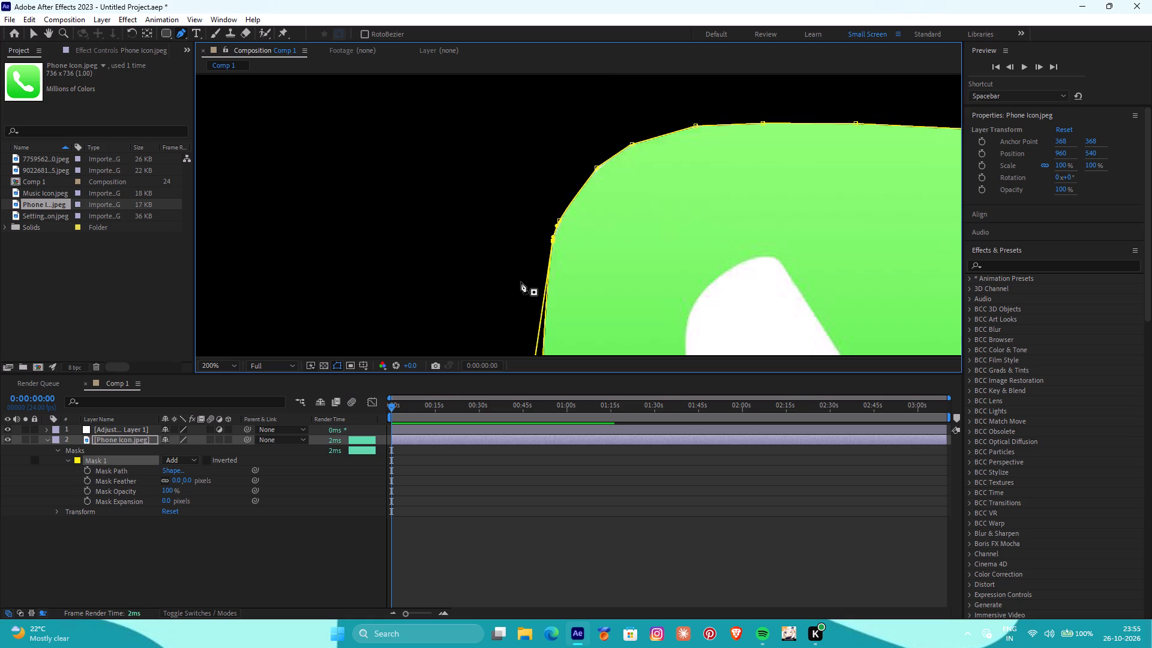
pyautogui.scroll(-4, 521, 282)
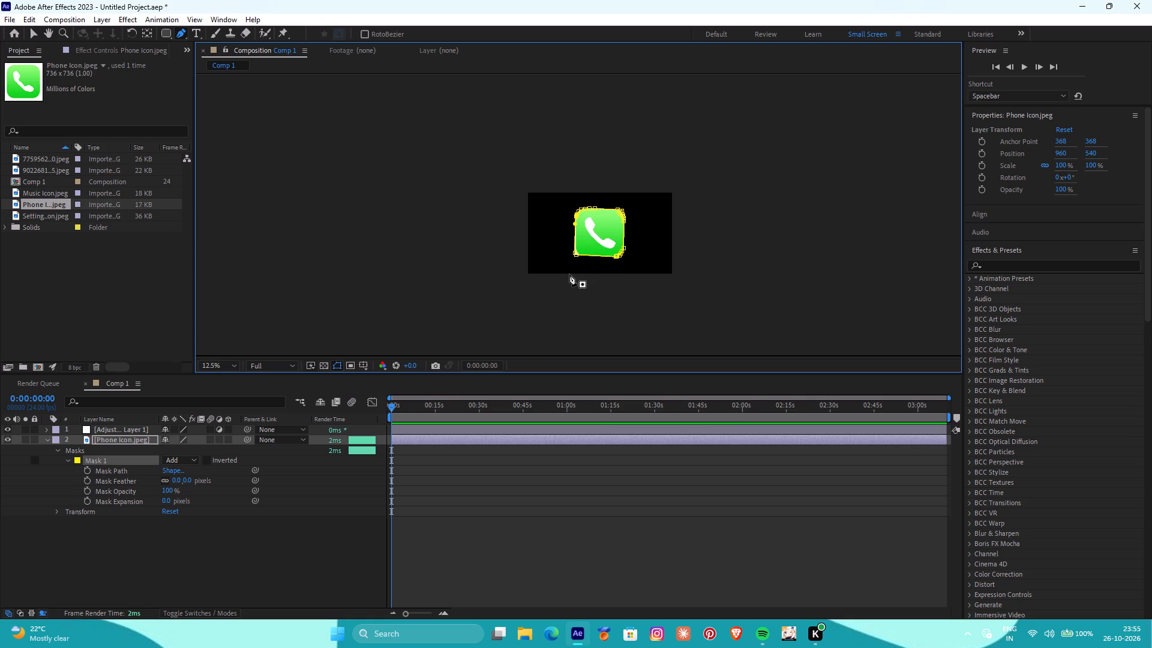
pyautogui.keyDown('alt'); pyautogui.scroll(4, 570, 254); pyautogui.keyUp('alt')
pyautogui.keyDown('alt'); pyautogui.scroll(-1, 571, 254); pyautogui.keyUp('alt')
pyautogui.keyDown('alt'); pyautogui.scroll(-1, 622, 190); pyautogui.keyUp('alt')
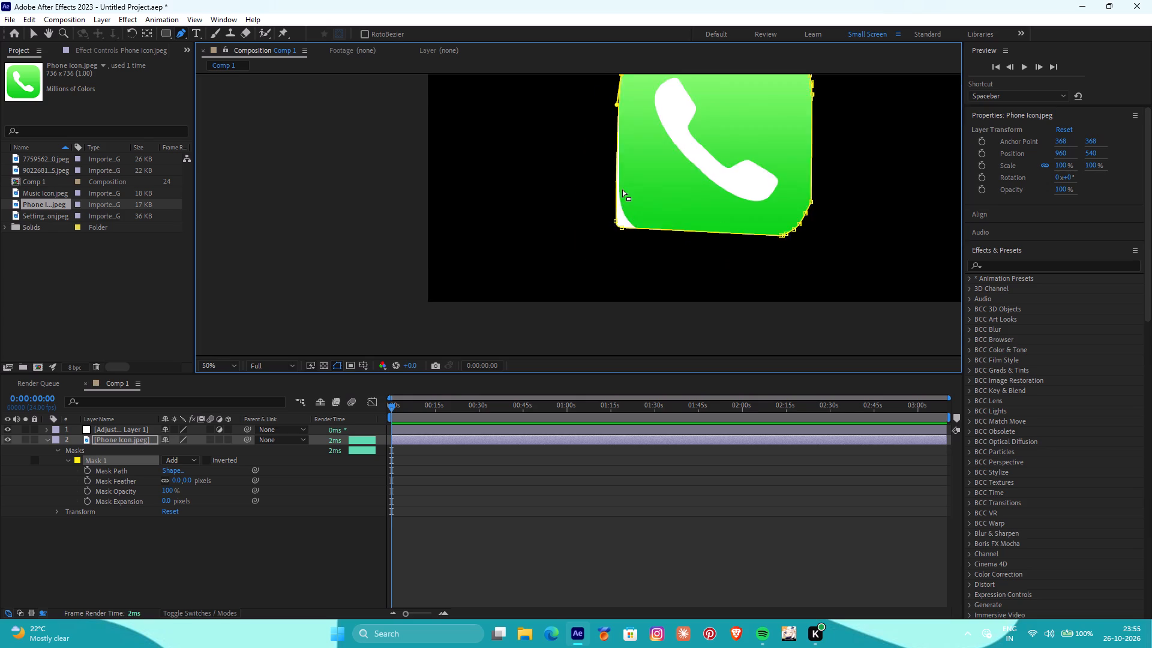
pyautogui.keyDown('alt'); pyautogui.scroll(-1, 622, 190); pyautogui.keyUp('alt')
pyautogui.scroll(2, 629, 155)
pyautogui.keyDown('alt'); pyautogui.scroll(-2, 629, 155); pyautogui.keyUp('alt')
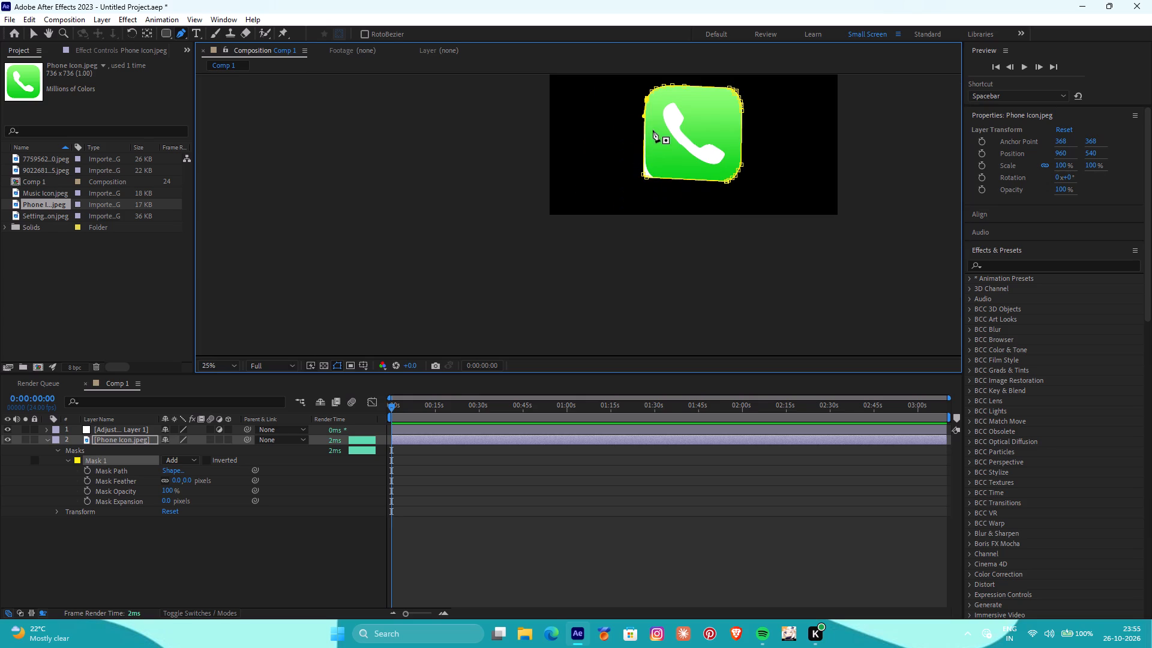
pyautogui.scroll(2, 654, 125)
pyautogui.keyDown('alt'); pyautogui.scroll(-2, 654, 125); pyautogui.keyUp('alt')
pyautogui.scroll(-1, 690, 104)
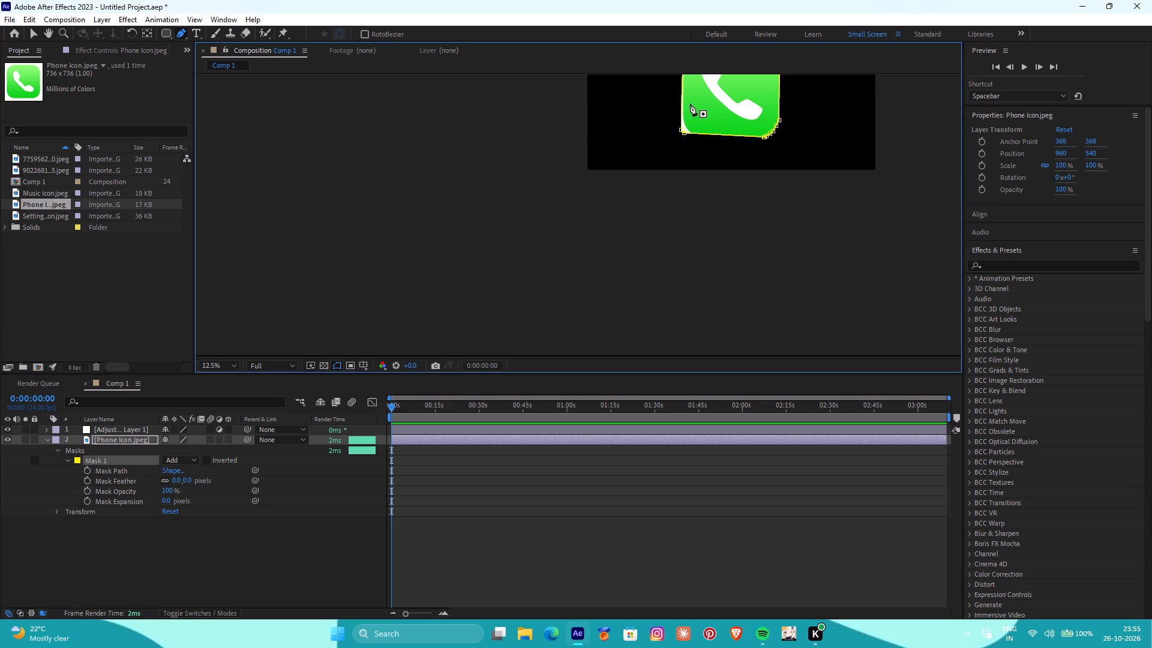
pyautogui.keyDown('alt'); pyautogui.scroll(4, 641, 152); pyautogui.keyUp('alt')
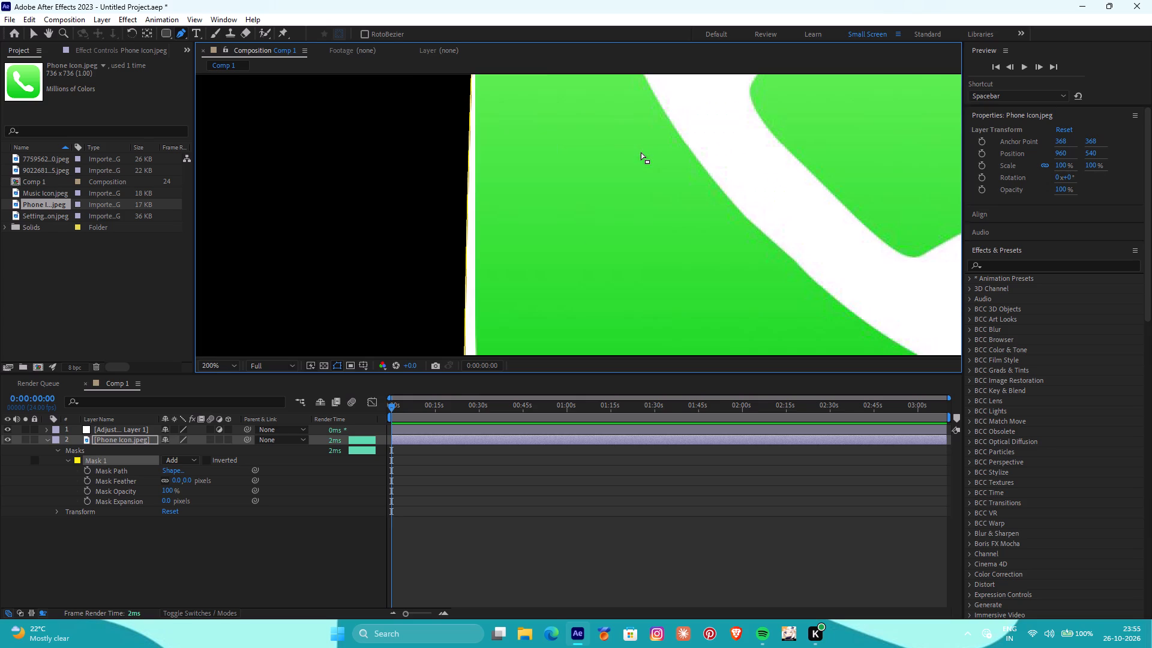
pyautogui.keyDown('alt'); pyautogui.scroll(-1, 627, 172); pyautogui.keyUp('alt')
pyautogui.keyDown('alt'); pyautogui.scroll(2, 545, 288); pyautogui.keyUp('alt')
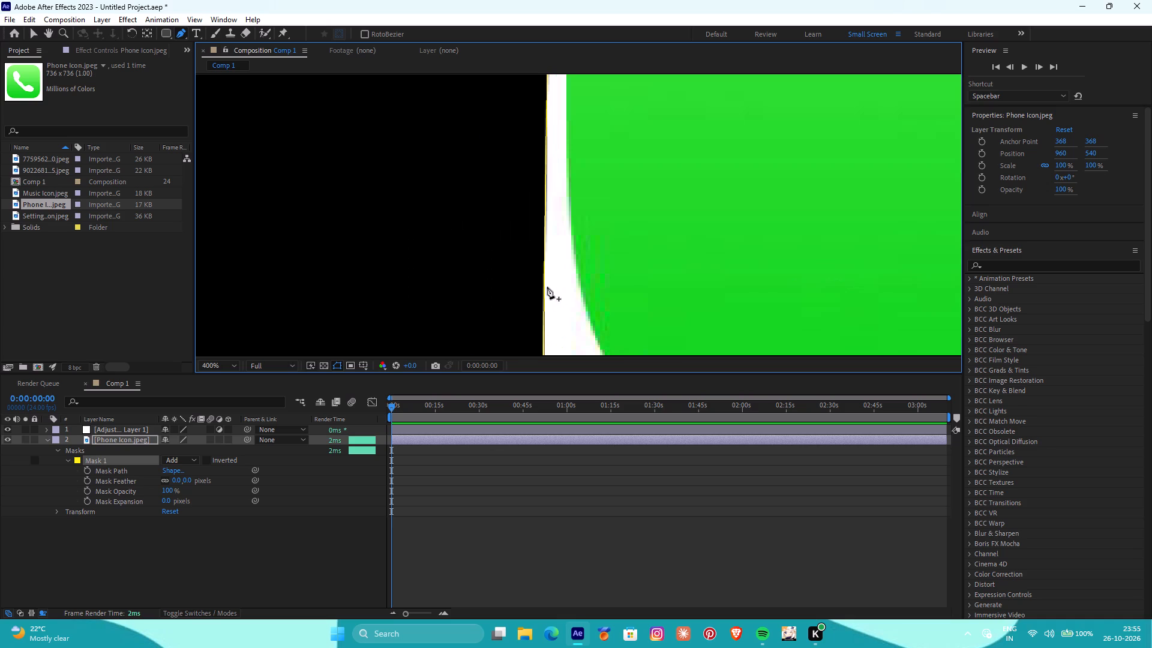
pyautogui.click(543, 227)
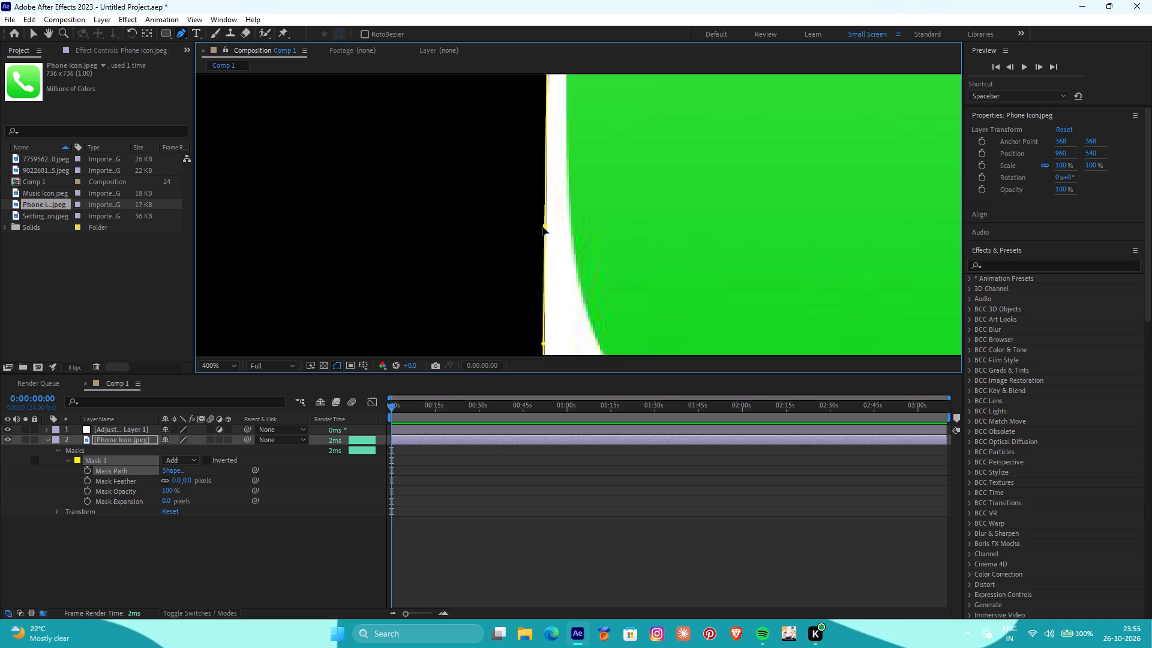
pyautogui.moveTo(545, 227); pyautogui.dragTo(566, 229)
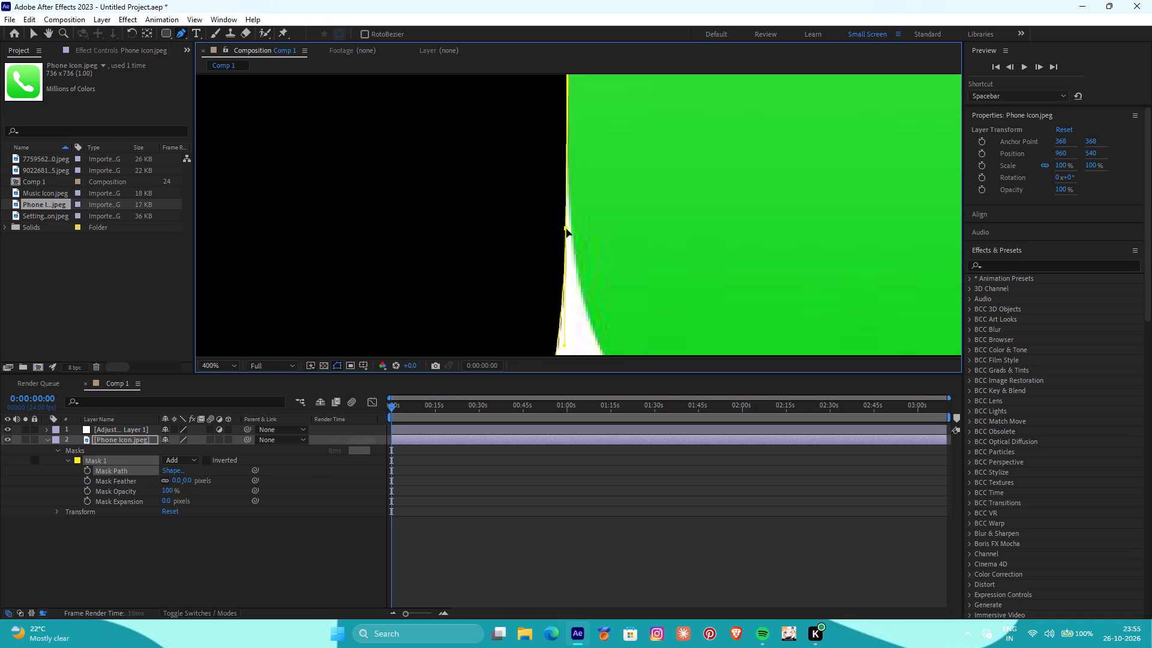
pyautogui.moveTo(566, 229); pyautogui.dragTo(569, 230)
# Move the lower-left corner's left mask point inward onto the green curve and nudge the left-edge point above it inward.
pyautogui.scroll(-3, 586, 214)
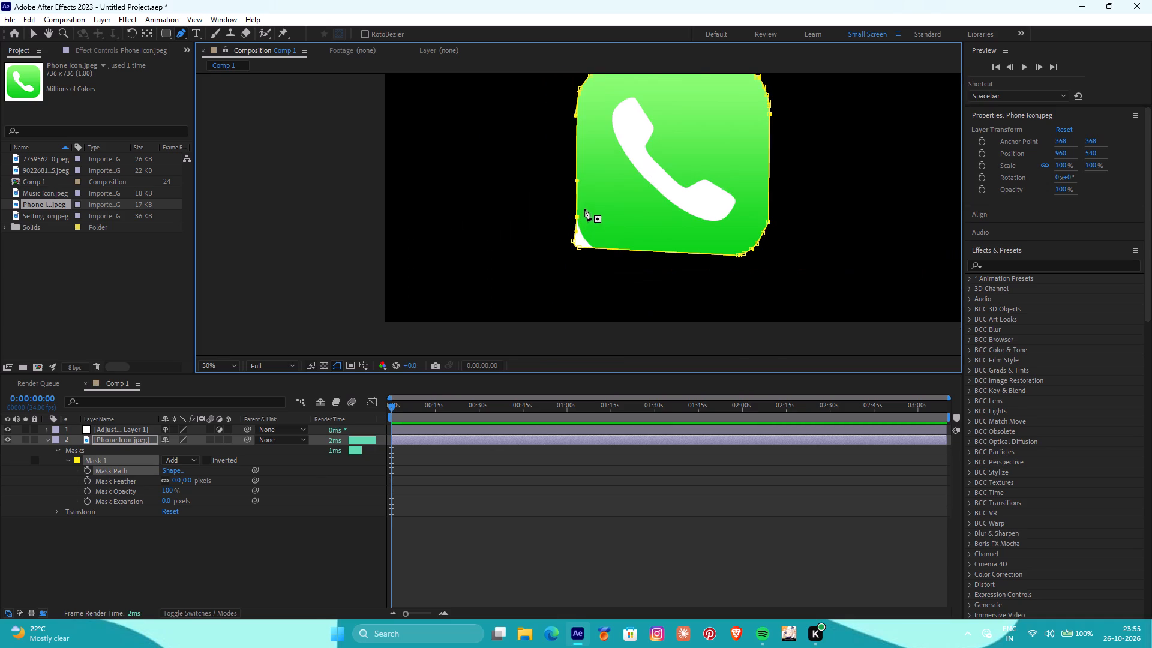
pyautogui.scroll(2, 581, 212)
pyautogui.scroll(-2, 583, 212)
pyautogui.keyDown('alt'); pyautogui.scroll(2, 584, 236); pyautogui.keyUp('alt')
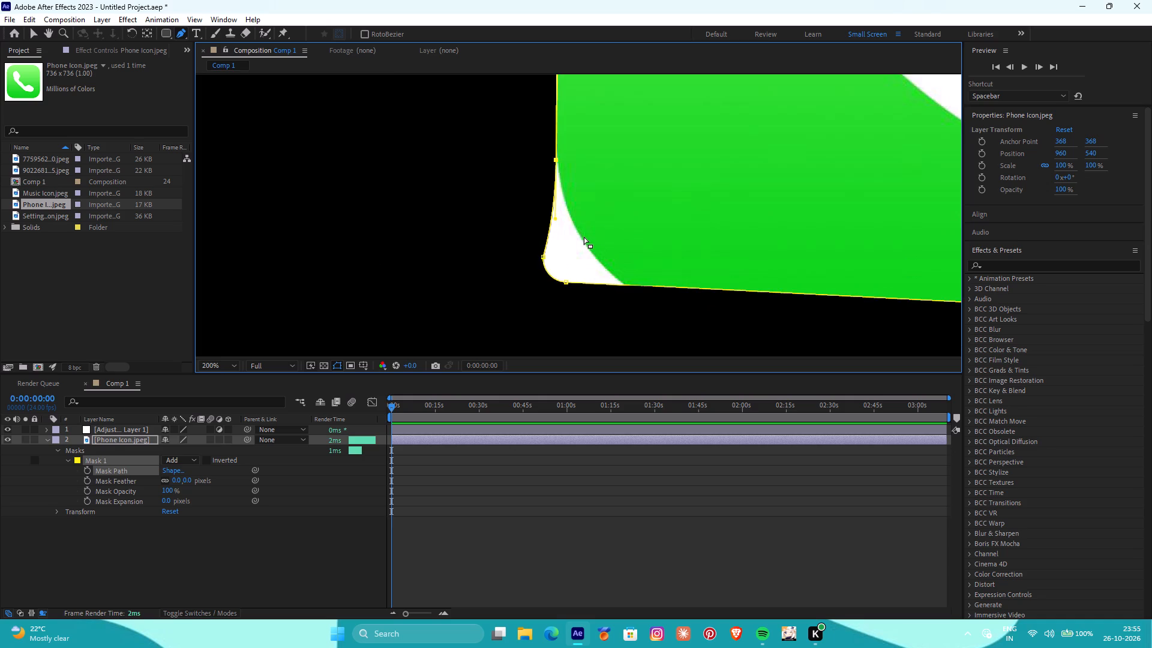
pyautogui.keyDown('alt'); pyautogui.scroll(1, 584, 237); pyautogui.keyUp('alt')
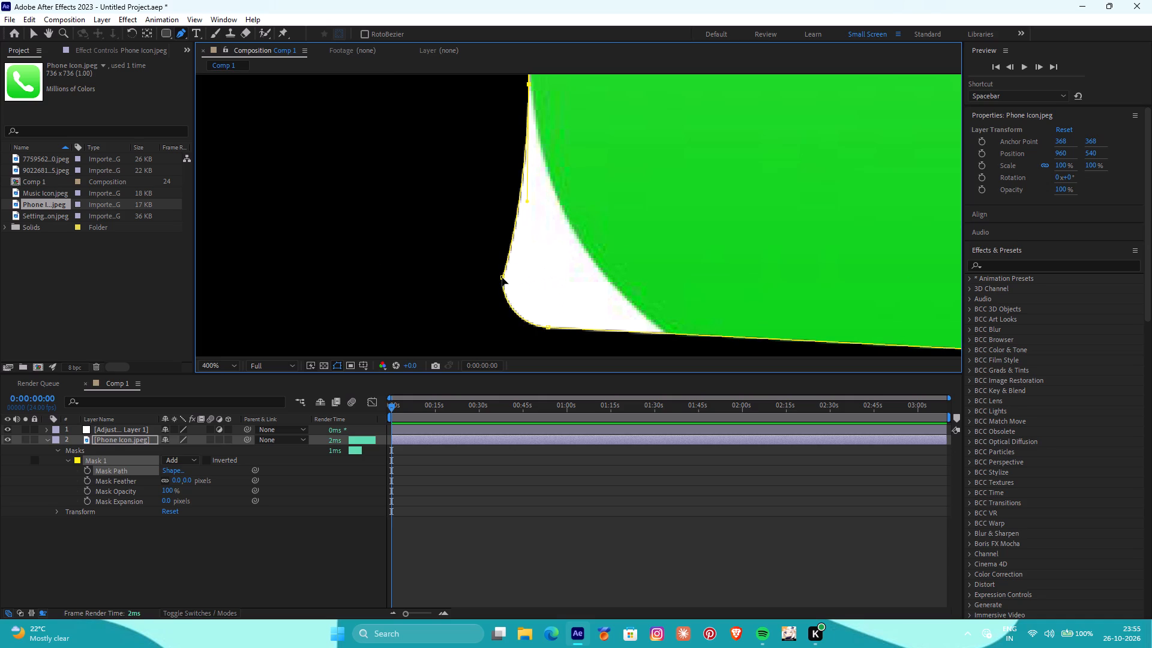
pyautogui.moveTo(502, 278); pyautogui.dragTo(583, 279)
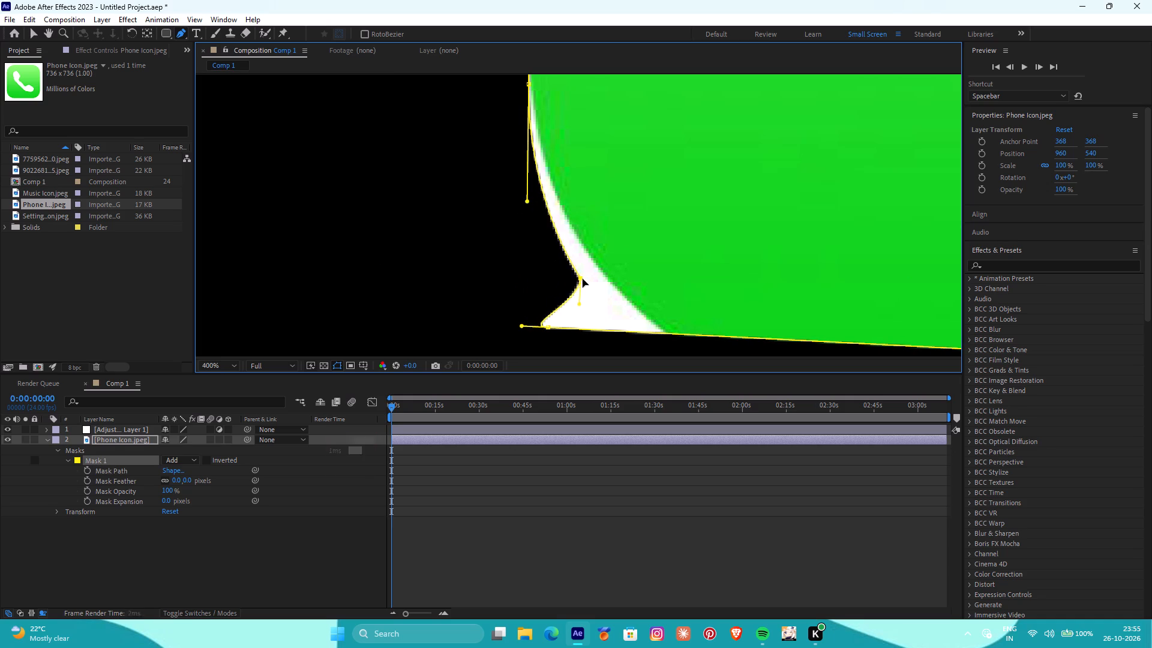
pyautogui.moveTo(583, 279); pyautogui.dragTo(614, 289)
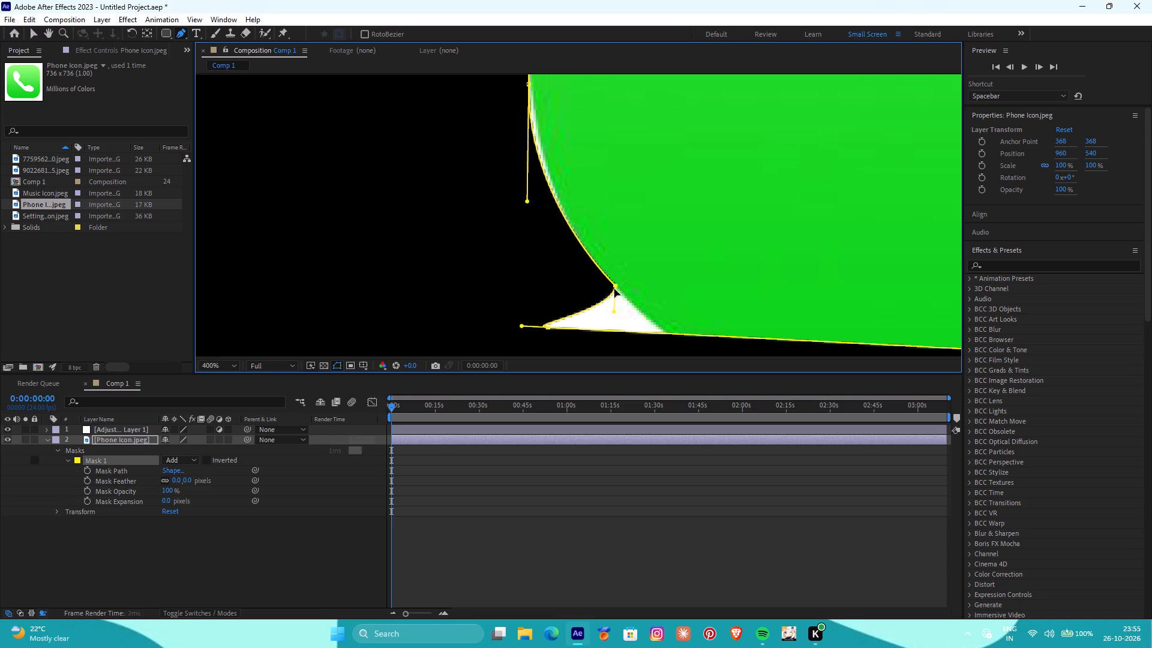
pyautogui.moveTo(614, 289); pyautogui.dragTo(617, 317)
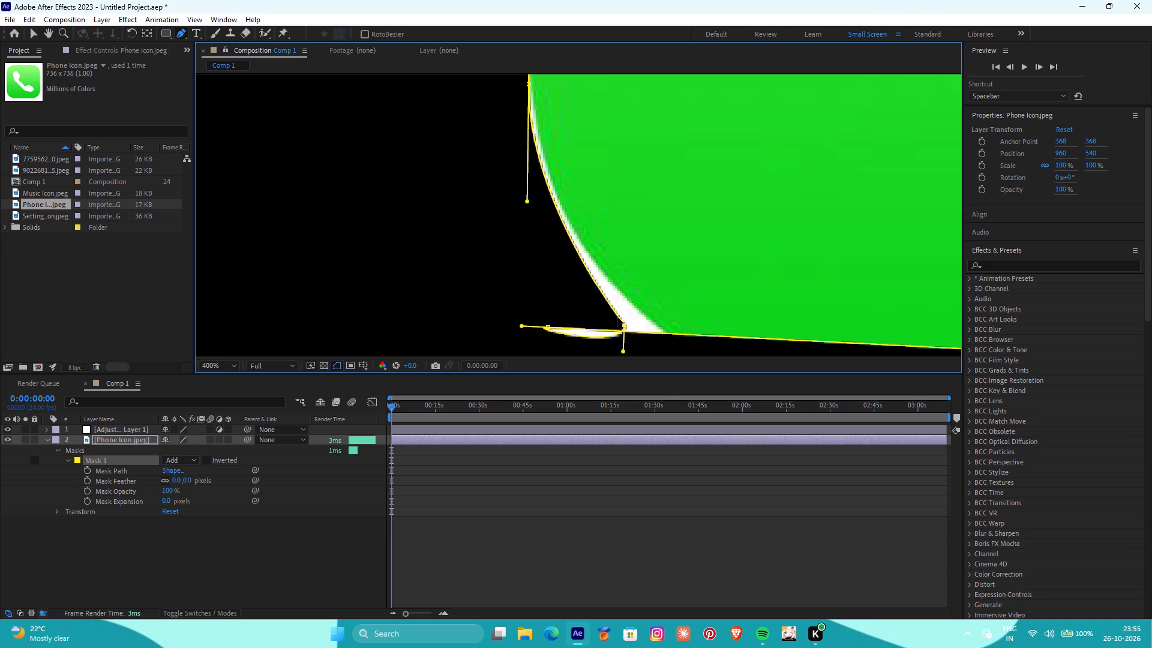
pyautogui.moveTo(617, 317); pyautogui.dragTo(601, 274)
pyautogui.click(528, 85)
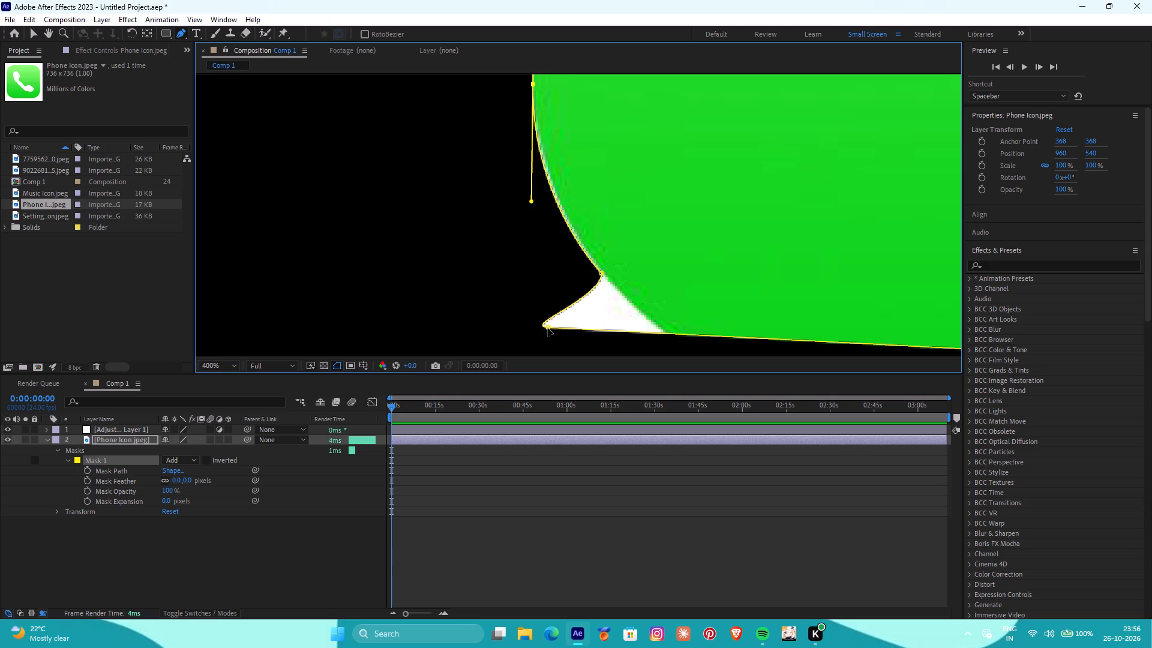
# Move the lower-left corner's bottom mask point along the bottom edge to where the green curve meets it.
pyautogui.moveTo(548, 328); pyautogui.dragTo(652, 332)
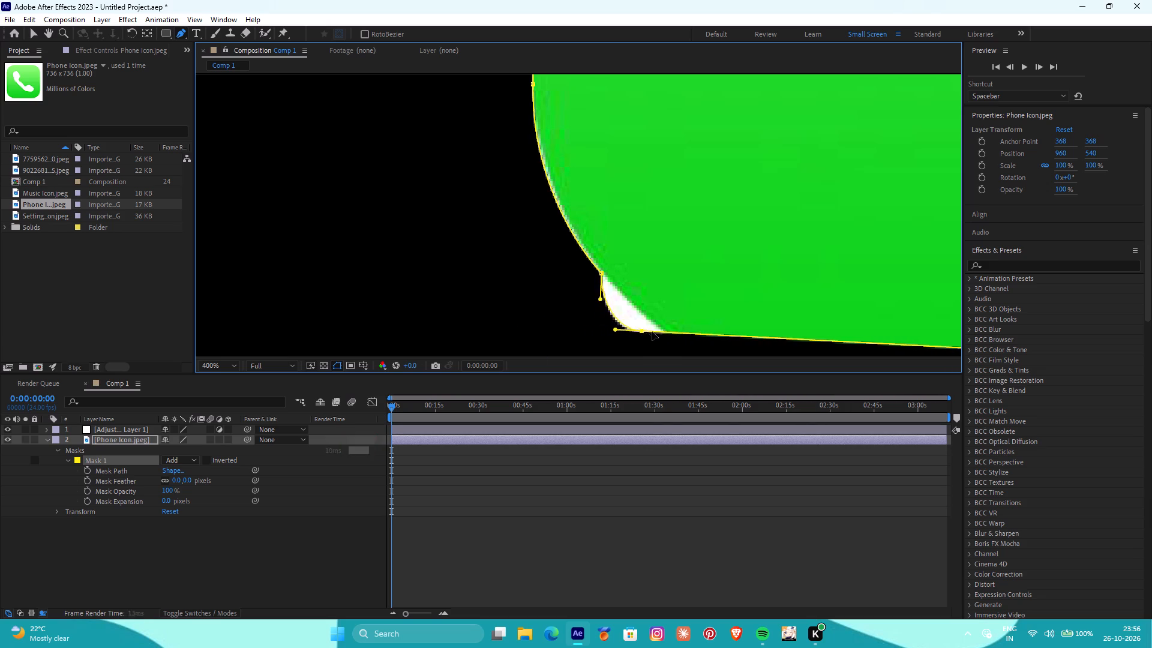
pyautogui.moveTo(652, 332); pyautogui.dragTo(715, 349)
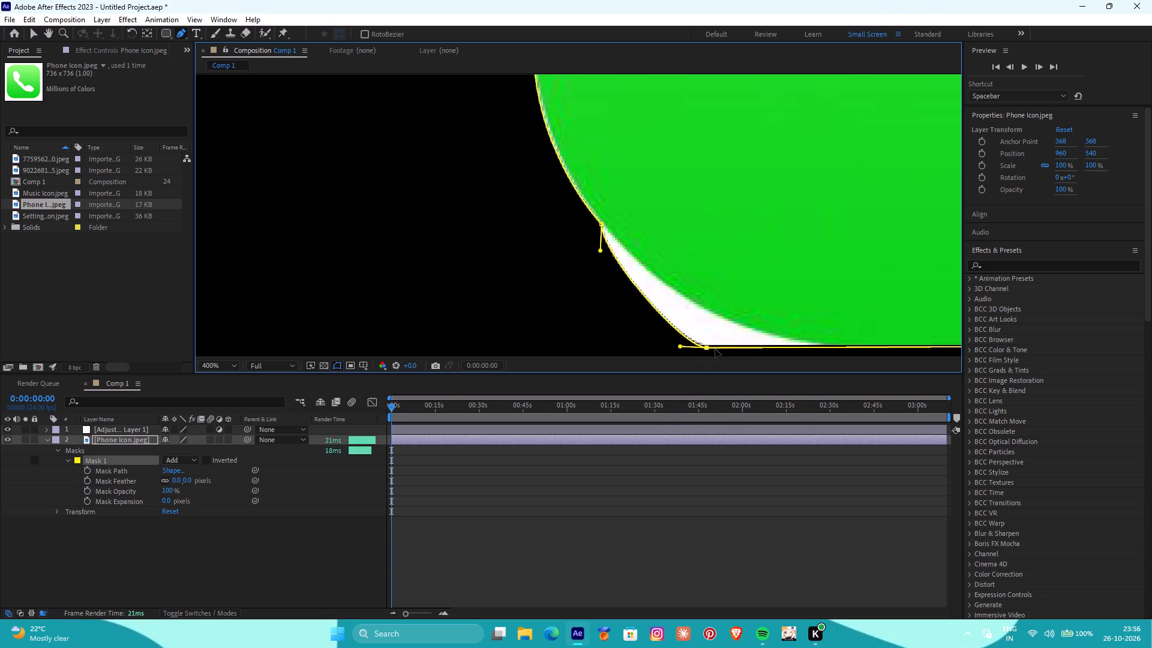
pyautogui.moveTo(715, 349); pyautogui.dragTo(796, 334)
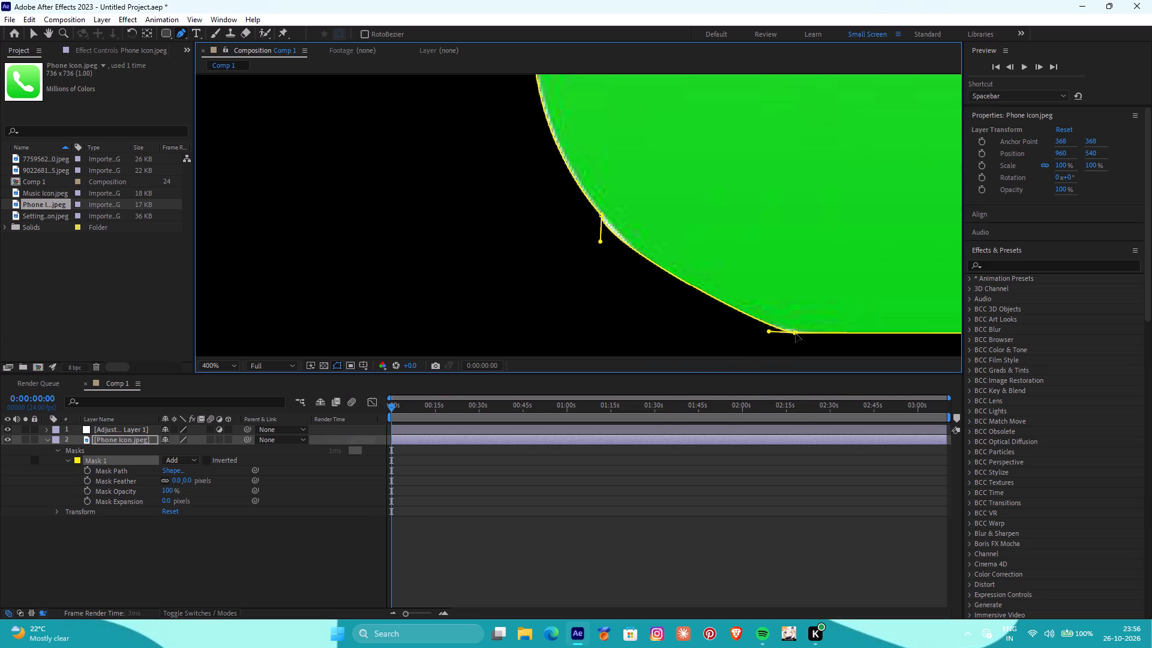
pyautogui.moveTo(796, 334); pyautogui.dragTo(793, 333)
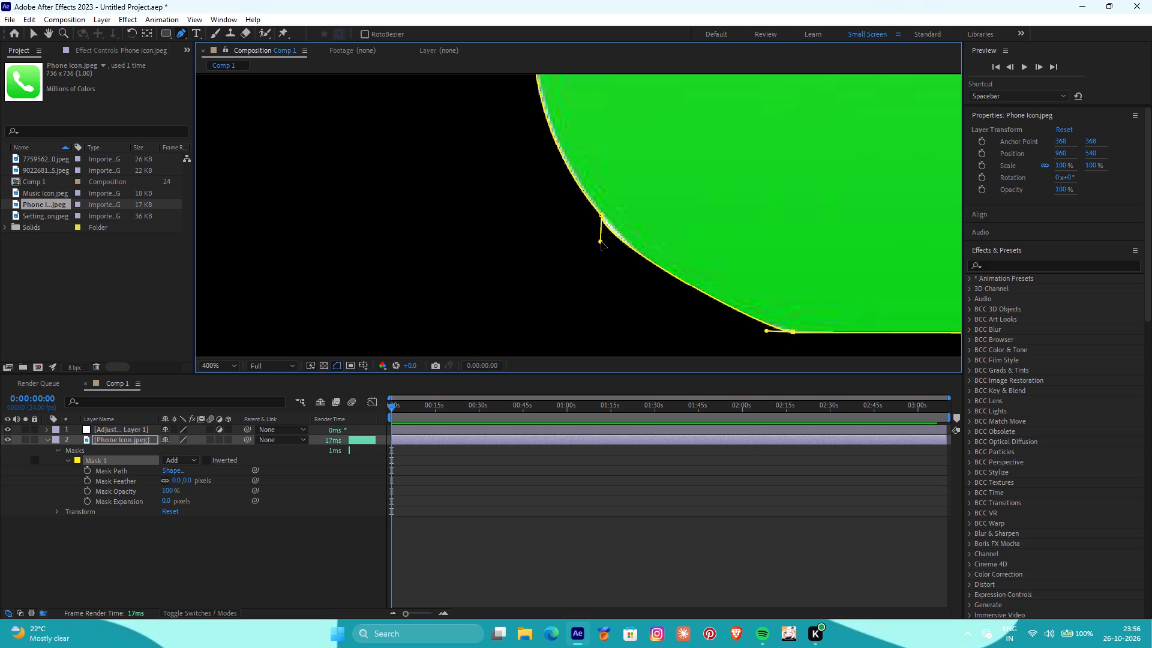
# Angle the lower direction handle of the lower-left curve's mask point to follow the green curve.
pyautogui.moveTo(601, 242); pyautogui.dragTo(610, 247)
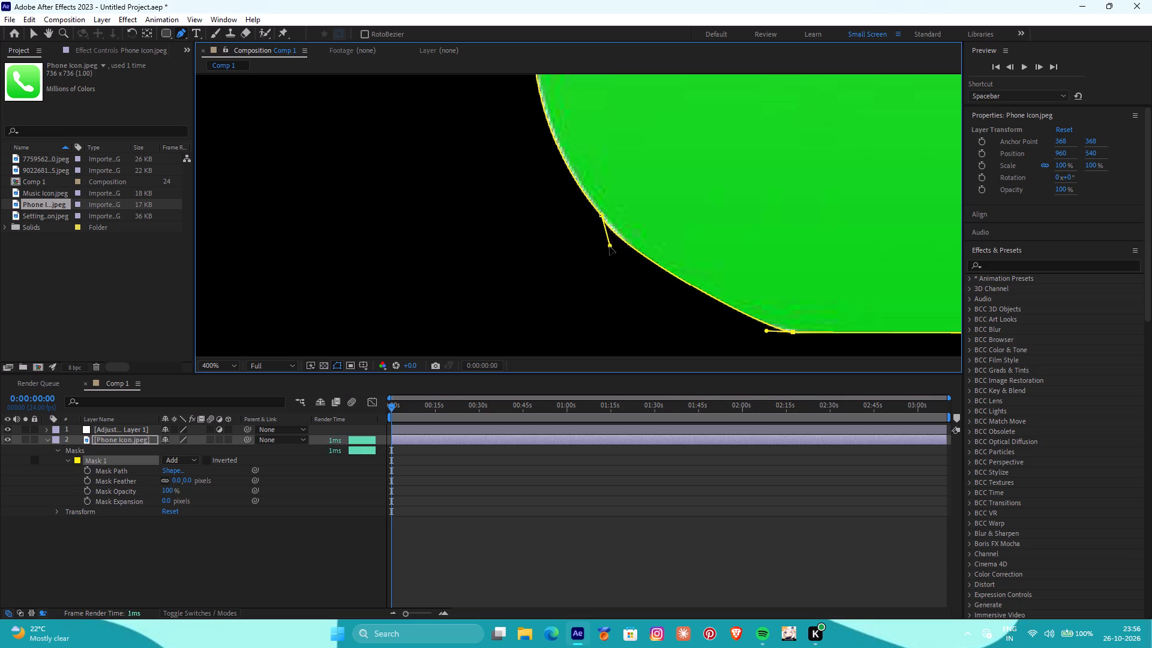
pyautogui.moveTo(610, 247); pyautogui.dragTo(620, 251)
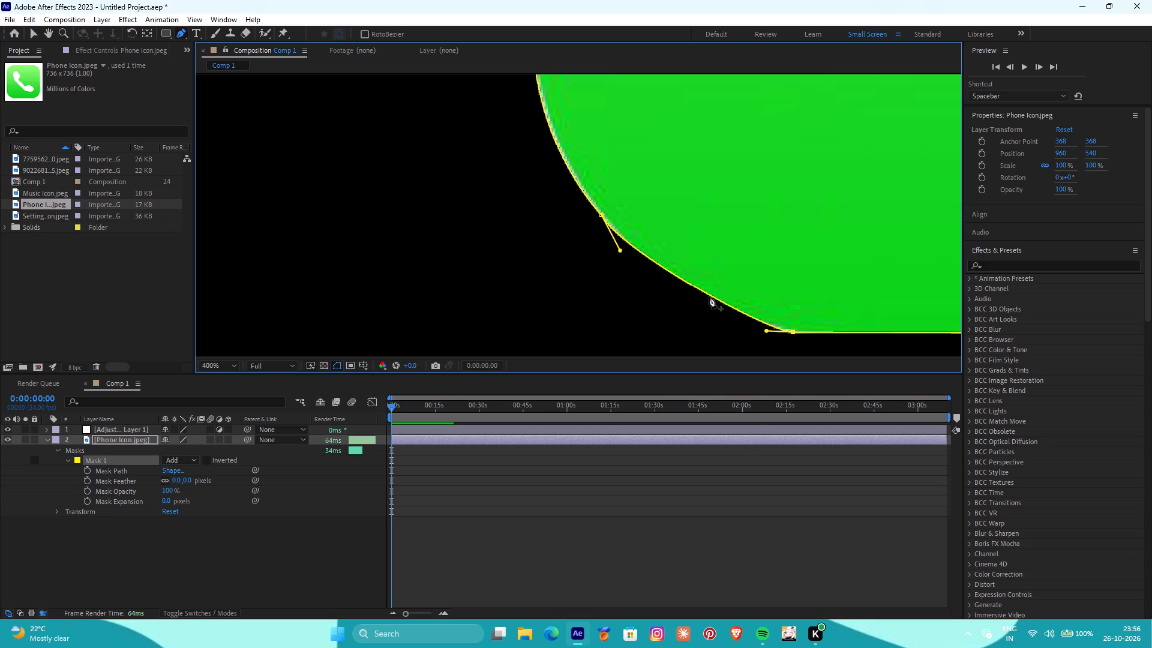
# Examine the phone icon's masked outline with the layer deselected, focusing on the lower corners for leftover white.
pyautogui.scroll(-2, 741, 311)
pyautogui.scroll(-2, 831, 244)
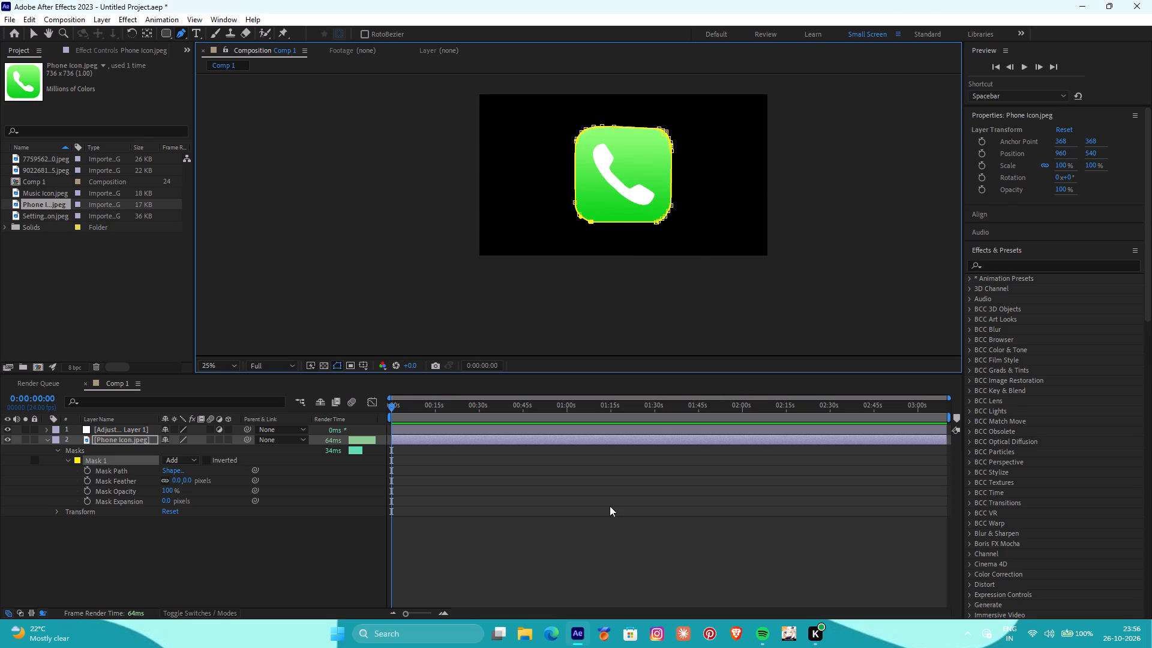
pyautogui.click(610, 506)
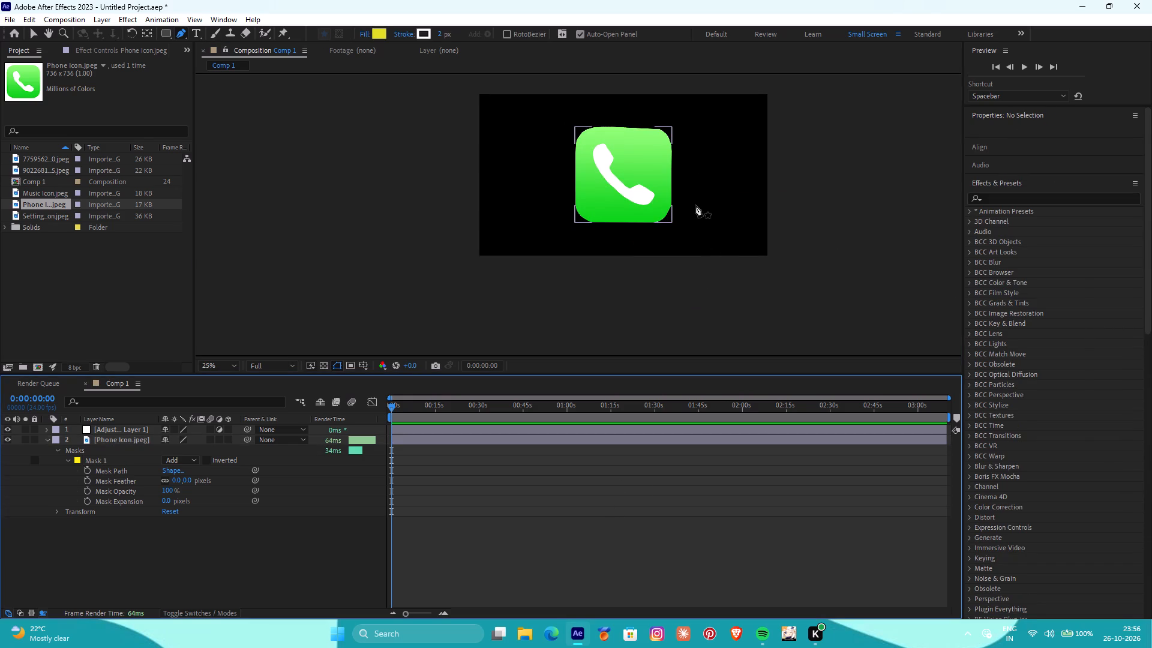
pyautogui.scroll(2, 689, 194)
pyautogui.keyDown('alt'); pyautogui.scroll(1, 689, 194); pyautogui.keyUp('alt')
pyautogui.keyDown('alt'); pyautogui.scroll(-1, 776, 253); pyautogui.keyUp('alt')
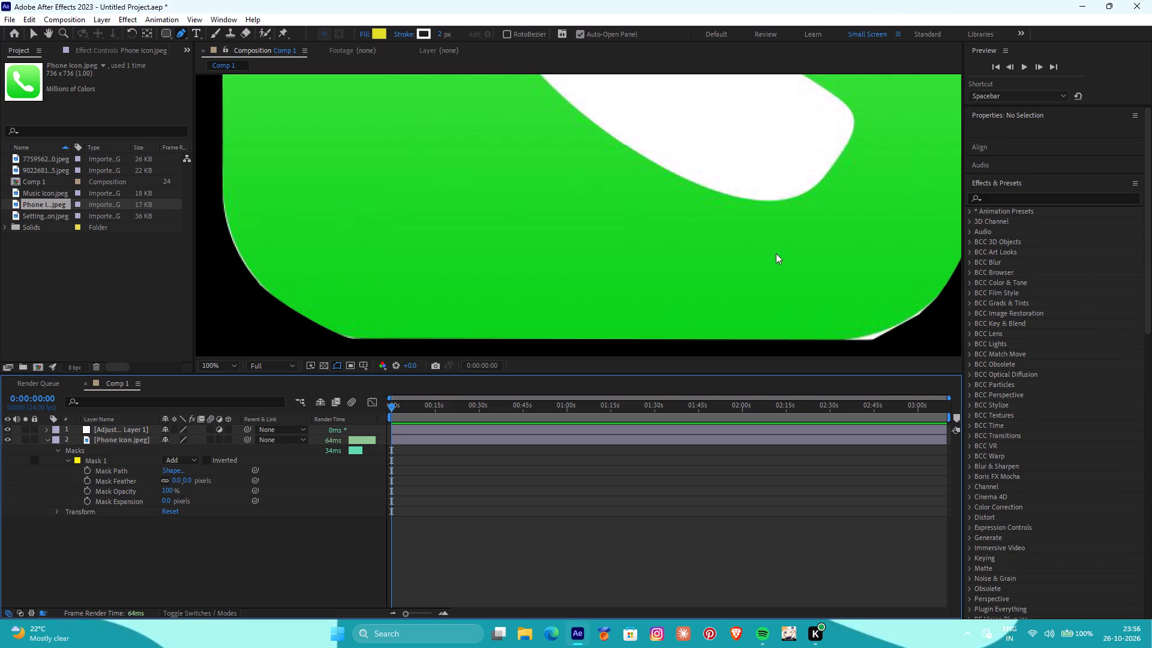
pyautogui.keyDown('alt'); pyautogui.scroll(-1, 776, 253); pyautogui.keyUp('alt')
pyautogui.keyDown('alt'); pyautogui.scroll(4, 823, 272); pyautogui.keyUp('alt')
pyautogui.keyDown('alt'); pyautogui.scroll(-1, 821, 272); pyautogui.keyUp('alt')
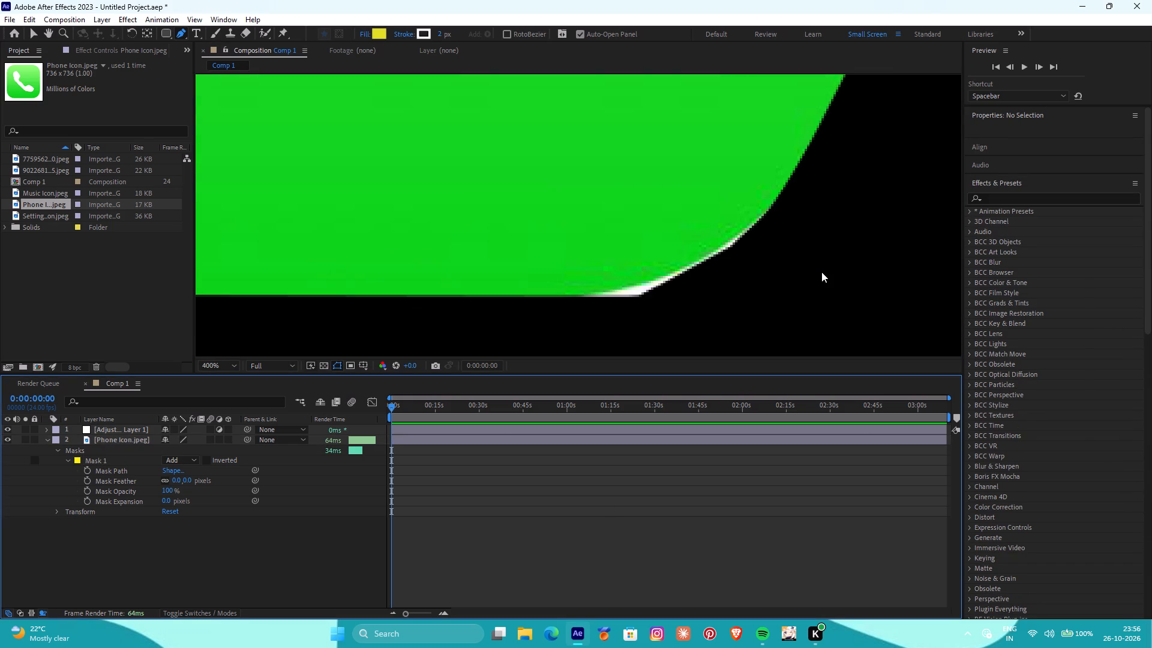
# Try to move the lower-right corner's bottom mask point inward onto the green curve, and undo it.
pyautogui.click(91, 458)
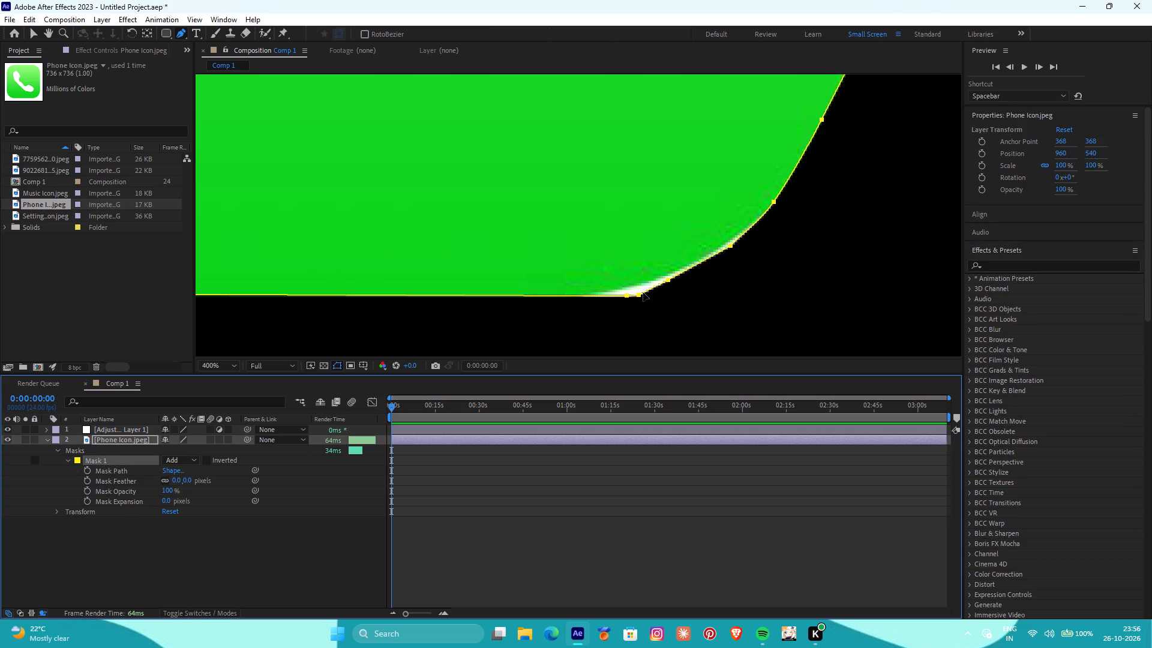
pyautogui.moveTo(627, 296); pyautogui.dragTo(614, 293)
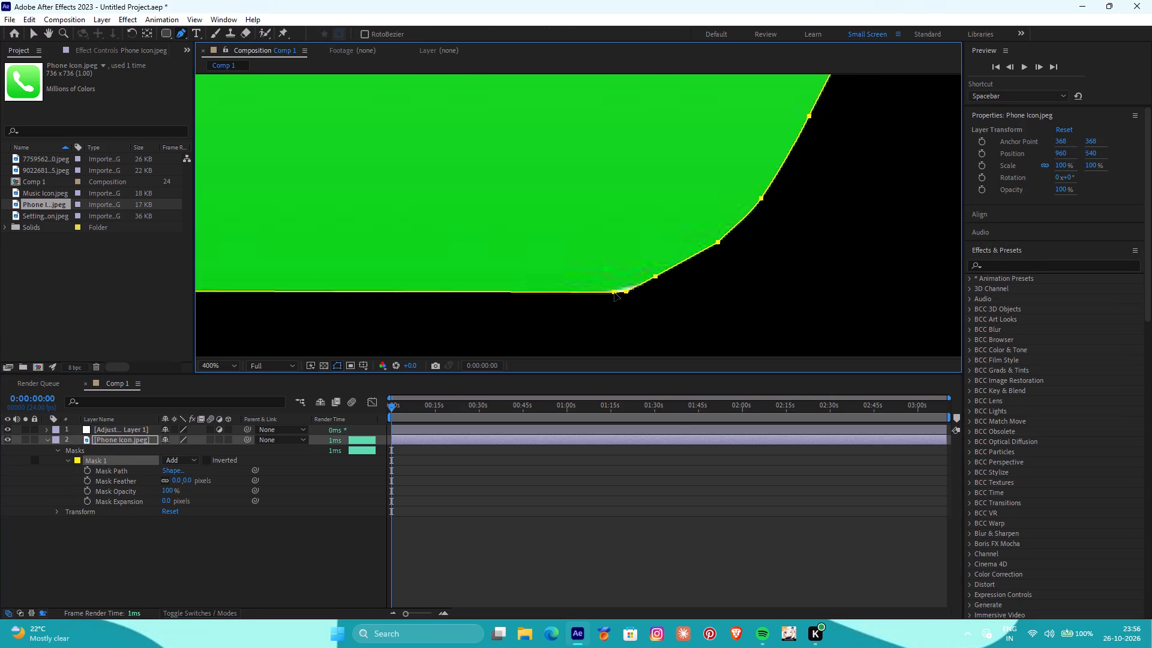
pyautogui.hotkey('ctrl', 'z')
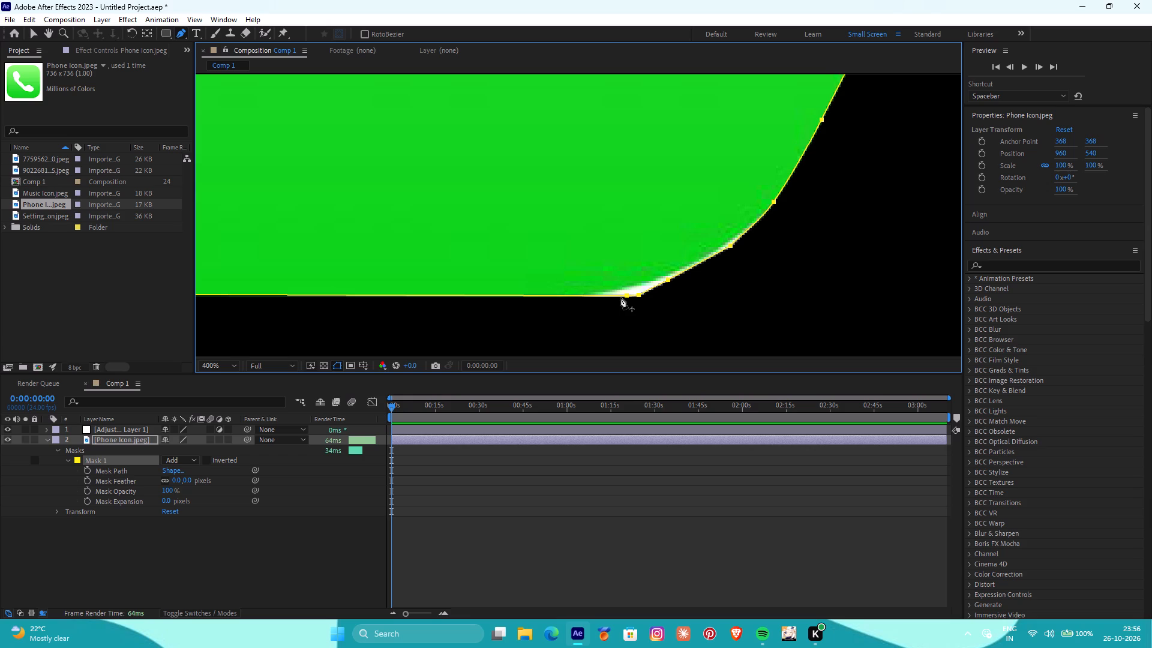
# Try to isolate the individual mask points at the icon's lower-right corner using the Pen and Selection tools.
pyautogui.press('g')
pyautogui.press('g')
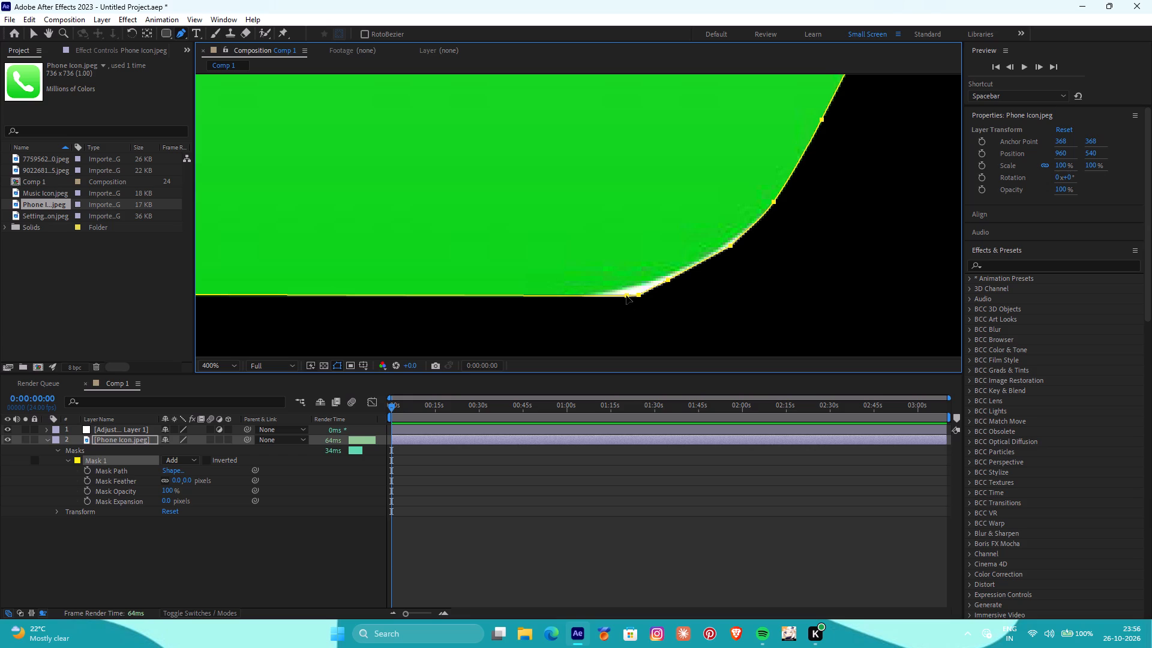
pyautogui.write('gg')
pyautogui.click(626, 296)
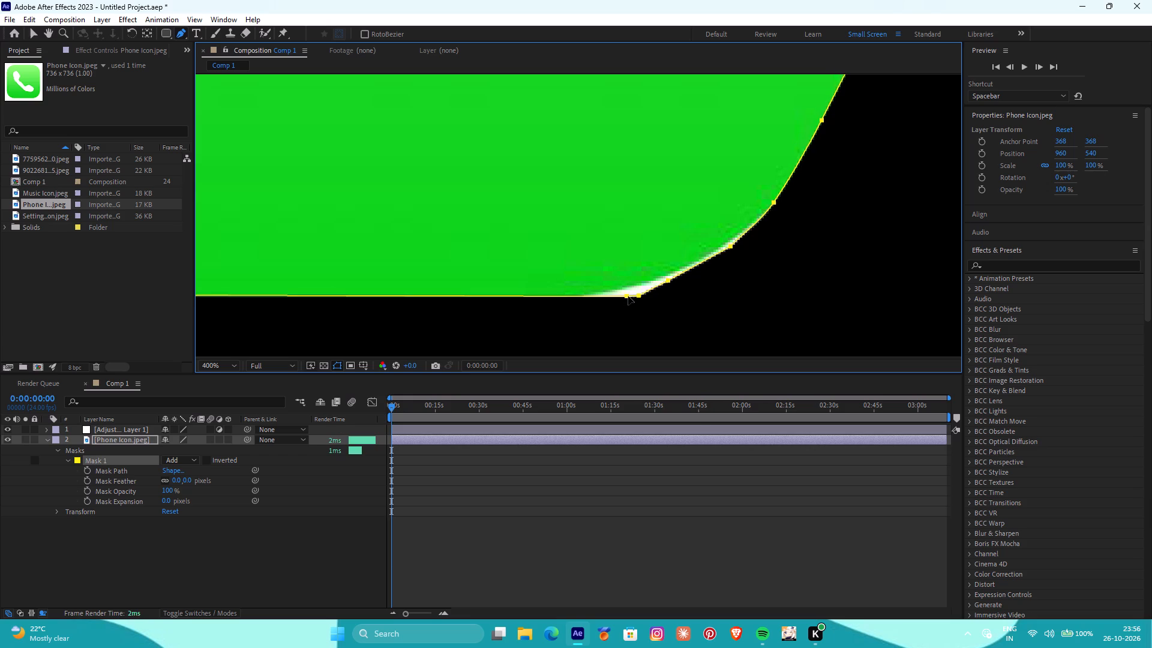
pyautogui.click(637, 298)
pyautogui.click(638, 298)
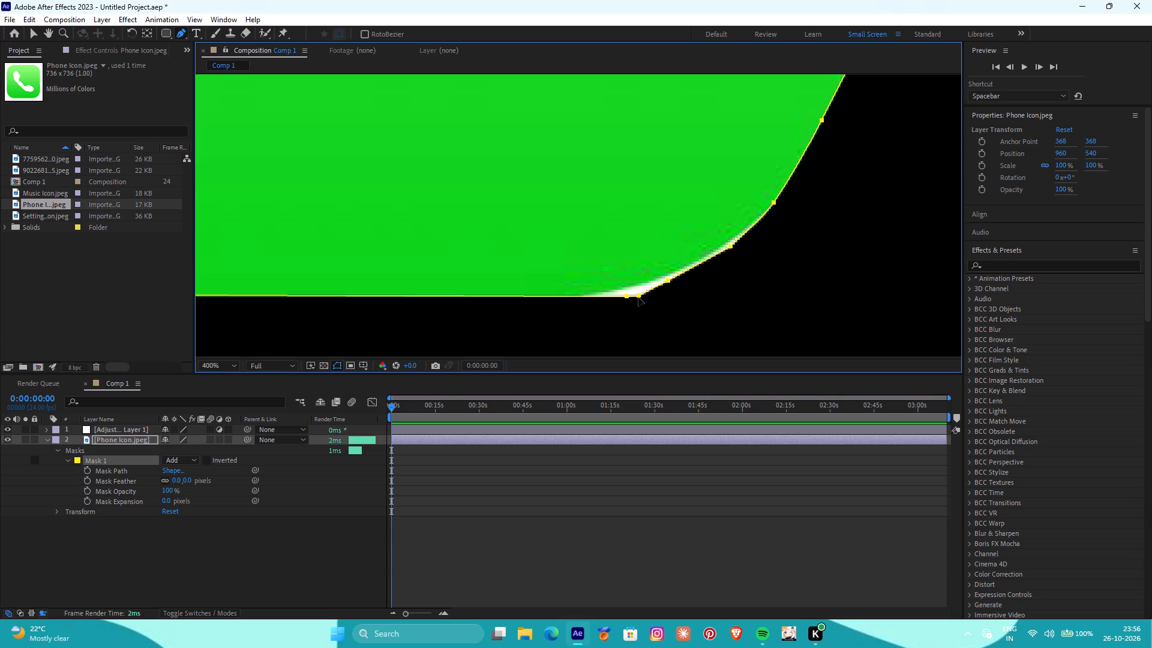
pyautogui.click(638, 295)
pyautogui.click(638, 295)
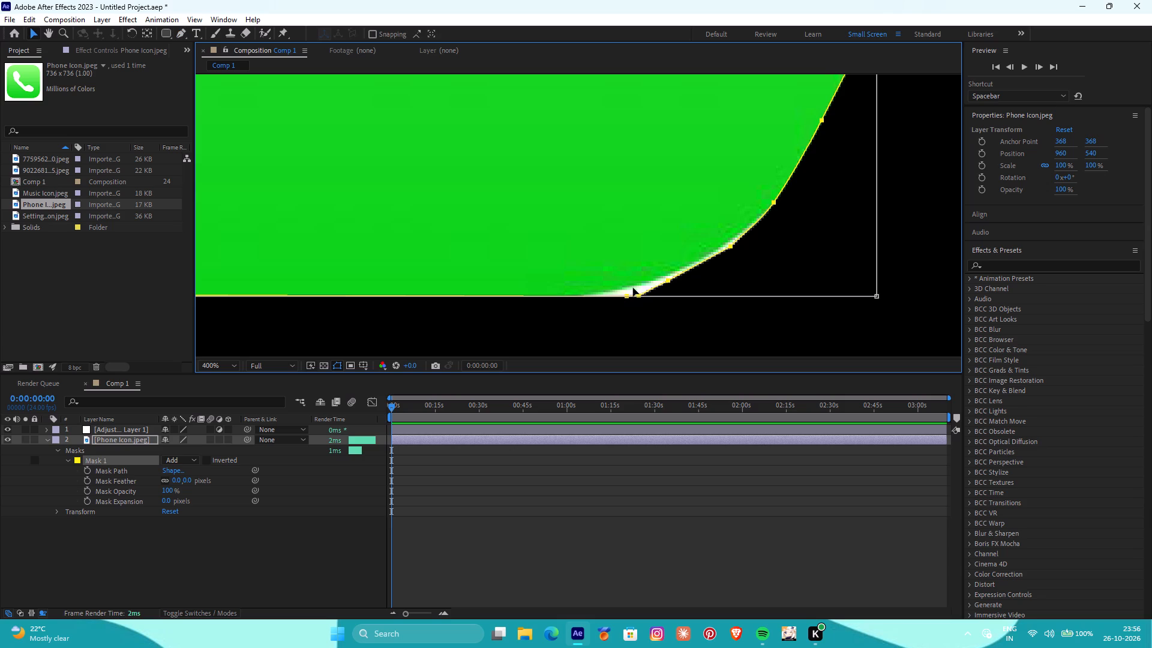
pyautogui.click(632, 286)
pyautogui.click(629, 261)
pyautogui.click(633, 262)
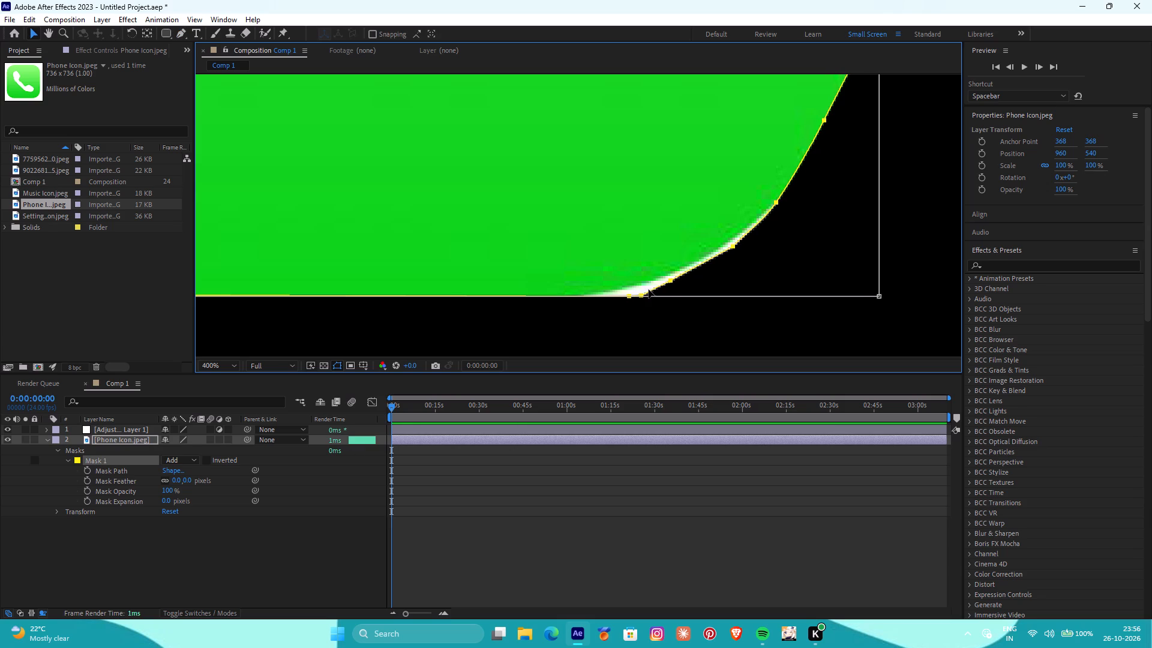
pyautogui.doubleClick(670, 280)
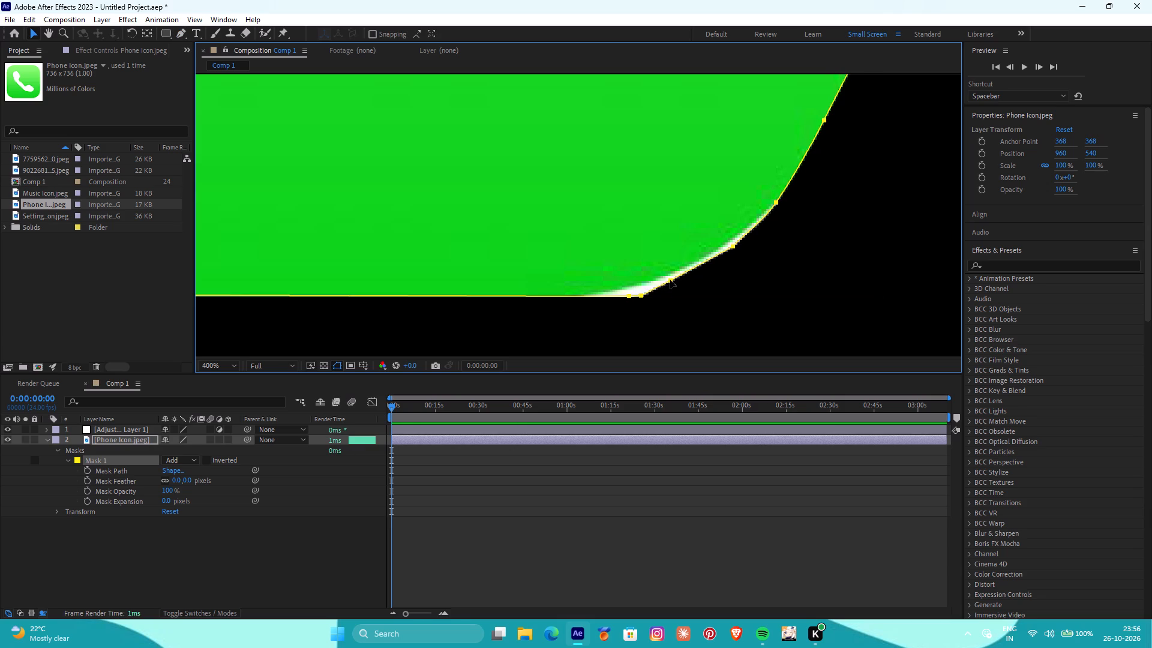
# Shift the phone icon's whole mask slightly left so its lower-right curve sits closer to the green corner.
pyautogui.moveTo(643, 298); pyautogui.dragTo(650, 294)
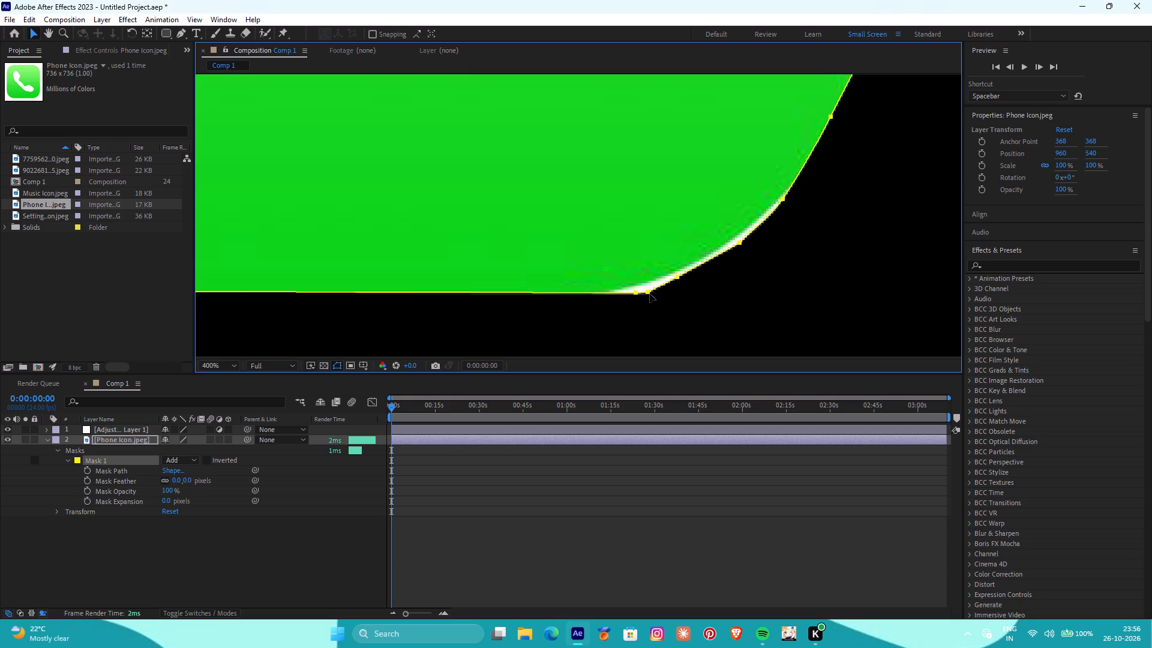
pyautogui.moveTo(650, 294); pyautogui.dragTo(634, 315)
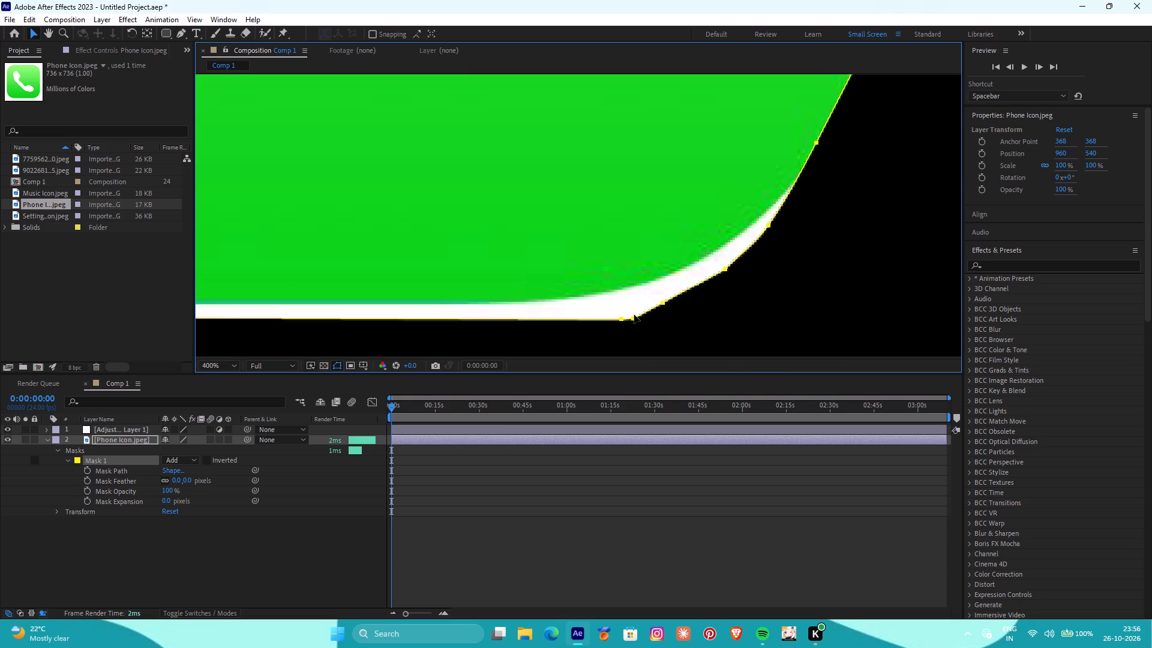
pyautogui.moveTo(634, 315); pyautogui.dragTo(629, 294)
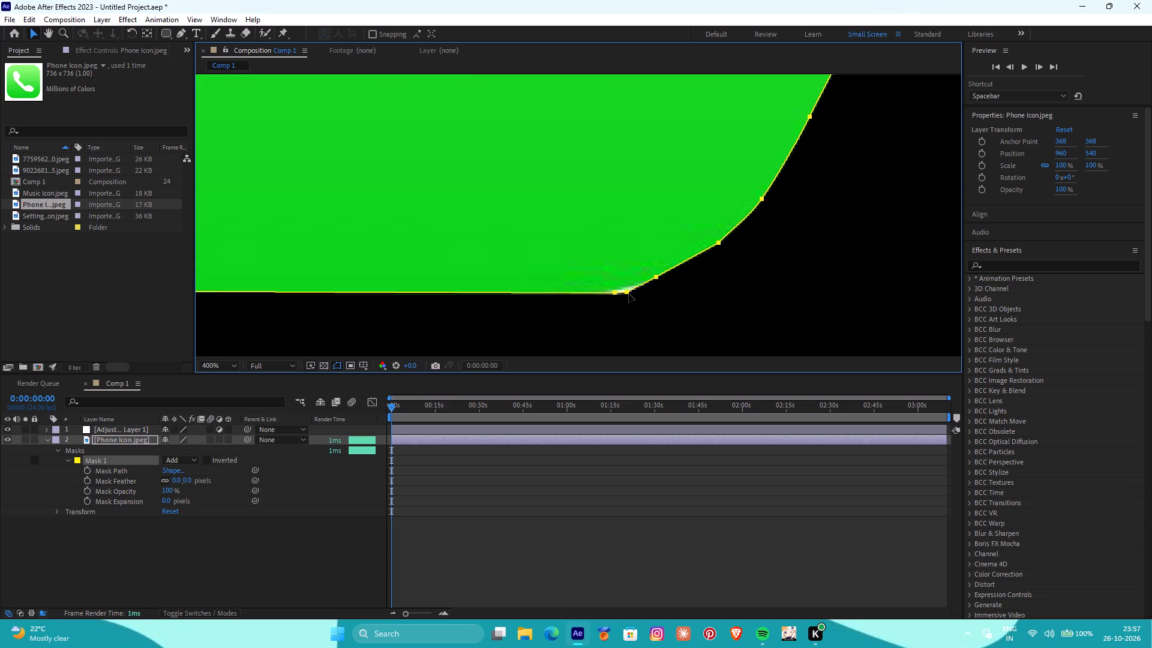
pyautogui.moveTo(629, 294); pyautogui.dragTo(629, 301)
# Select the phone icon layer instead of its mask points and move it down to position 979, 690.
pyautogui.scroll(-1, 628, 301)
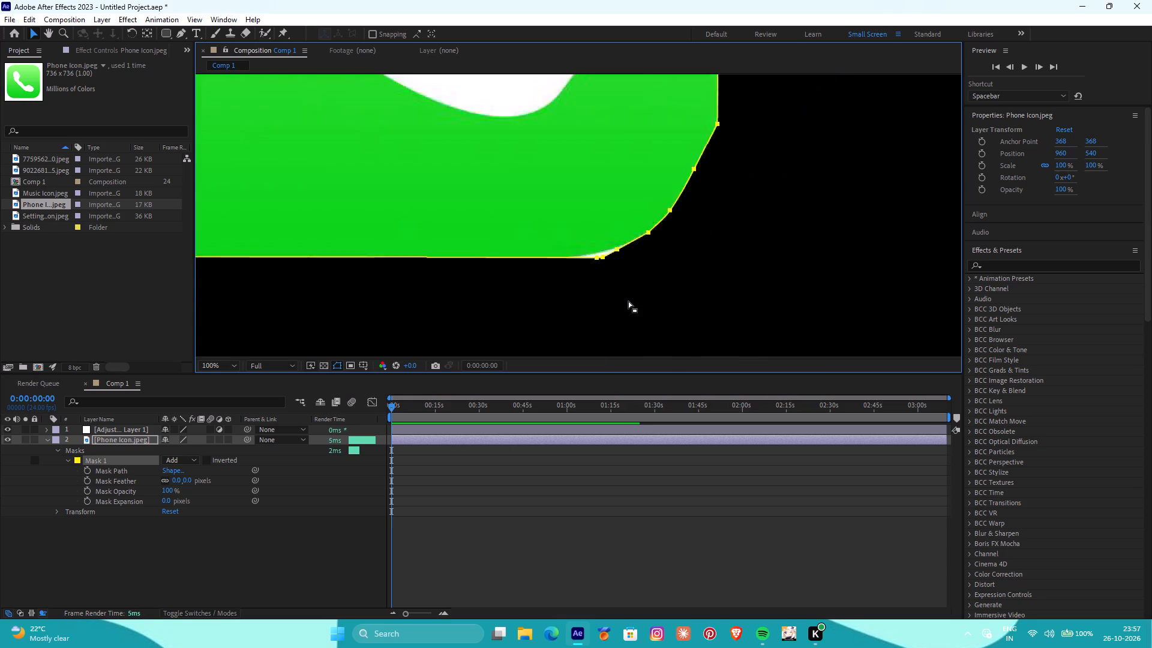
pyautogui.scroll(-1, 628, 301)
pyautogui.scroll(-2, 570, 194)
pyautogui.keyDown('alt'); pyautogui.scroll(2, 521, 208); pyautogui.keyUp('alt')
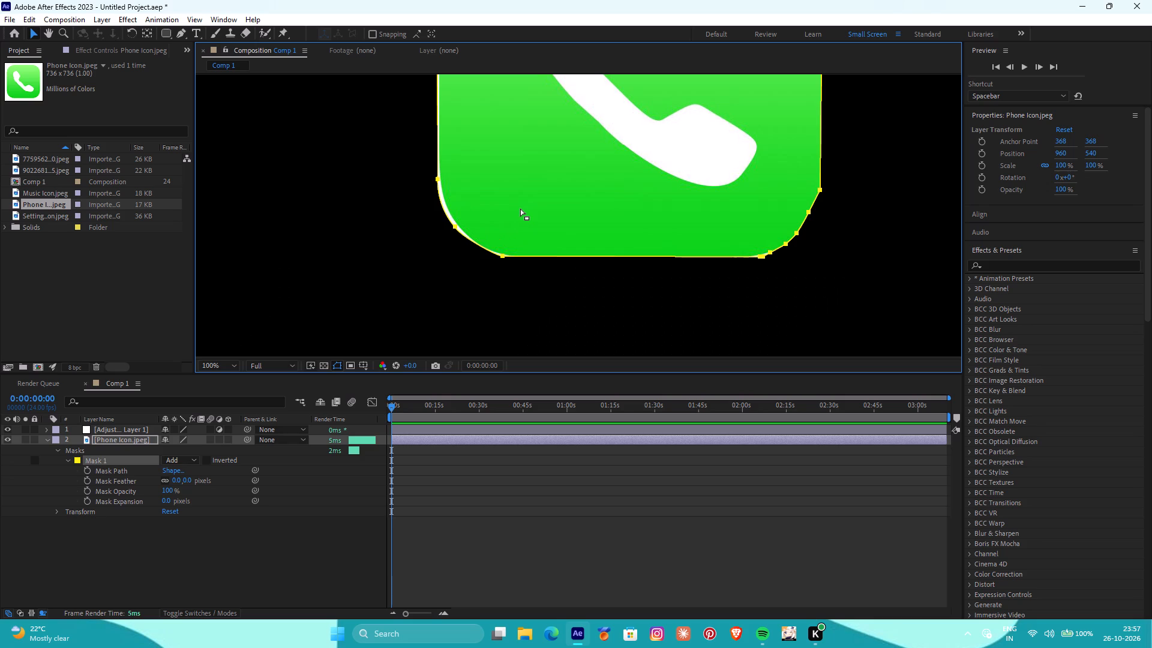
pyautogui.moveTo(533, 202); pyautogui.dragTo(541, 190)
pyautogui.moveTo(541, 190); pyautogui.dragTo(535, 194)
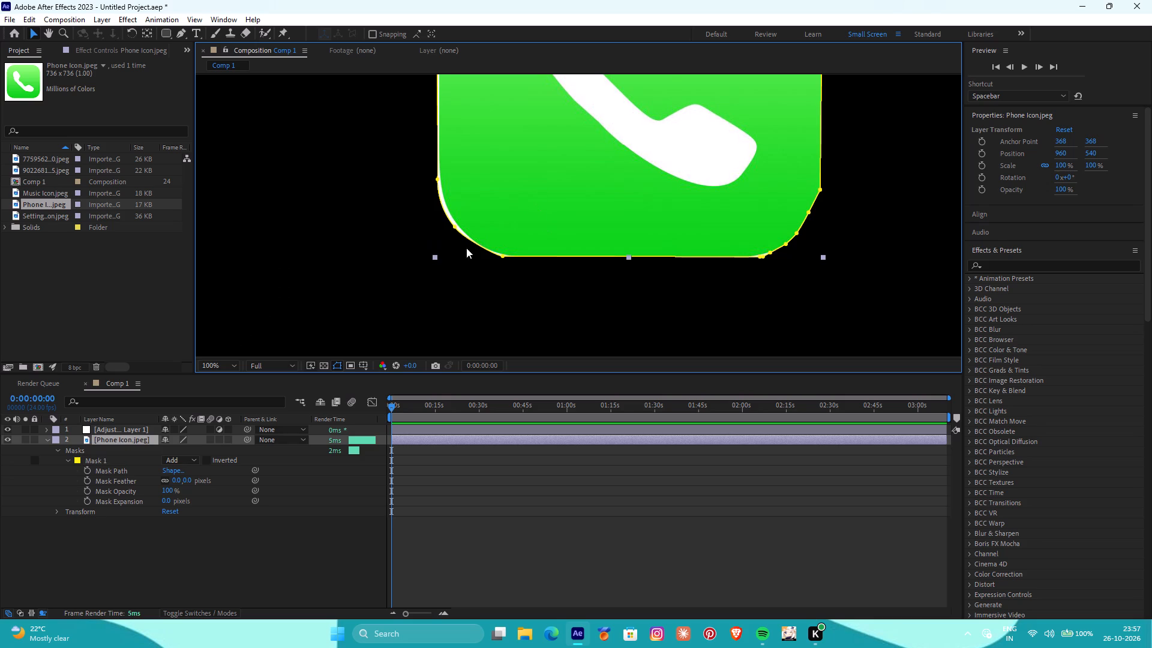
pyautogui.moveTo(465, 251); pyautogui.dragTo(476, 341)
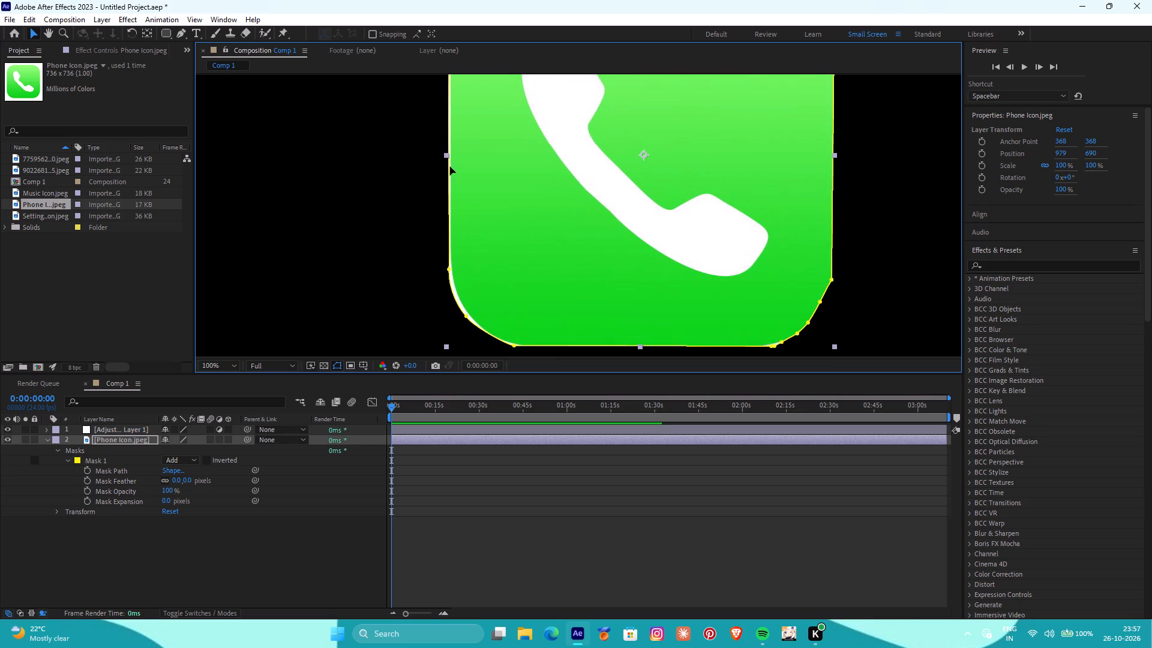
# Stretch the phone icon layer horizontally to 104.2% scale, keeping its height at 100%.
pyautogui.moveTo(445, 156); pyautogui.dragTo(449, 157)
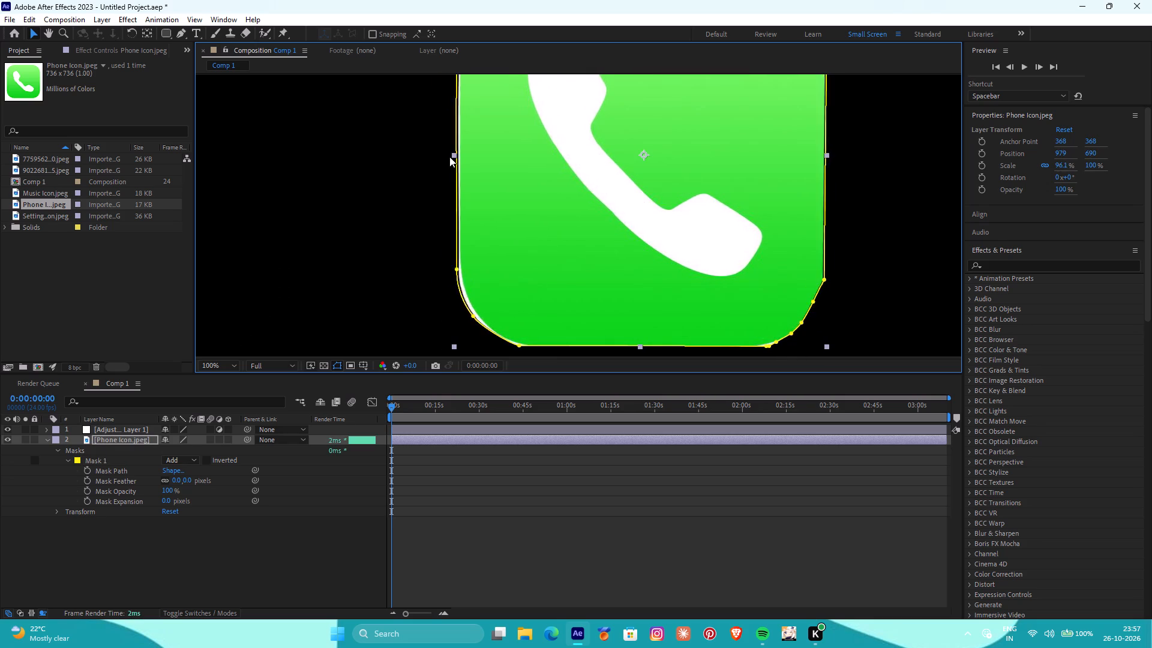
pyautogui.moveTo(449, 157); pyautogui.dragTo(436, 160)
# Examine the repositioned phone icon's overall shape and masked edges within the composition.
pyautogui.scroll(-1, 497, 193)
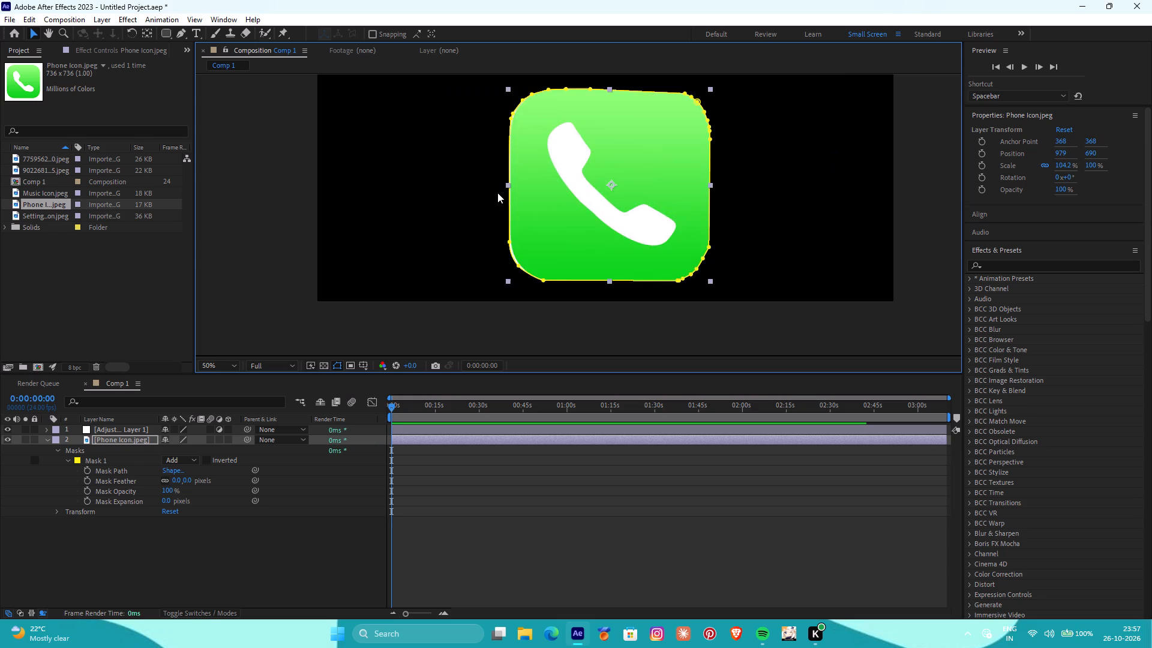
pyautogui.scroll(-1, 497, 193)
pyautogui.scroll(3, 573, 181)
pyautogui.scroll(-3, 581, 188)
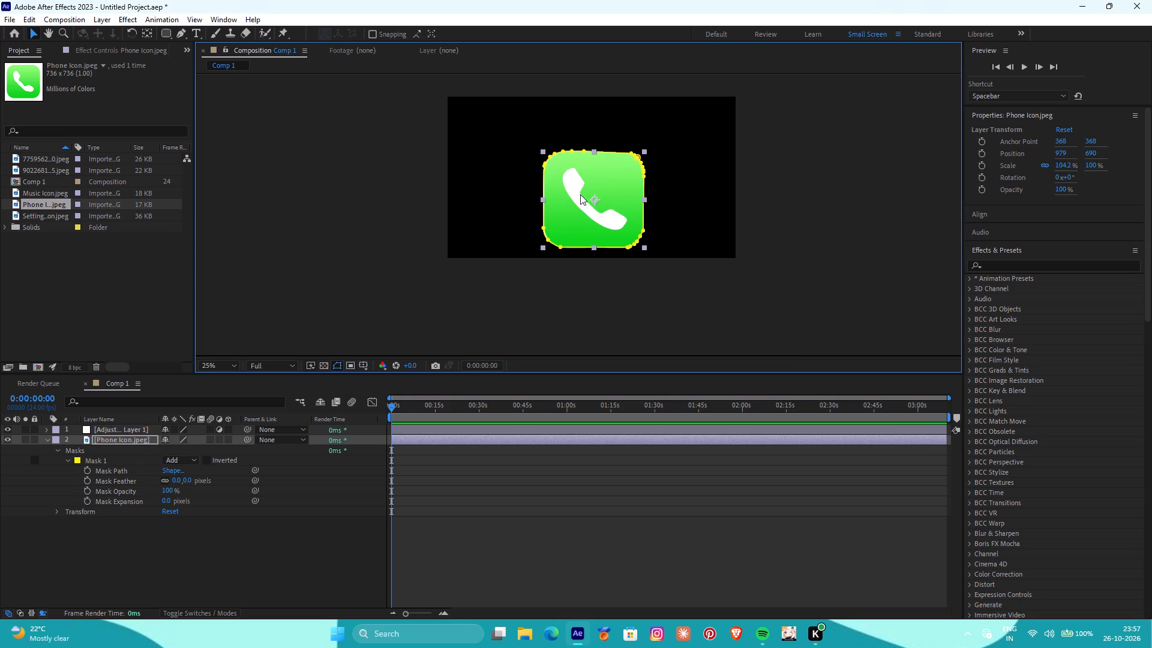
pyautogui.scroll(1, 614, 178)
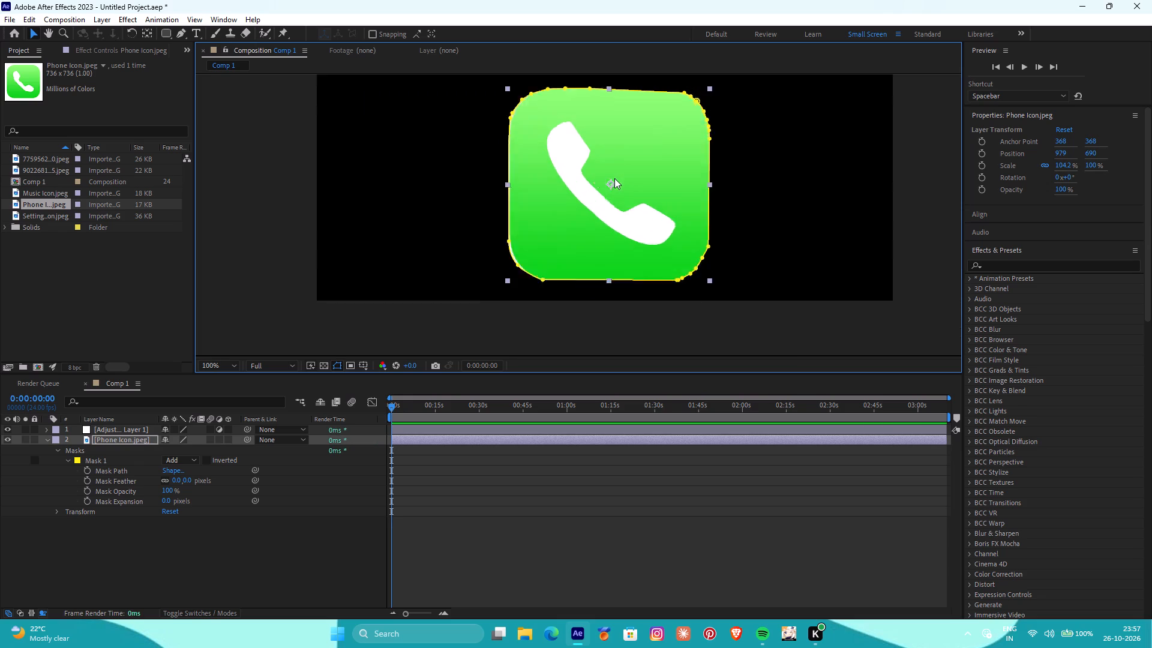
pyautogui.scroll(1, 614, 178)
pyautogui.scroll(-2, 613, 181)
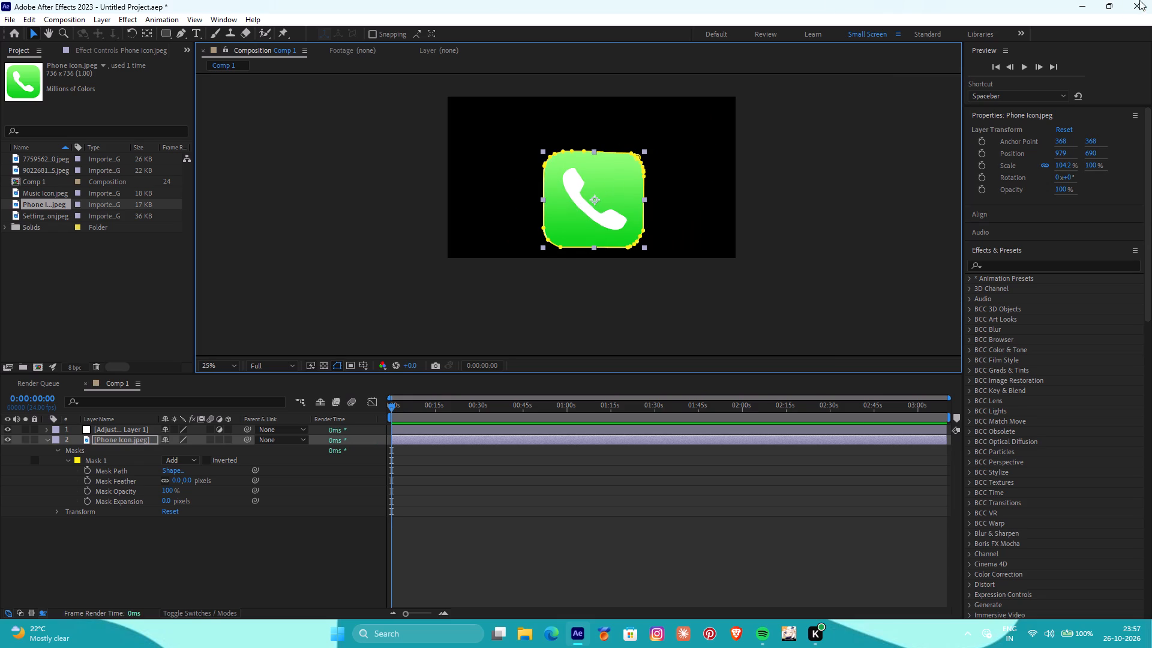
pyautogui.scroll(-1, 534, 182)
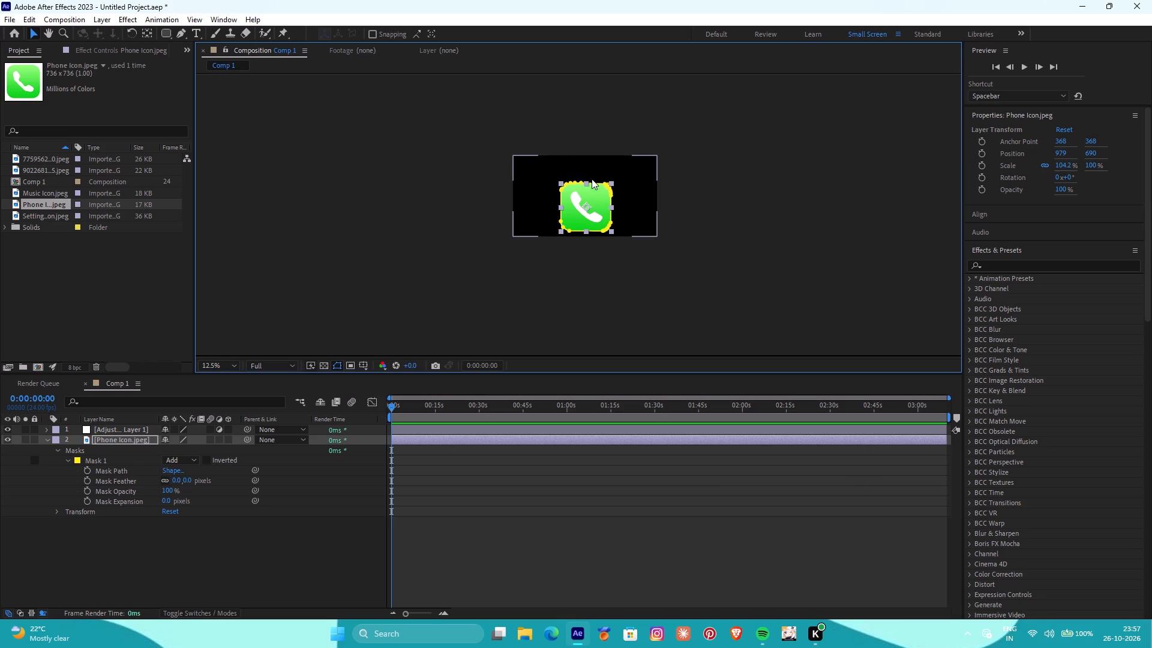
pyautogui.scroll(2, 598, 186)
pyautogui.scroll(-1, 716, 163)
pyautogui.scroll(2, 717, 165)
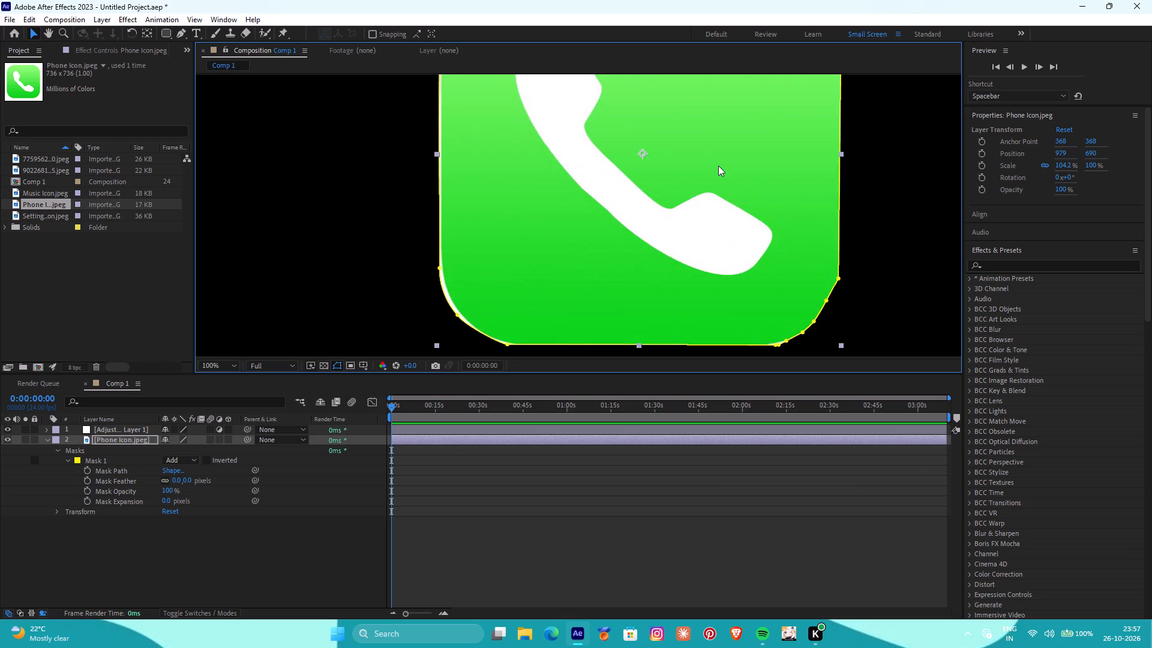
pyautogui.scroll(-1, 718, 166)
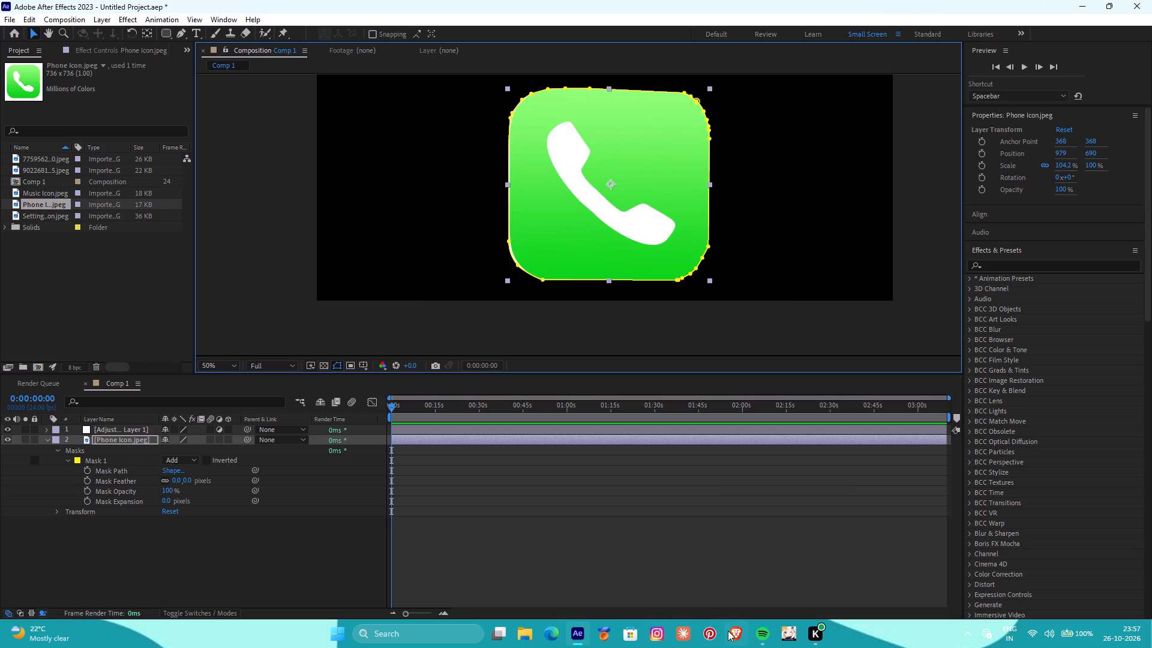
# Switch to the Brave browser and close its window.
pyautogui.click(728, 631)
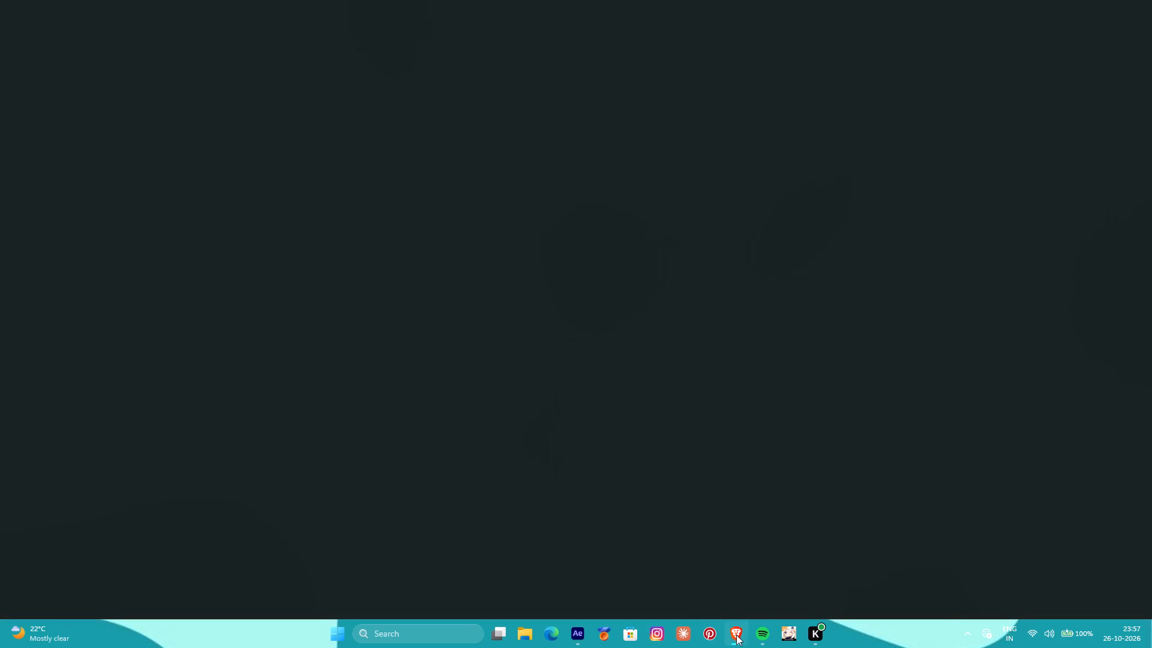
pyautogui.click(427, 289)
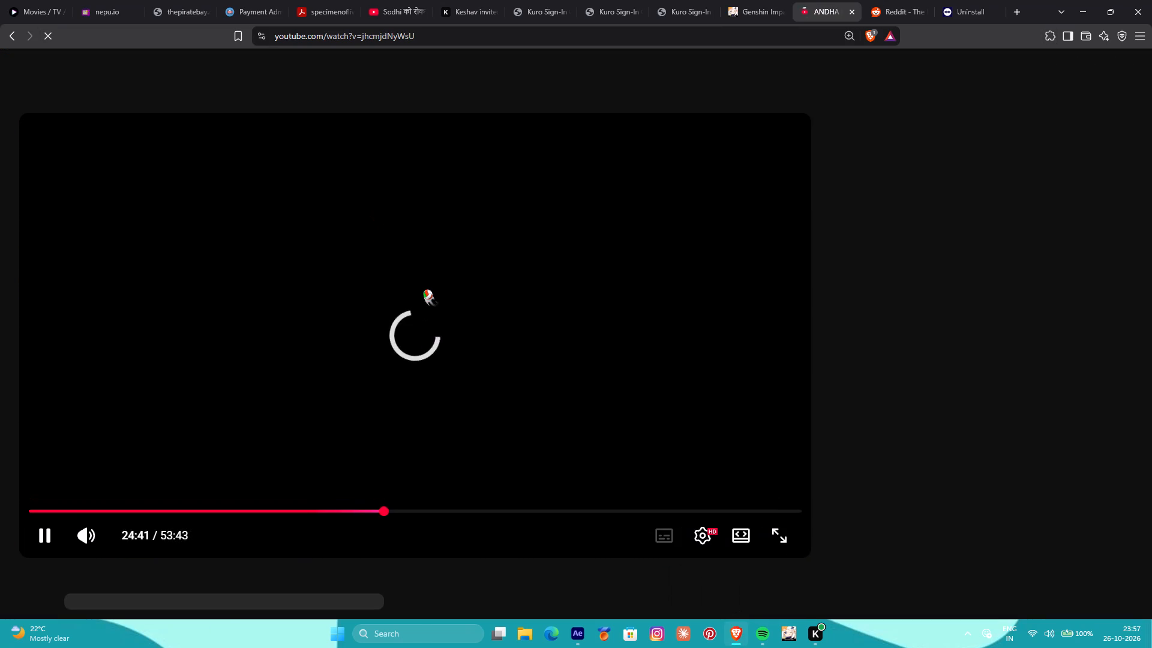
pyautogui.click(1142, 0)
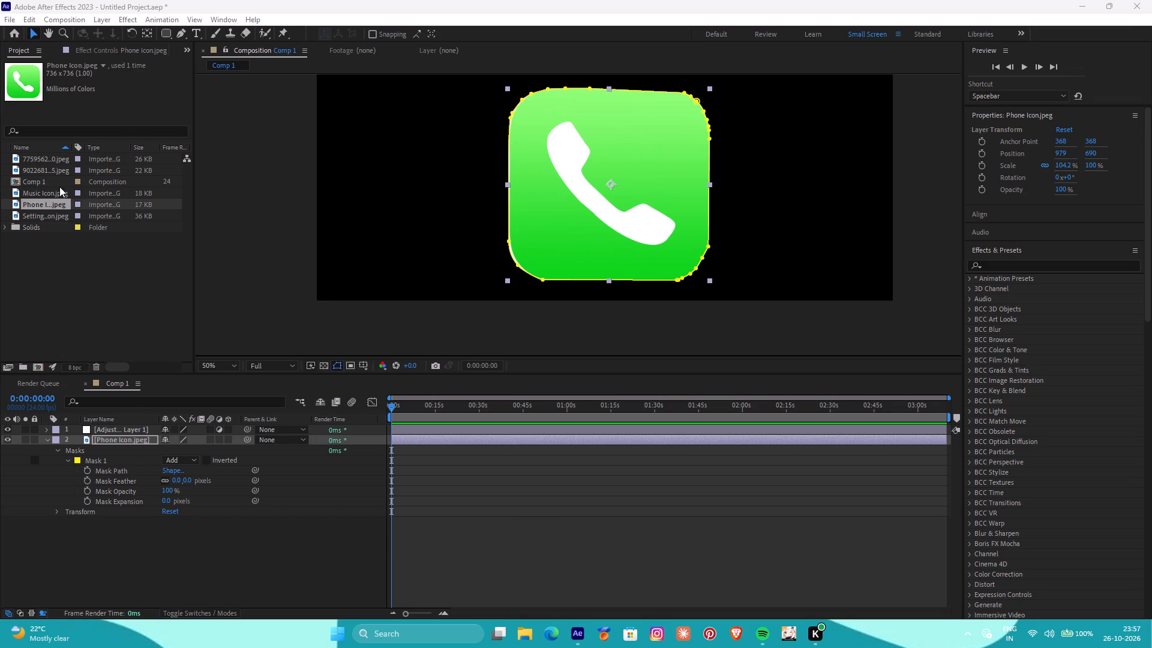
# Add Music Icon.jpeg to Comp 1 as a new layer below the phone icon layer.
pyautogui.click(77, 280)
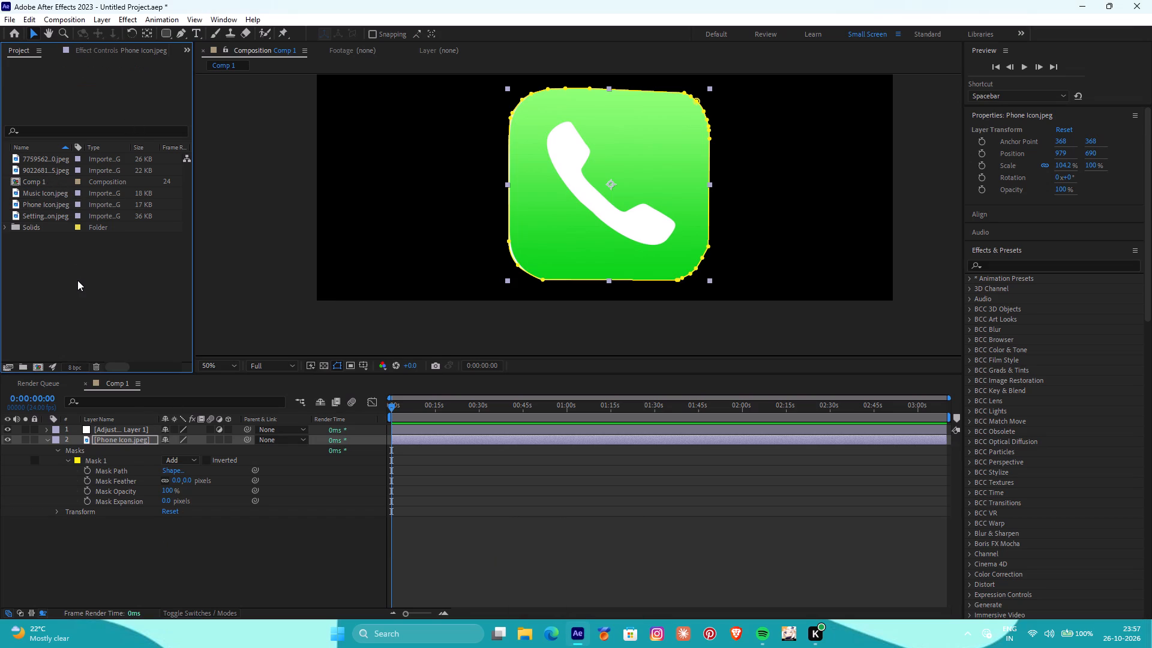
pyautogui.click(113, 538)
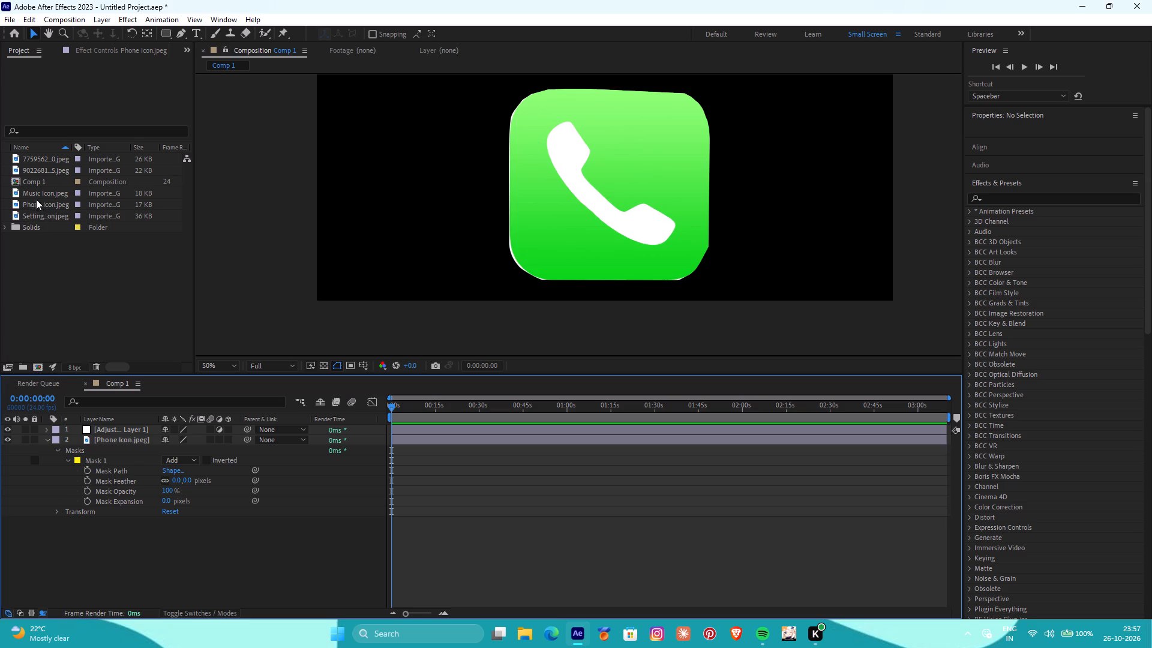
pyautogui.moveTo(35, 193); pyautogui.dragTo(109, 549)
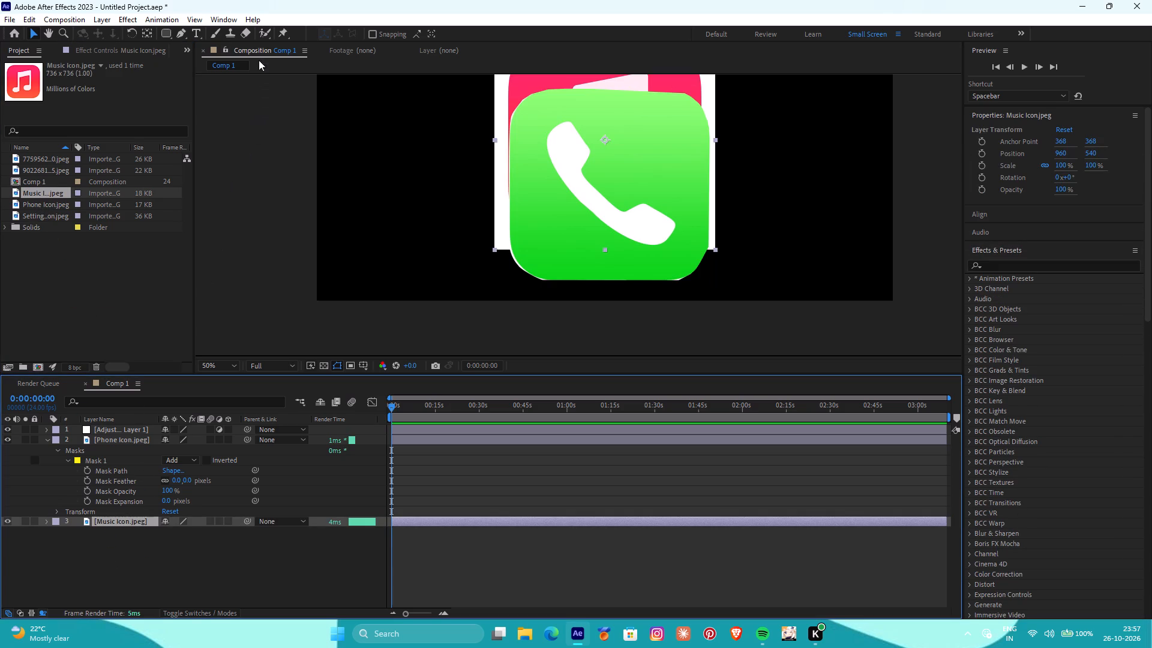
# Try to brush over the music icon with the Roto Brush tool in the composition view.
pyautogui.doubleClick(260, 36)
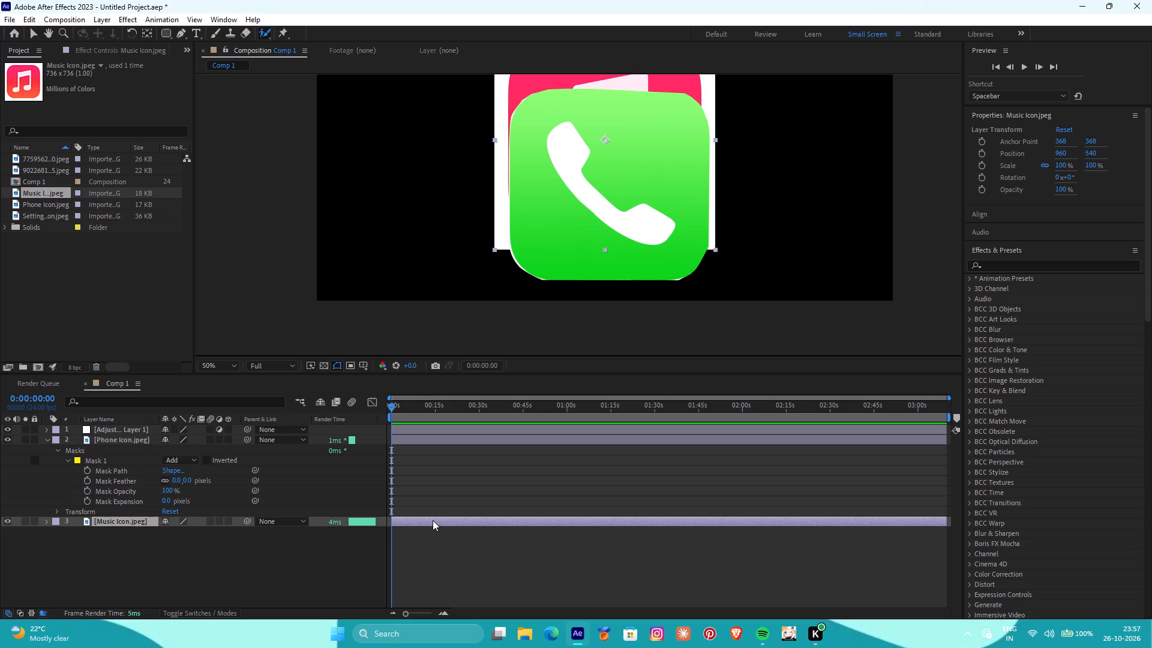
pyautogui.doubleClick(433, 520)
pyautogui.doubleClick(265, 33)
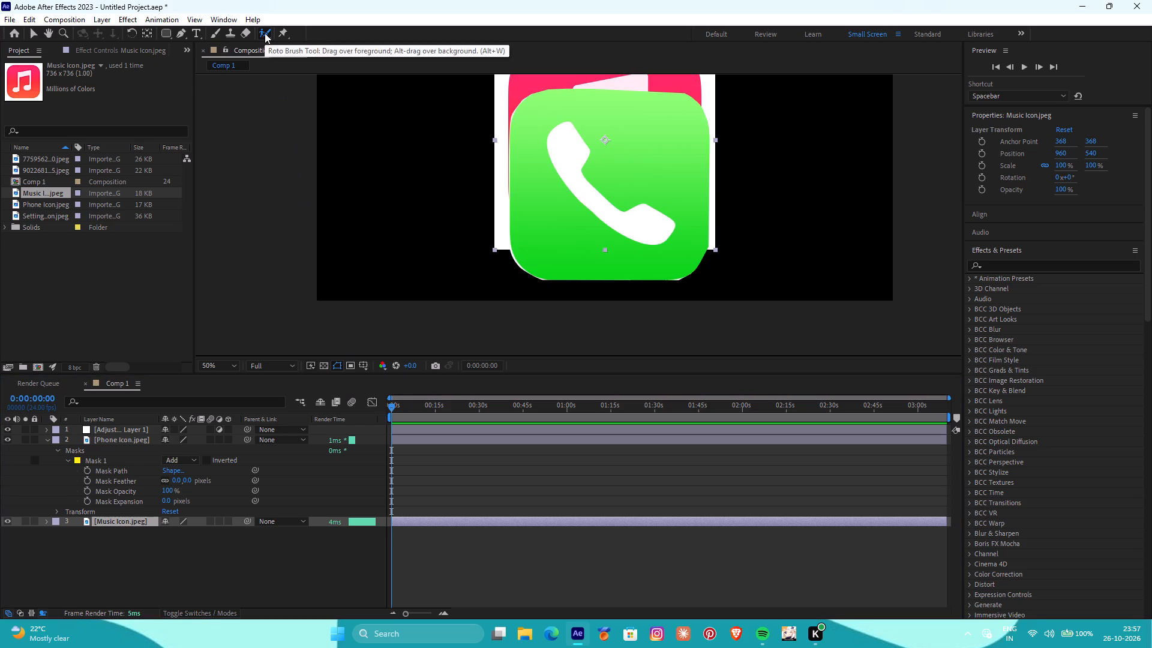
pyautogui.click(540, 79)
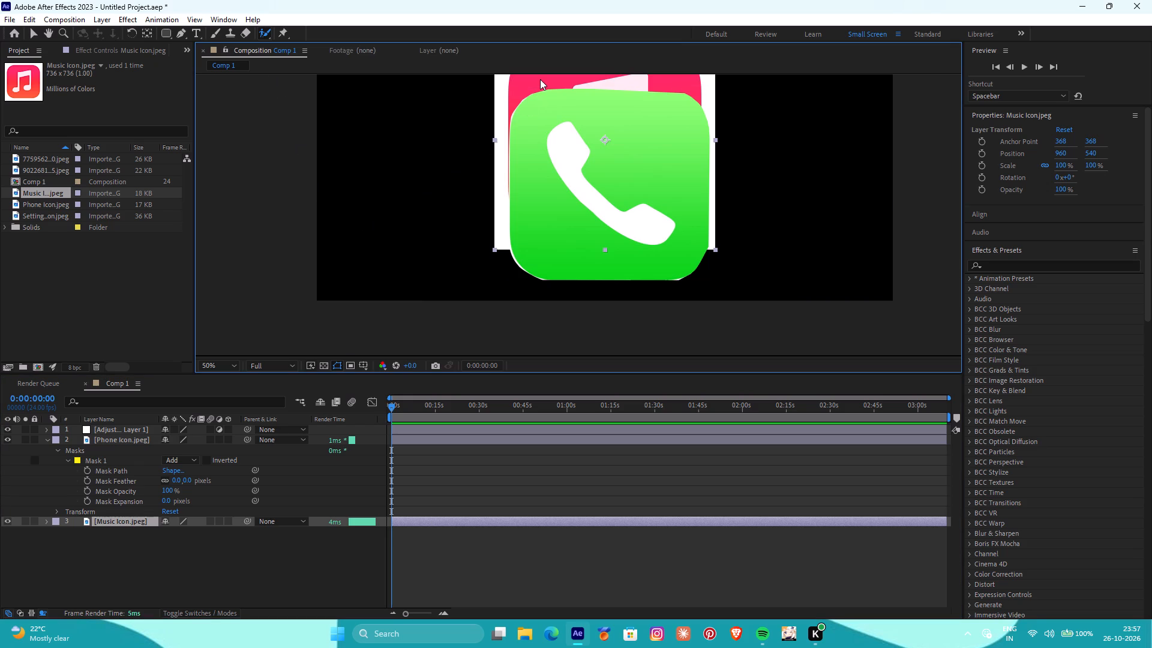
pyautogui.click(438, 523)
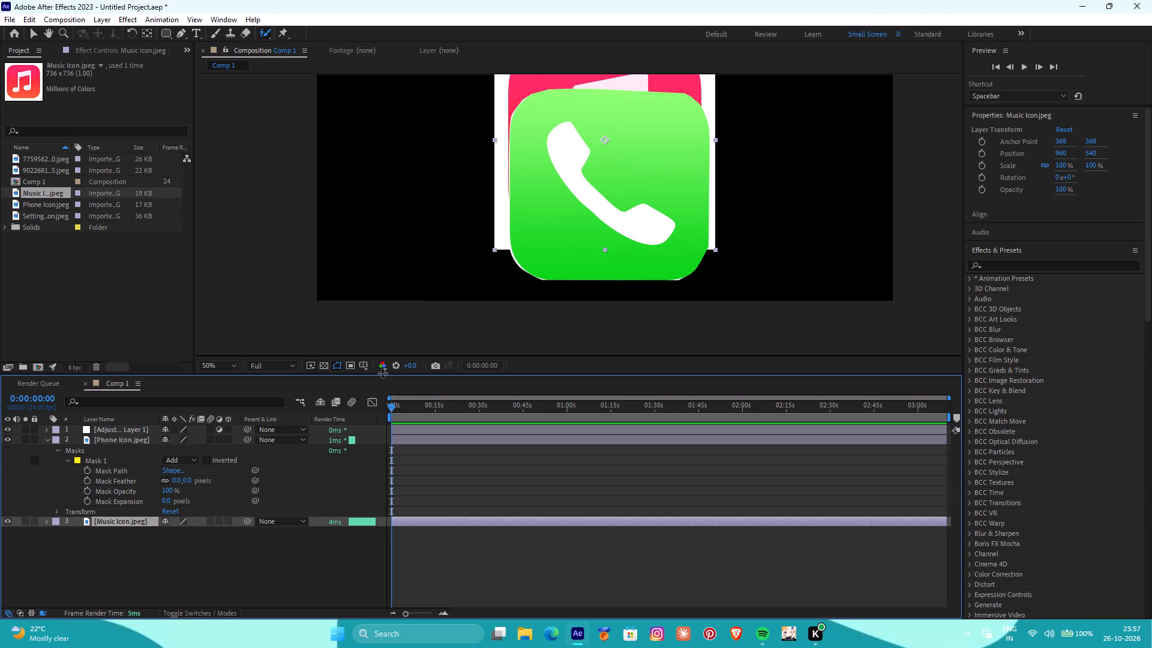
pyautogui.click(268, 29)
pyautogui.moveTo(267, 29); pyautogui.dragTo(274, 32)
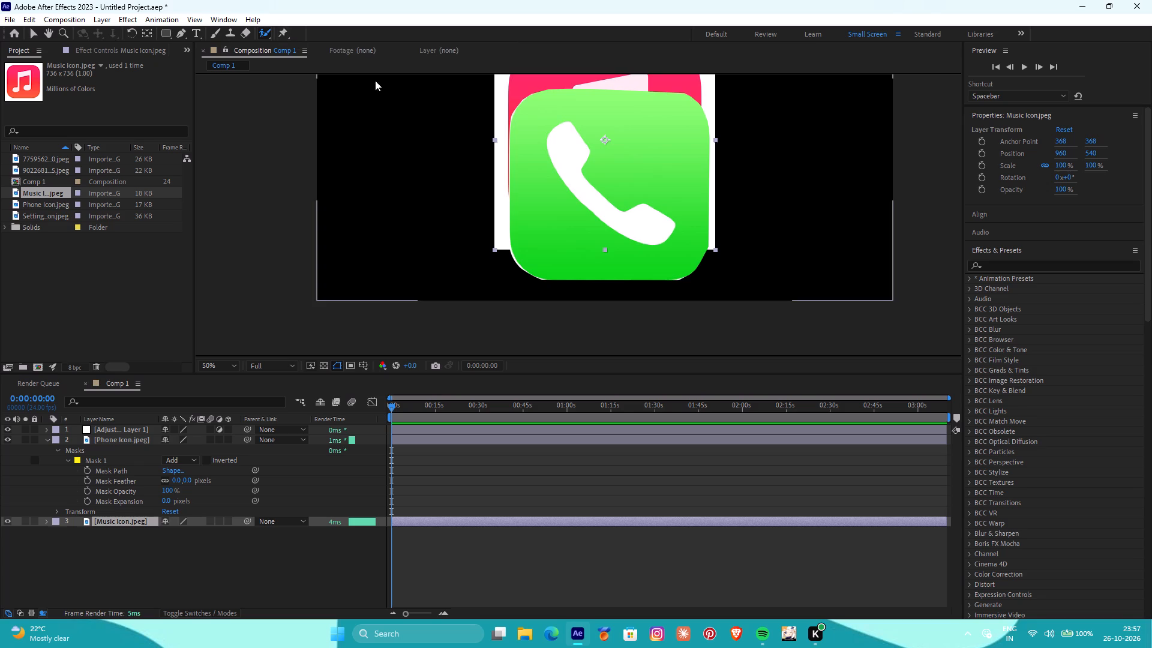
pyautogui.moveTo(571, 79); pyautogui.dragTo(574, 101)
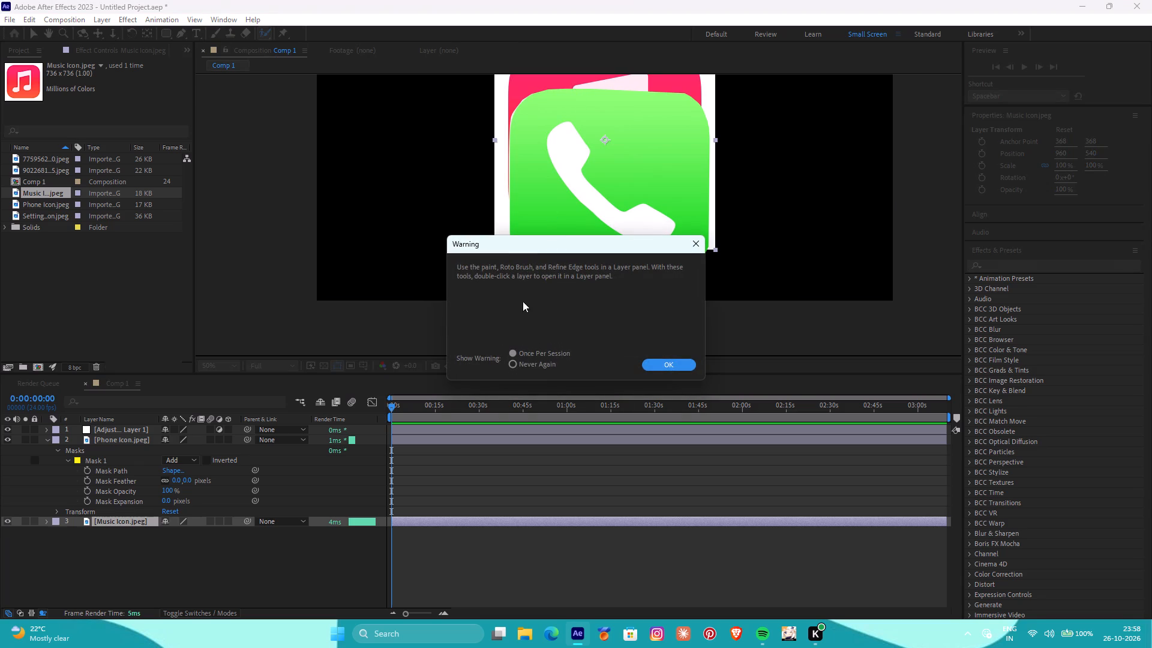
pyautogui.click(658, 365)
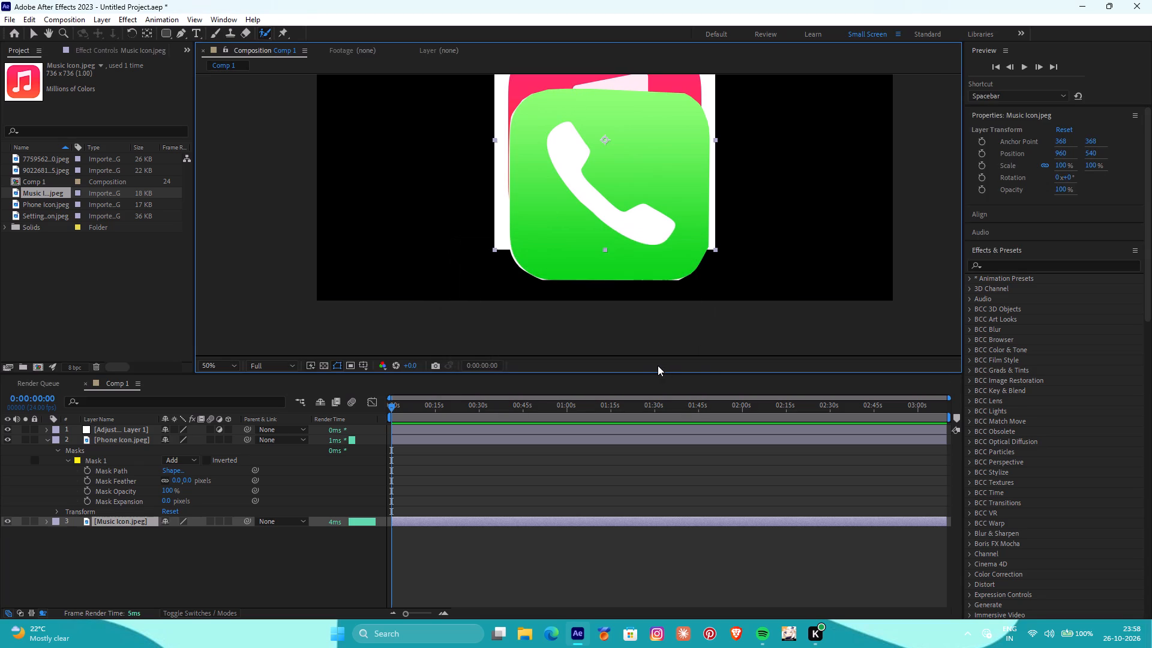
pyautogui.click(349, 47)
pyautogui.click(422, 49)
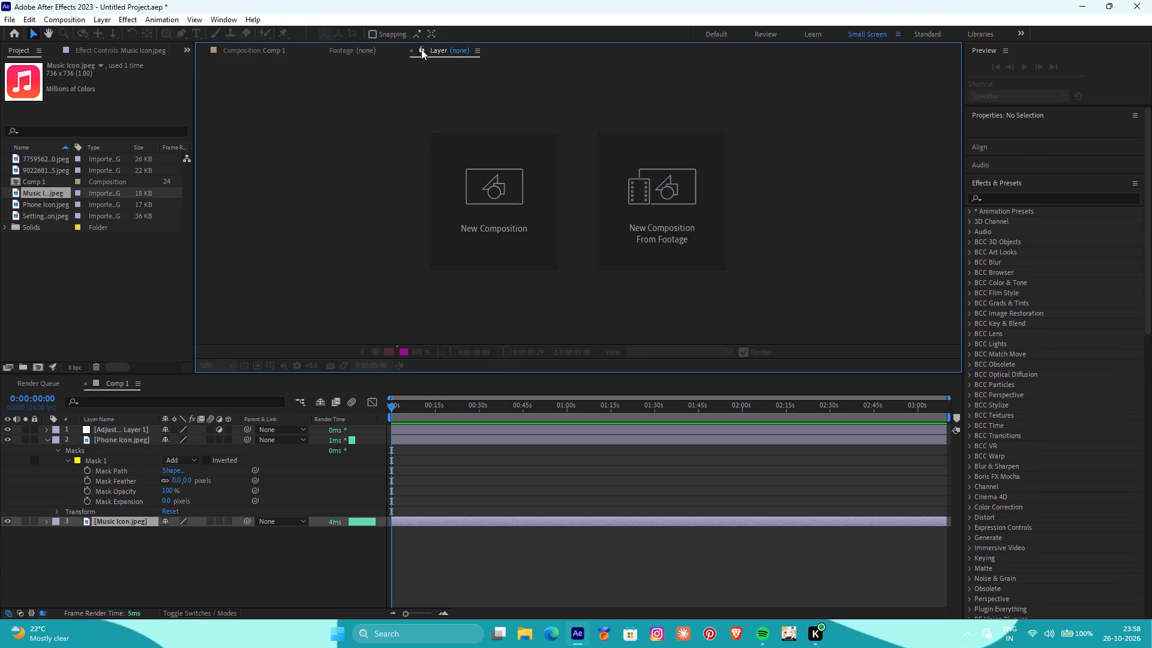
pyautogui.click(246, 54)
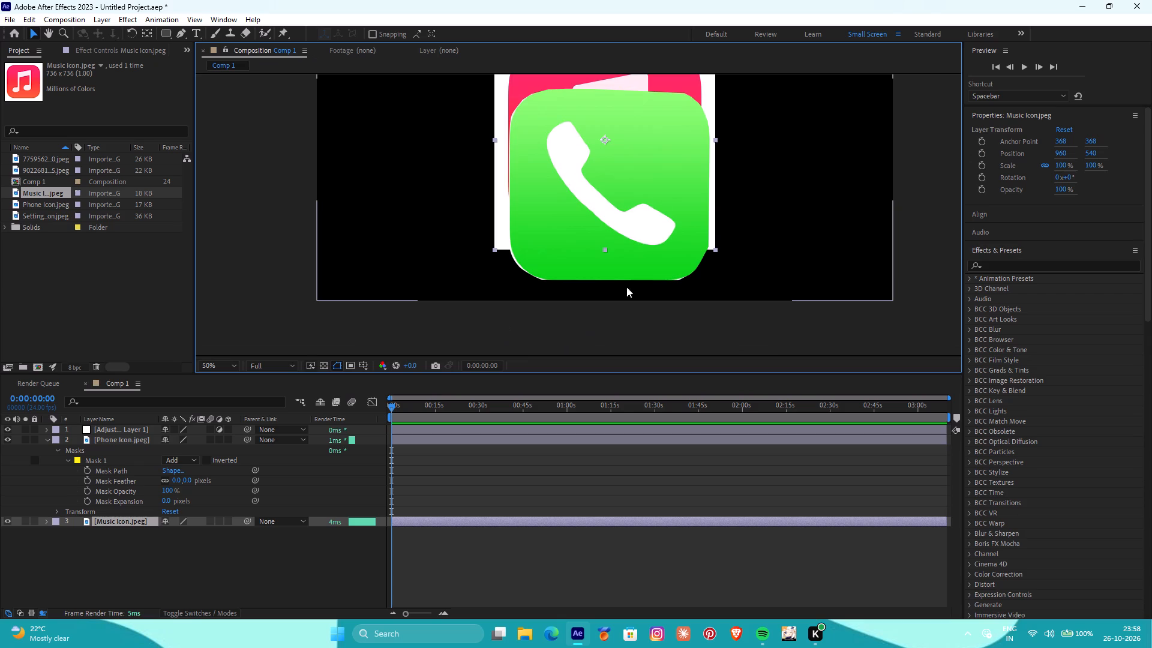
# Move the music icon layer out from behind the phone icon to about 1428, 606.
pyautogui.moveTo(631, 176); pyautogui.dragTo(592, 202)
pyautogui.scroll(-3, 627, 194)
pyautogui.scroll(1, 607, 191)
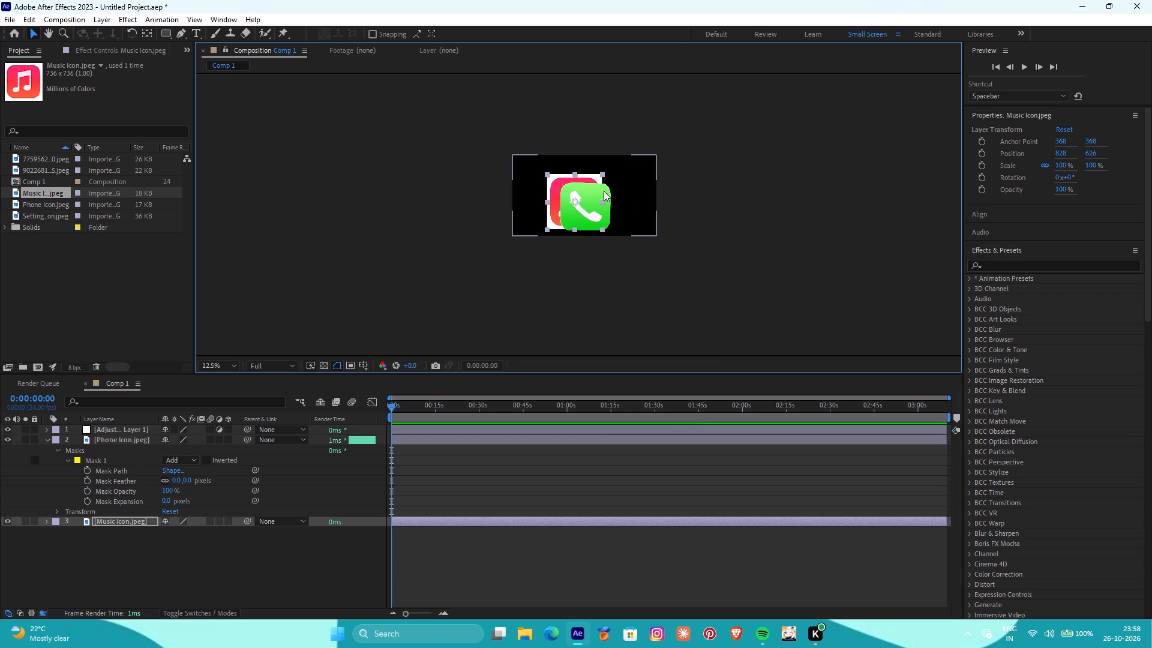
pyautogui.scroll(1, 604, 191)
pyautogui.moveTo(584, 198); pyautogui.dragTo(674, 195)
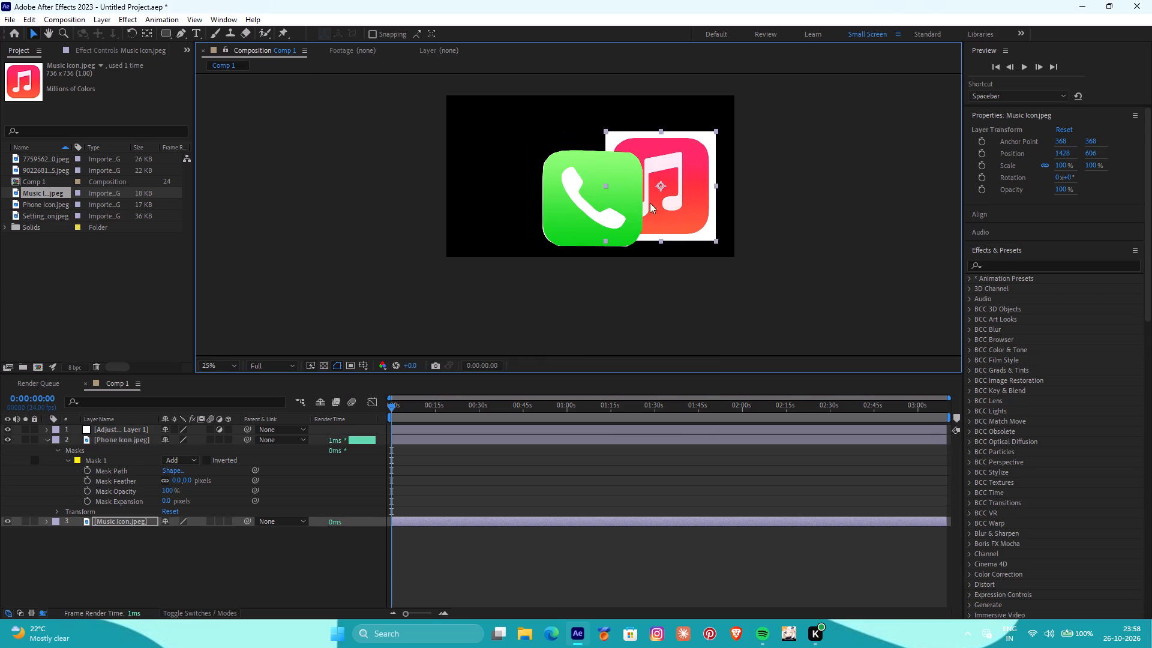
# Reposition Adjustment Layer 1 to about 972, 540 in the composition.
pyautogui.click(590, 223)
pyautogui.moveTo(583, 211); pyautogui.dragTo(572, 208)
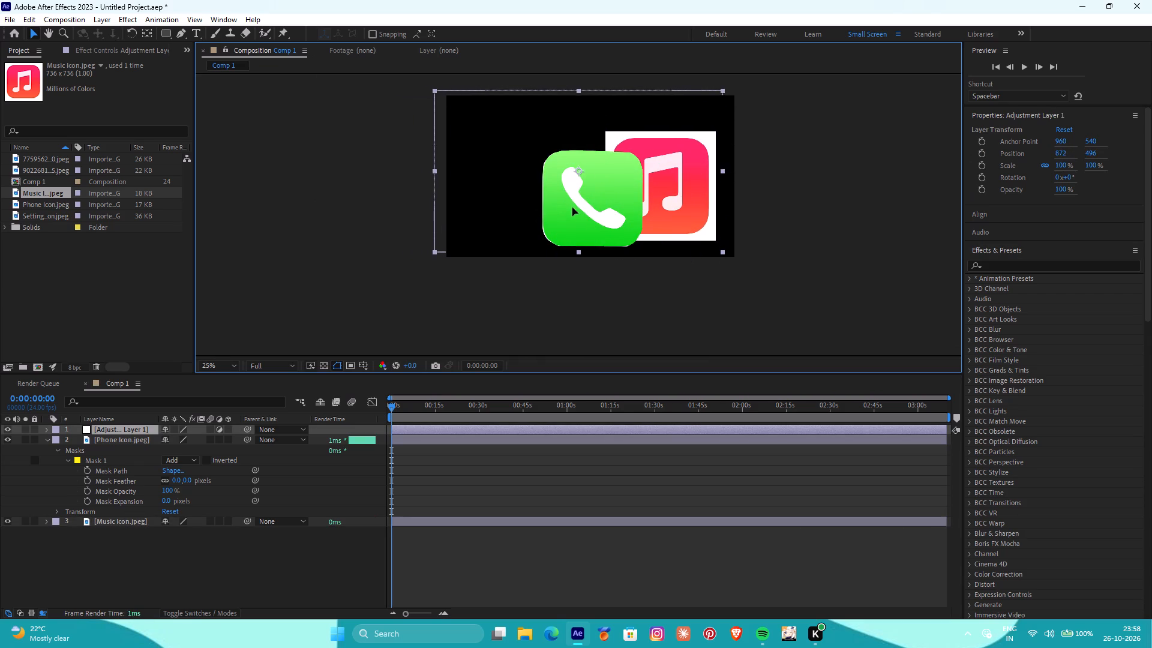
pyautogui.moveTo(572, 208); pyautogui.dragTo(589, 239)
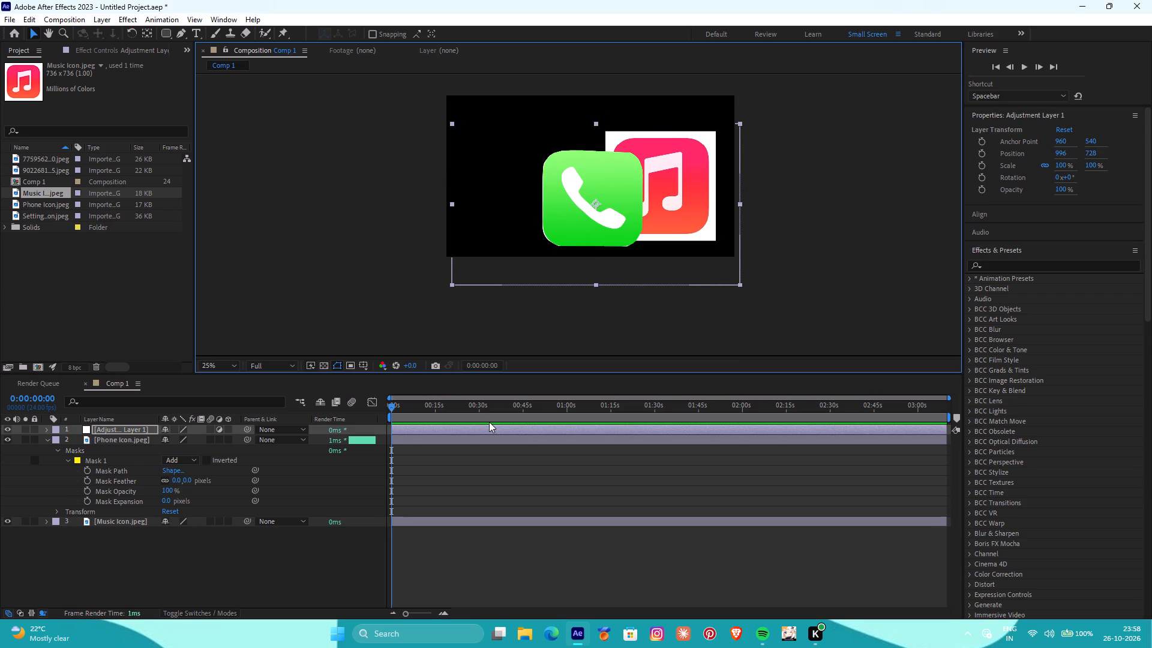
pyautogui.moveTo(520, 223); pyautogui.dragTo(516, 194)
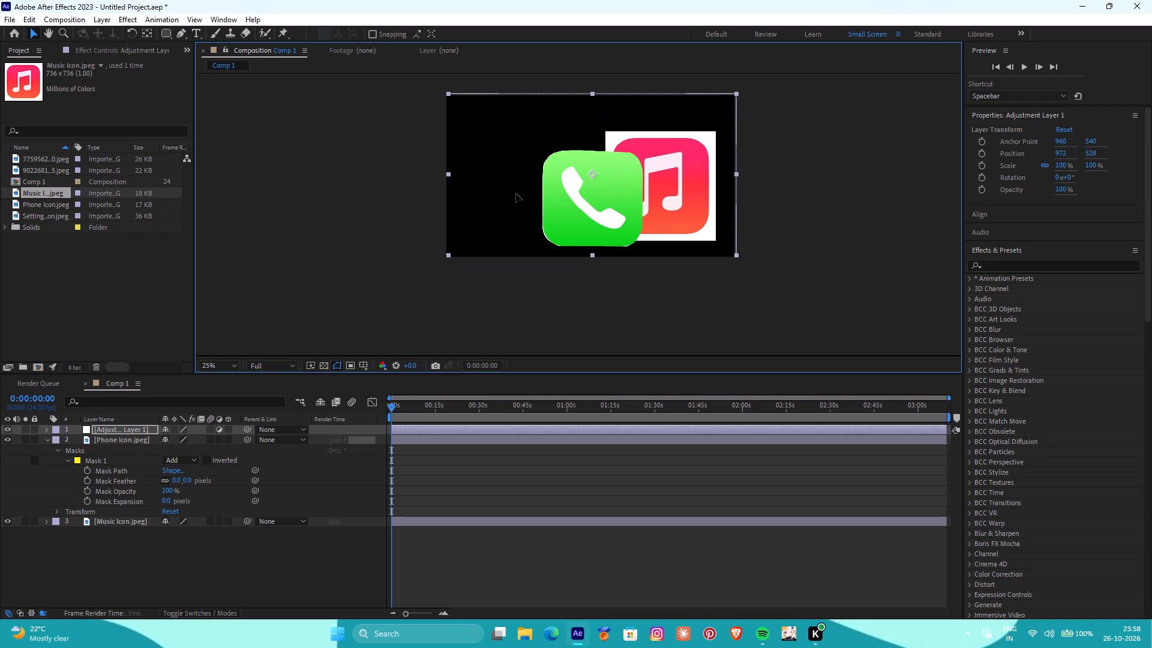
pyautogui.moveTo(516, 194); pyautogui.dragTo(516, 194)
pyautogui.click(559, 200)
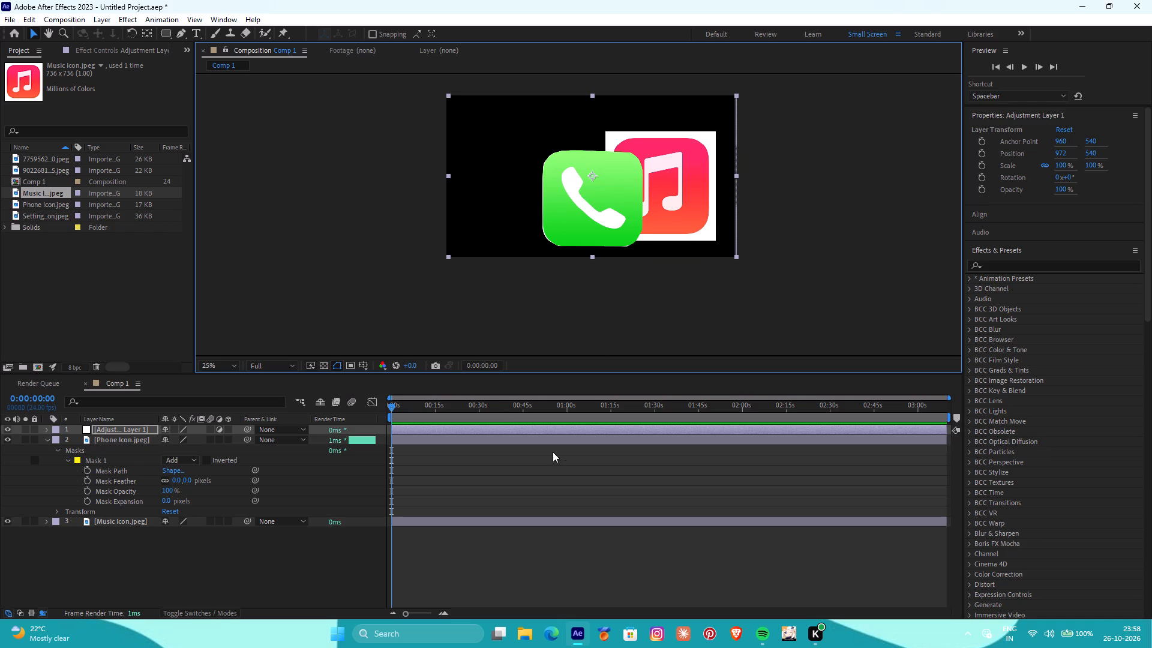
# Move the phone icon layer into the left half of the composition, clear of the music icon.
pyautogui.click(550, 439)
pyautogui.moveTo(587, 199); pyautogui.dragTo(559, 189)
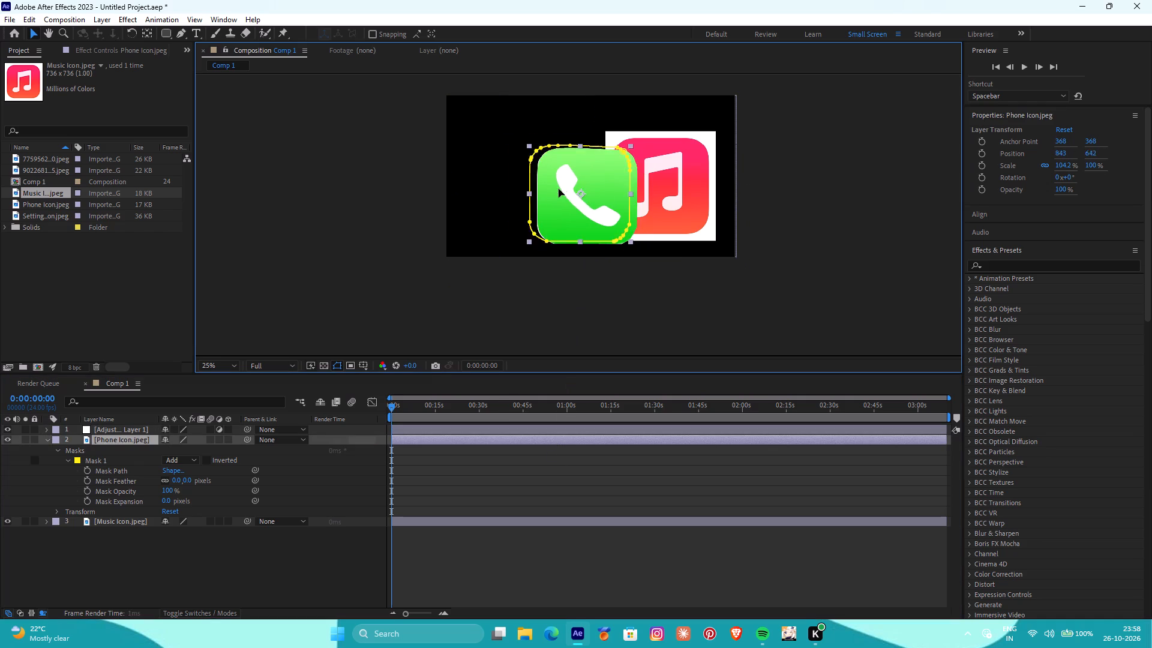
pyautogui.moveTo(559, 189); pyautogui.dragTo(516, 171)
# Move the music icon layer closer beside the phone icon, to about 1296, 502.
pyautogui.click(637, 193)
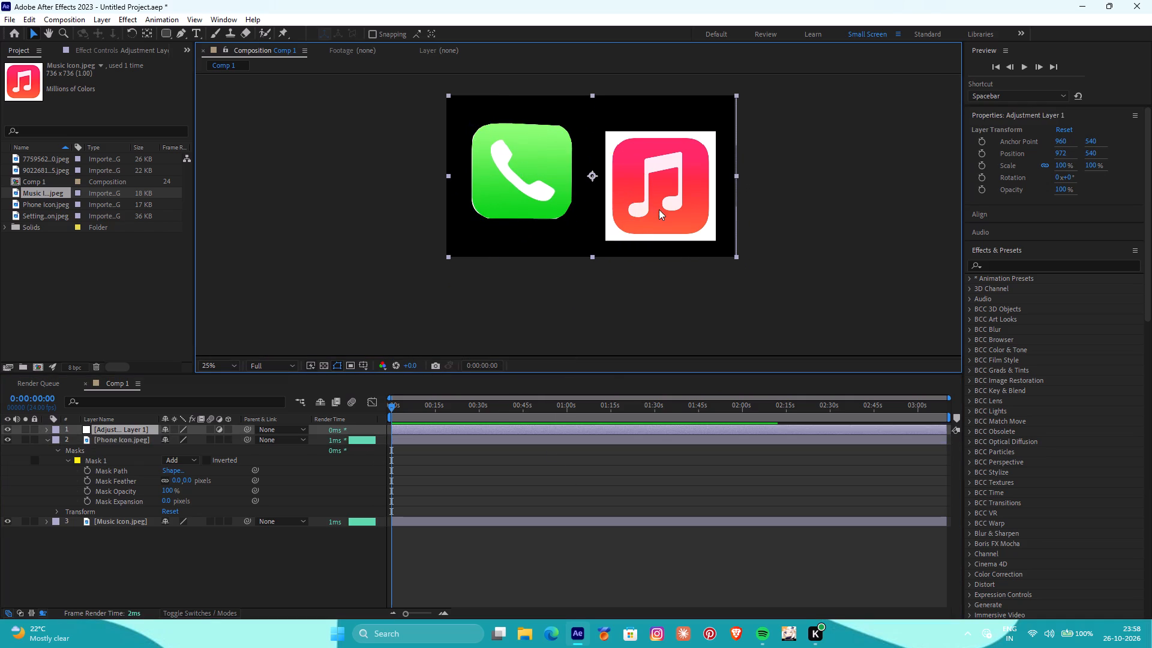
pyautogui.click(602, 518)
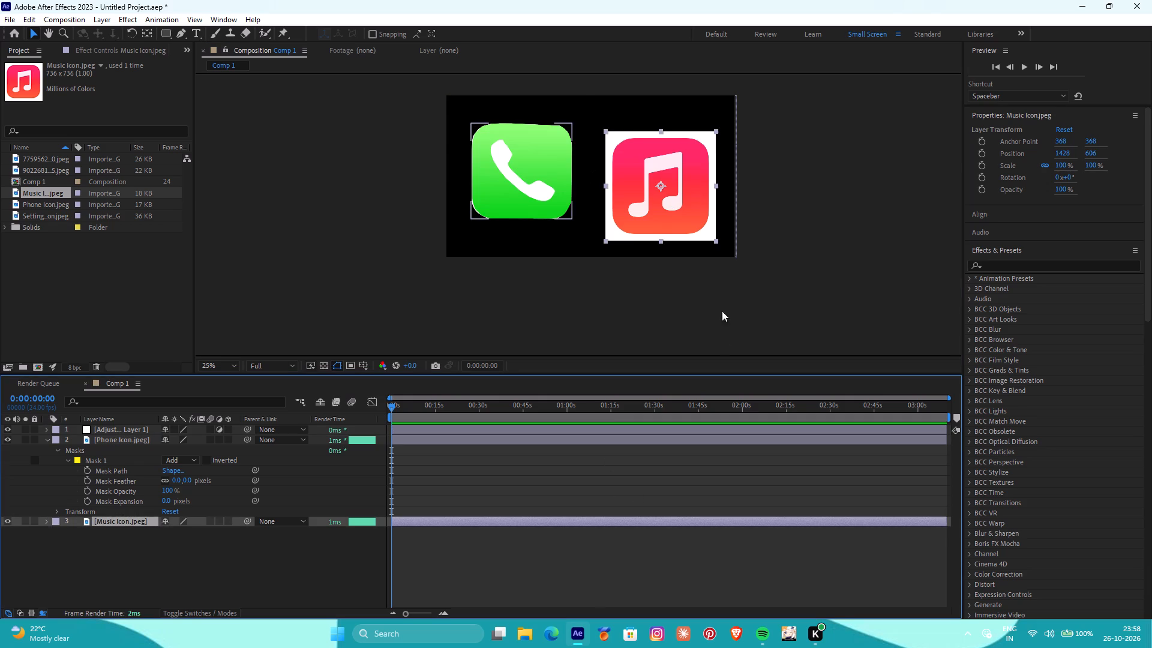
pyautogui.moveTo(659, 182); pyautogui.dragTo(638, 166)
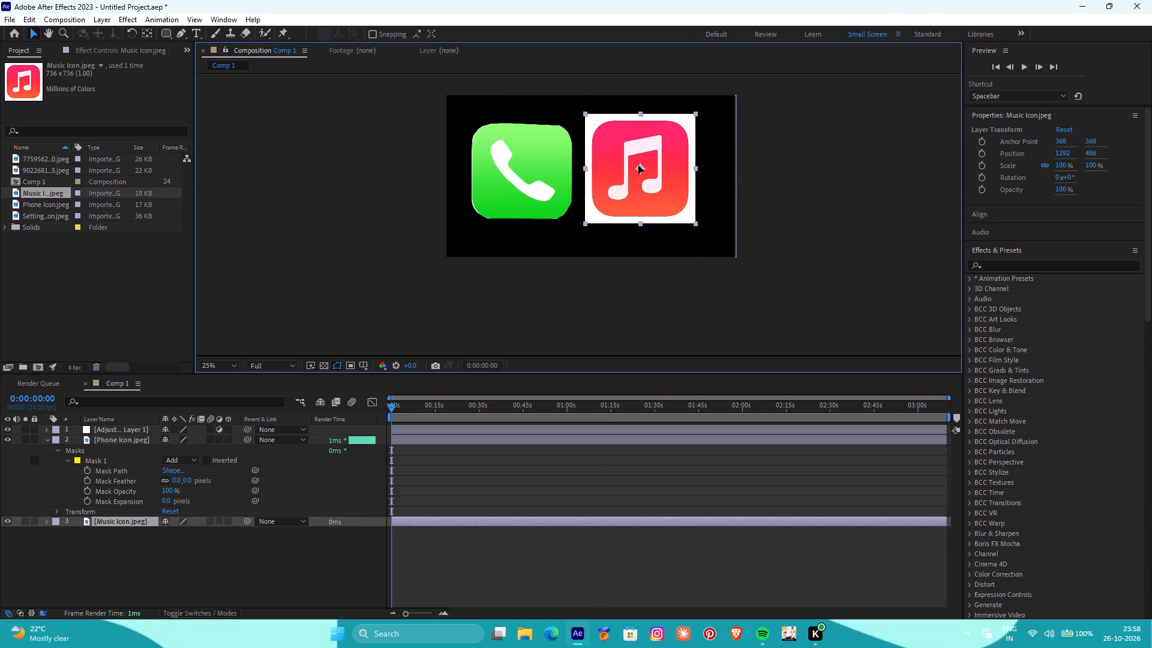
pyautogui.moveTo(638, 166); pyautogui.dragTo(639, 167)
# Add a rounded rectangle mask covering the whole music icon layer.
pyautogui.doubleClick(167, 28)
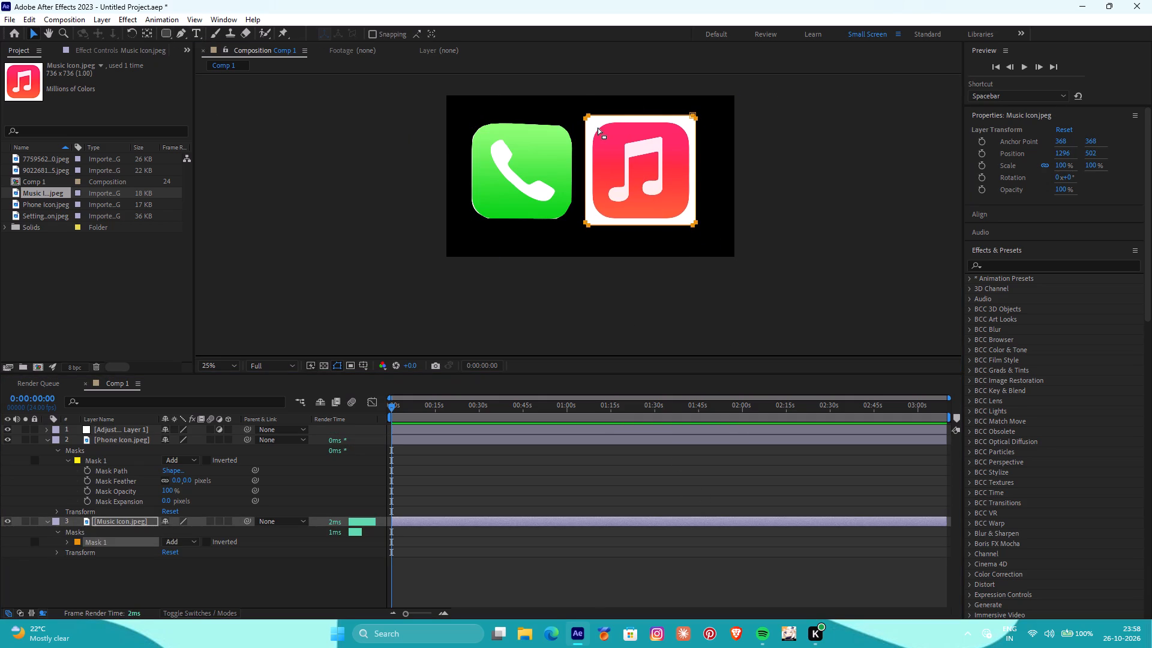
pyautogui.click(169, 34)
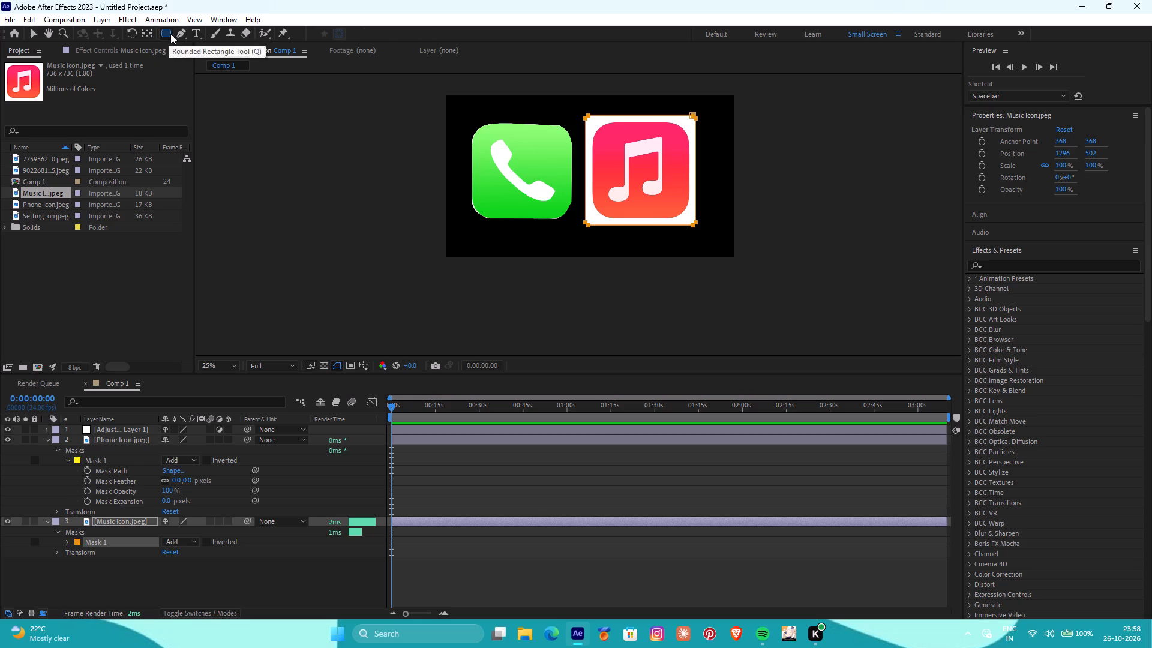
# Start a second mask on the music icon layer with the Pen tool, tracing the red shape's upper-left corner onto its top edge.
pyautogui.click(181, 32)
pyautogui.scroll(2, 592, 116)
pyautogui.scroll(-1, 590, 131)
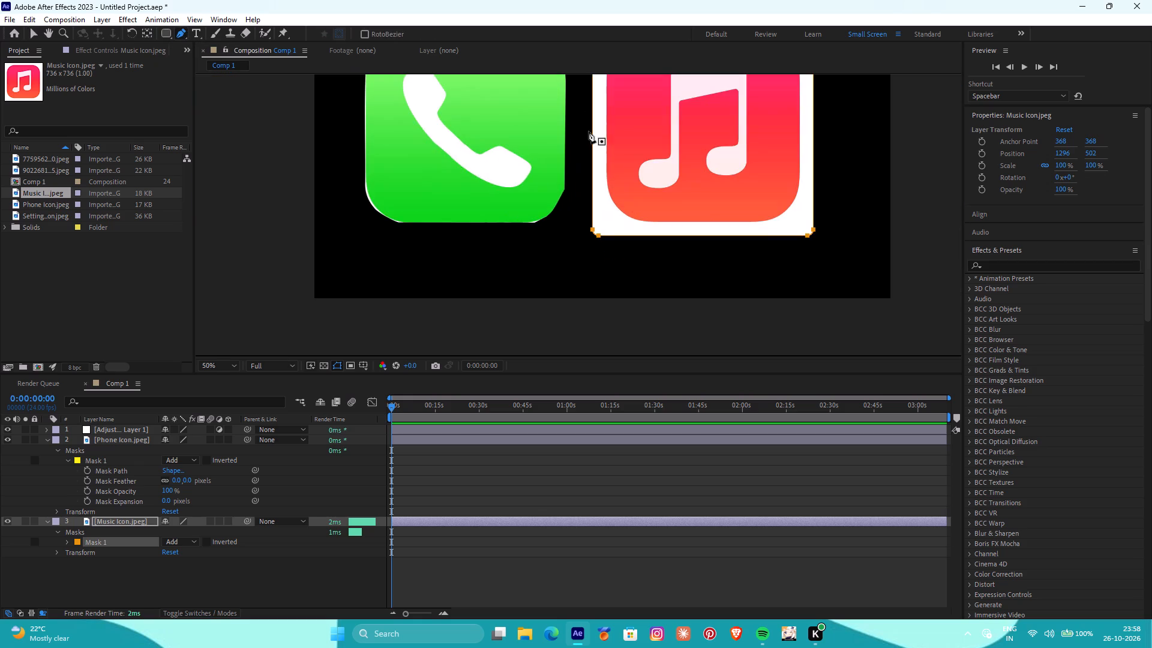
pyautogui.scroll(-1, 626, 121)
pyautogui.keyDown('alt'); pyautogui.scroll(3, 613, 122); pyautogui.keyUp('alt')
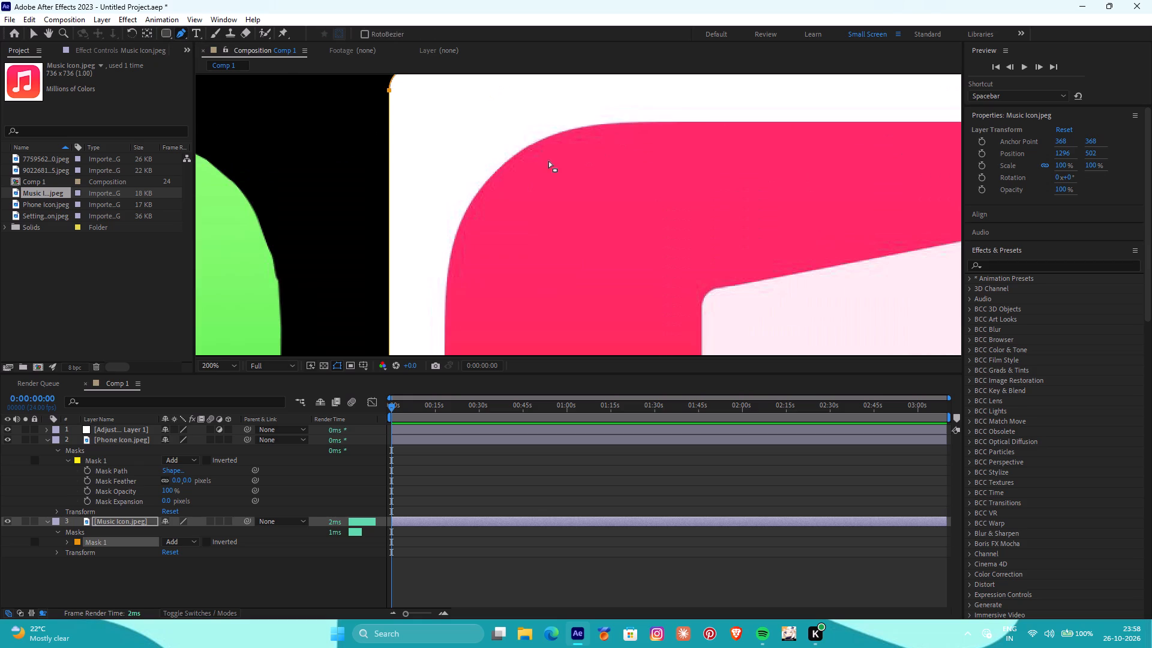
pyautogui.click(496, 169)
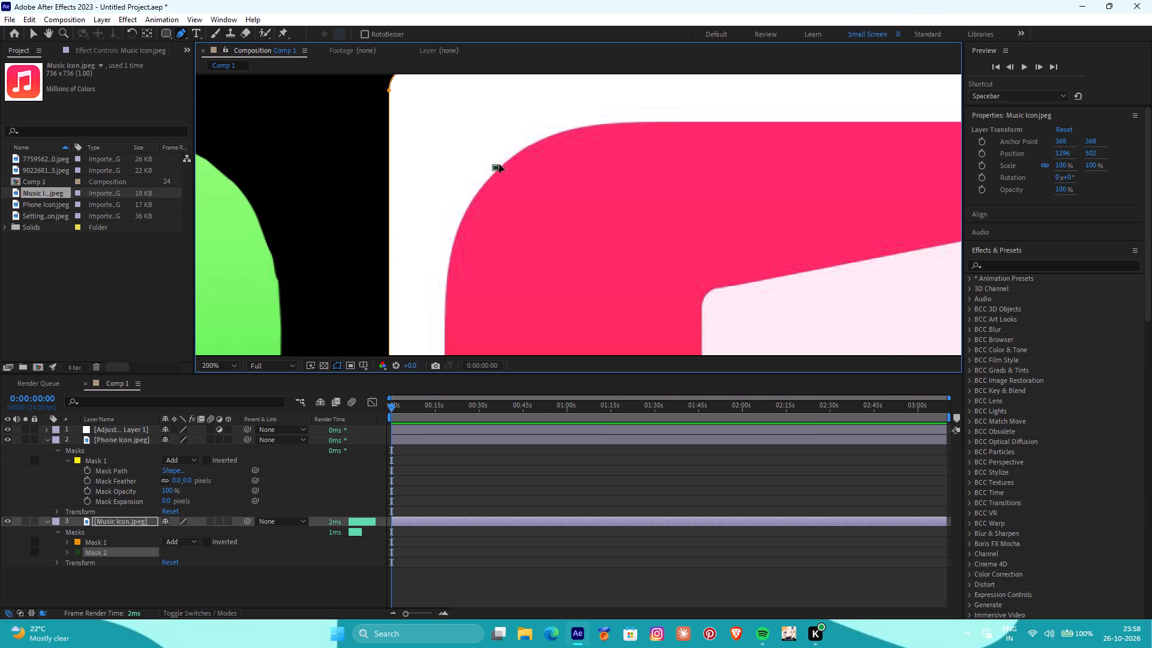
pyautogui.click(556, 133)
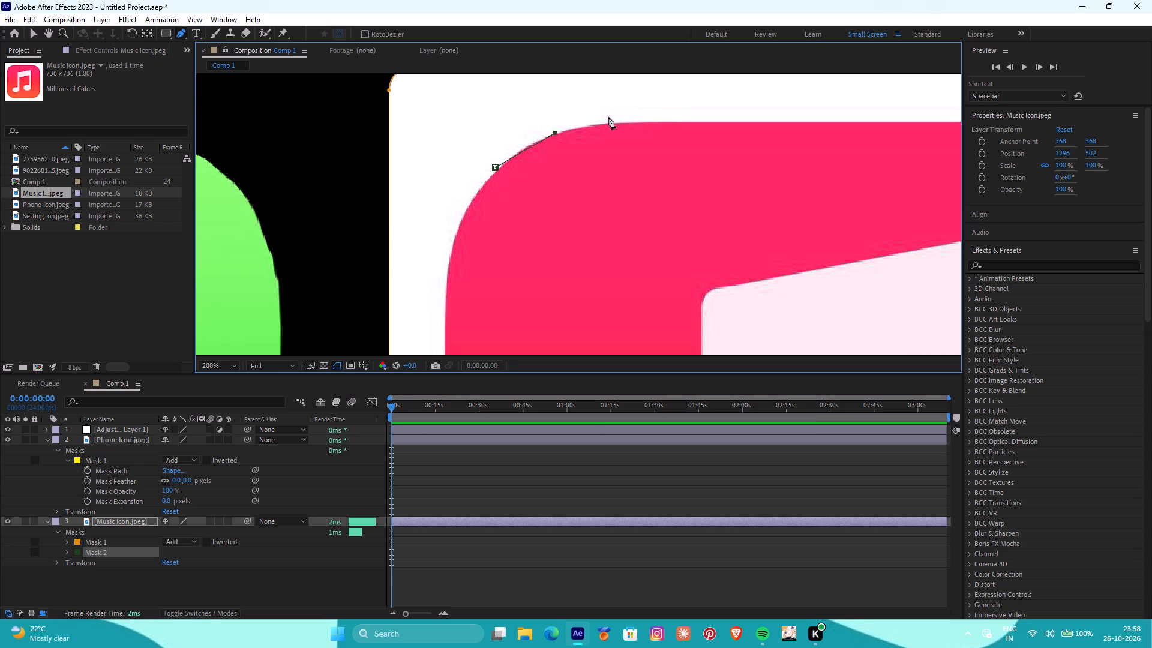
pyautogui.click(615, 121)
pyautogui.click(619, 119)
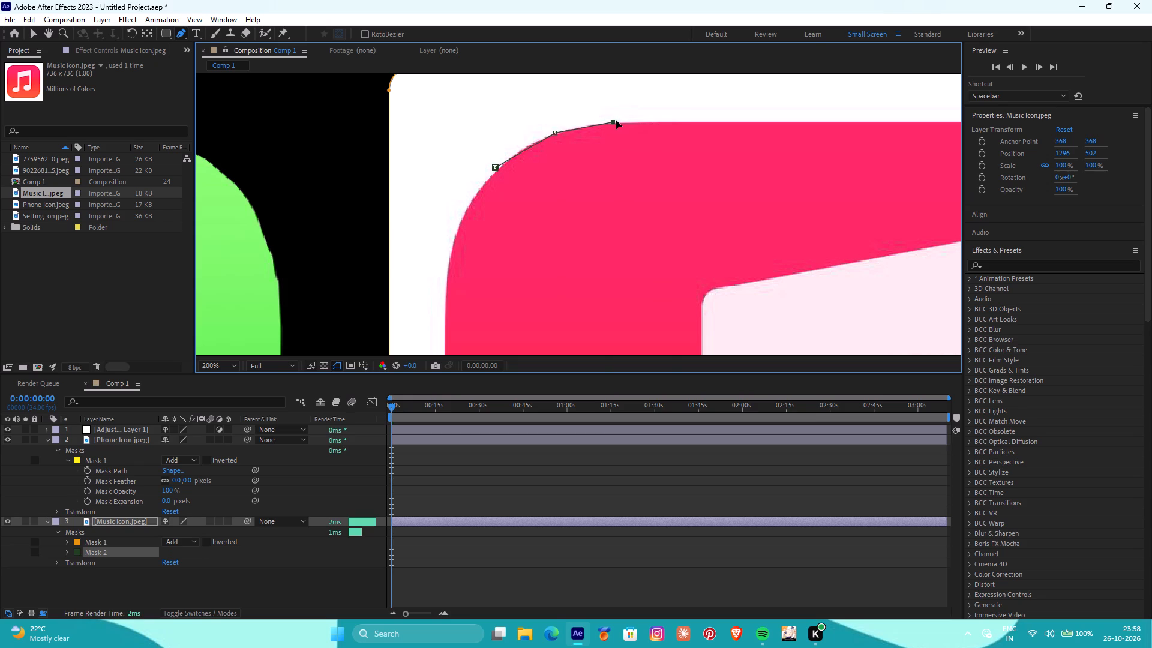
pyautogui.click(673, 120)
pyautogui.click(672, 121)
# Extend the music icon's second mask along the red shape's top edge and onto the start of its upper-right corner curve.
pyautogui.scroll(-1, 695, 133)
pyautogui.keyDown('alt'); pyautogui.scroll(2, 836, 167); pyautogui.keyUp('alt')
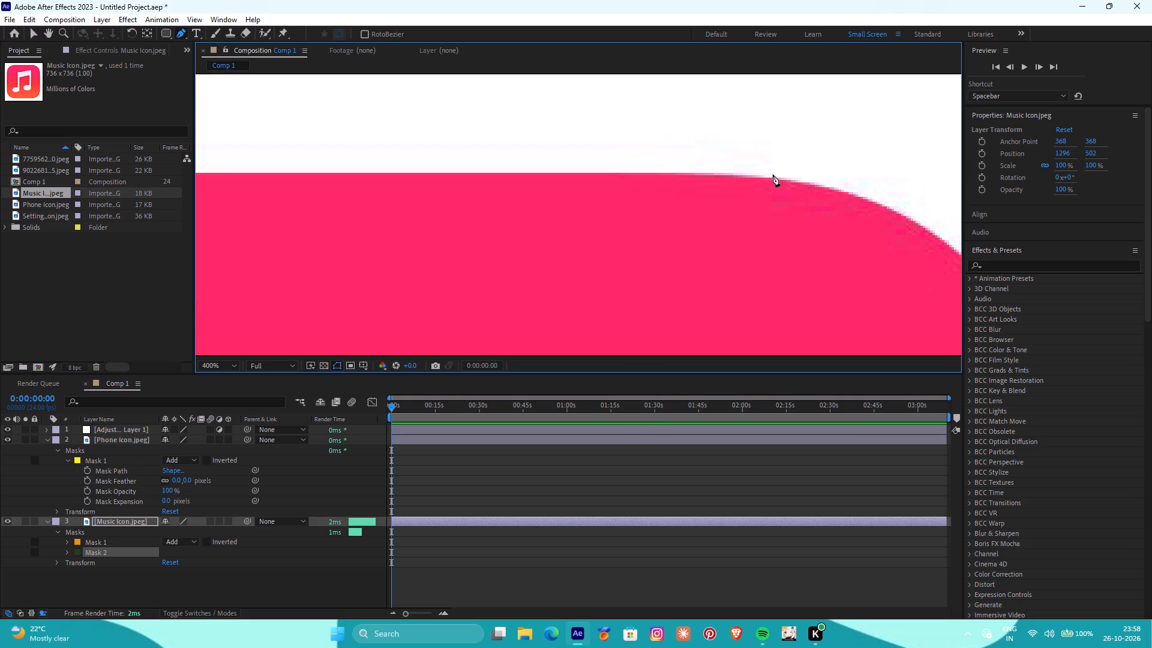
pyautogui.click(754, 175)
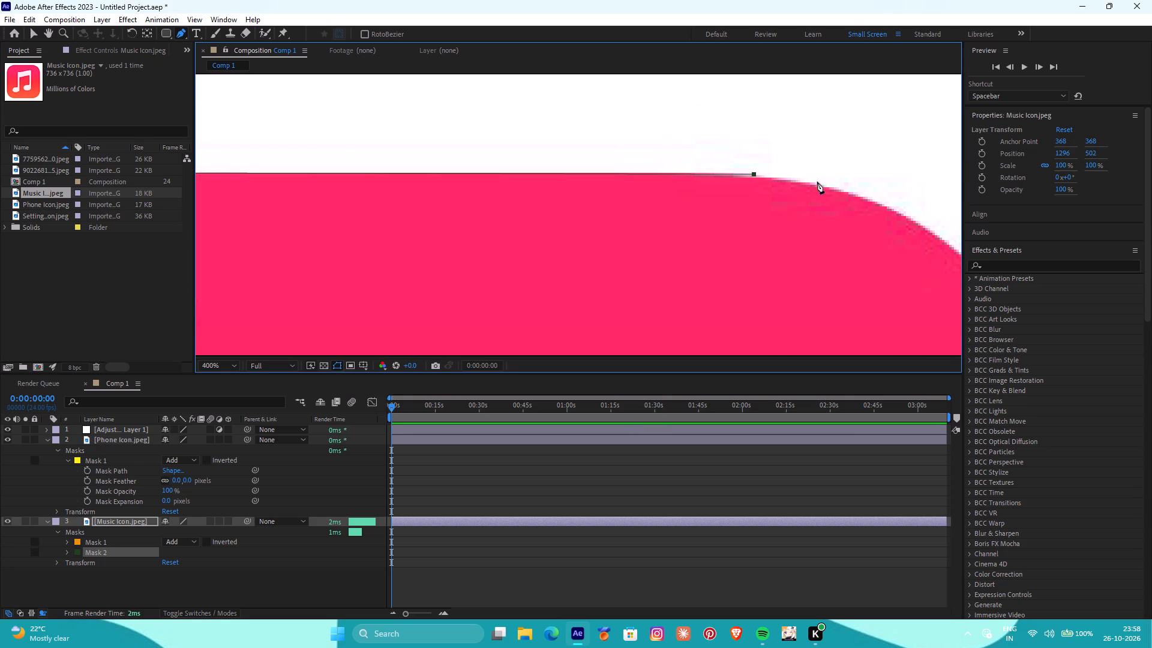
pyautogui.click(833, 187)
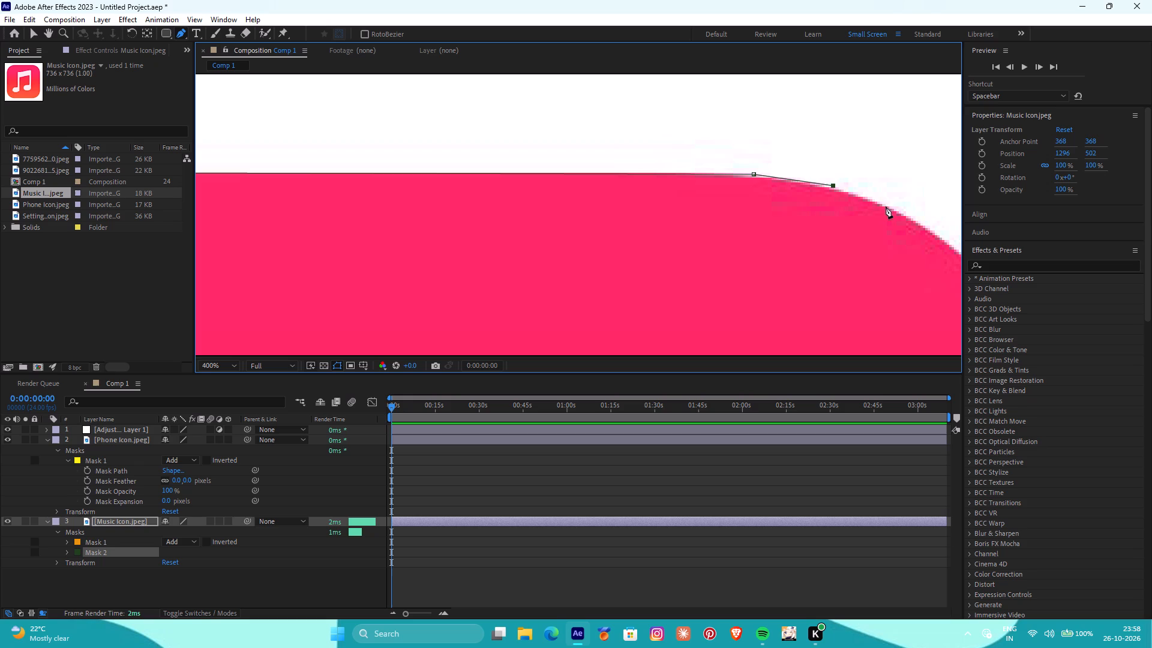
pyautogui.click(892, 206)
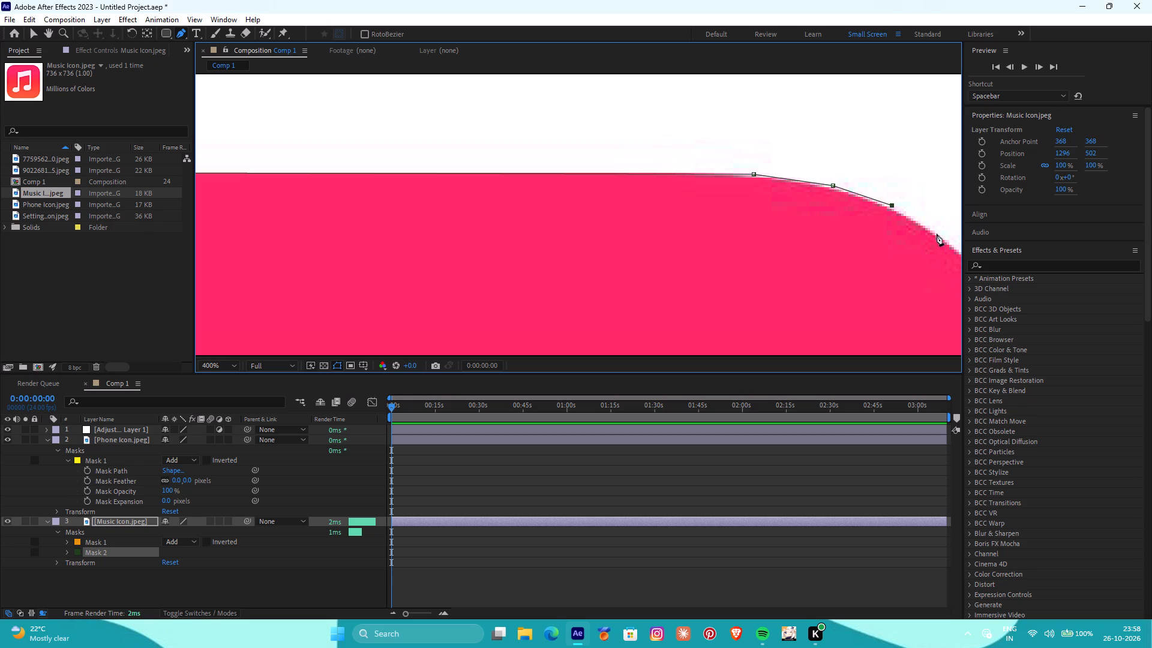
pyautogui.click(938, 234)
# Continue the second mask around the red shape's upper-right corner to its right edge, fitting the points to the curve.
pyautogui.scroll(-2, 938, 234)
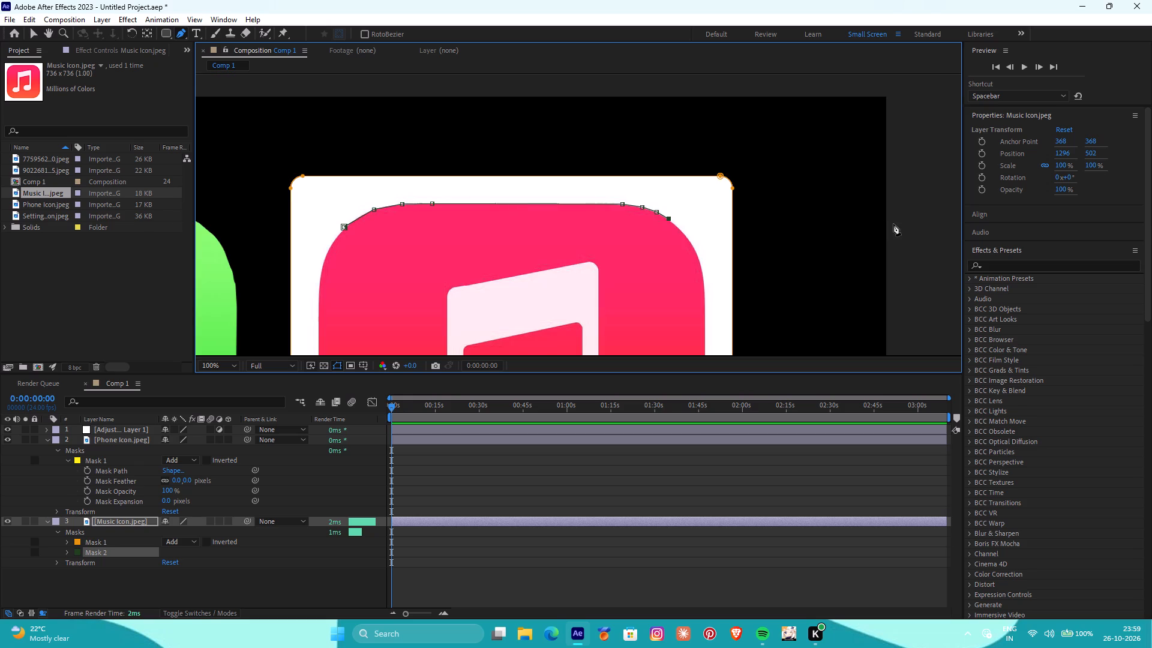
pyautogui.keyDown('alt'); pyautogui.scroll(2, 743, 250); pyautogui.keyUp('alt')
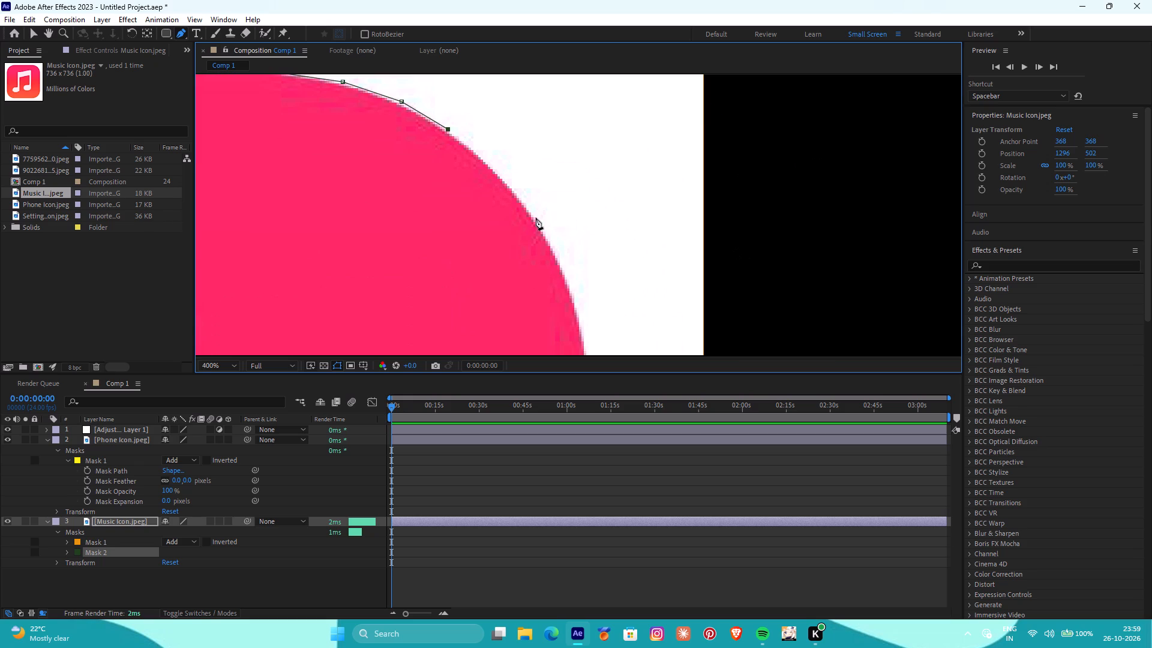
pyautogui.click(535, 221)
pyautogui.click(486, 169)
pyautogui.moveTo(485, 167); pyautogui.dragTo(486, 166)
pyautogui.moveTo(486, 166); pyautogui.dragTo(491, 165)
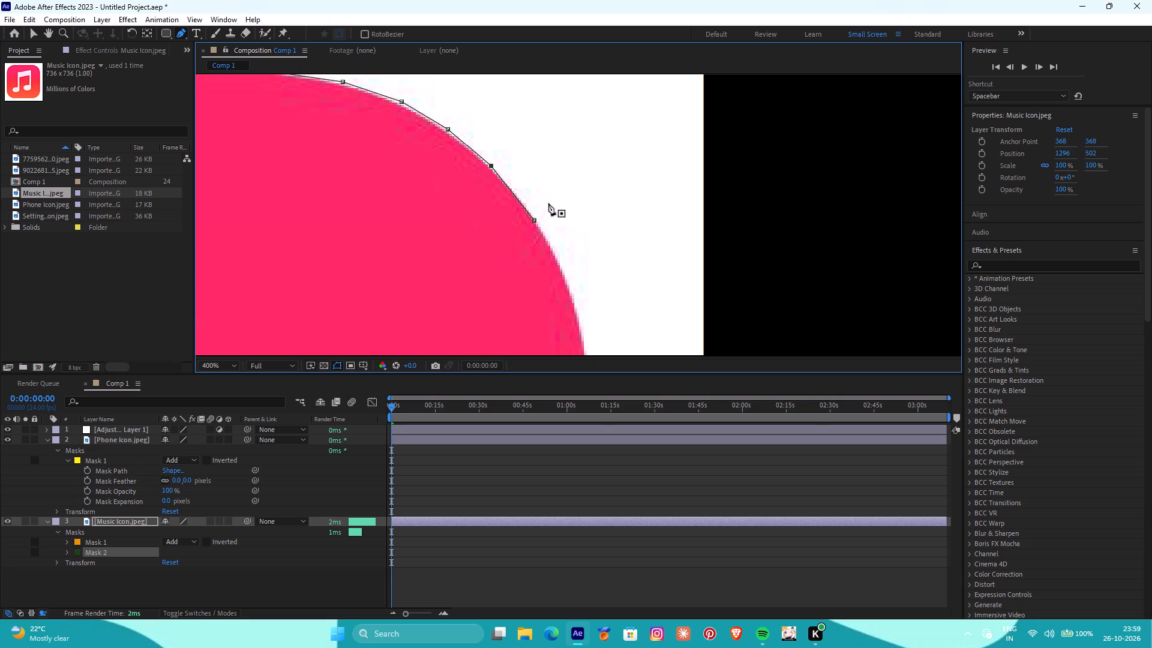
pyautogui.moveTo(534, 220); pyautogui.dragTo(538, 218)
pyautogui.moveTo(538, 218); pyautogui.dragTo(541, 226)
pyautogui.moveTo(541, 226); pyautogui.dragTo(541, 227)
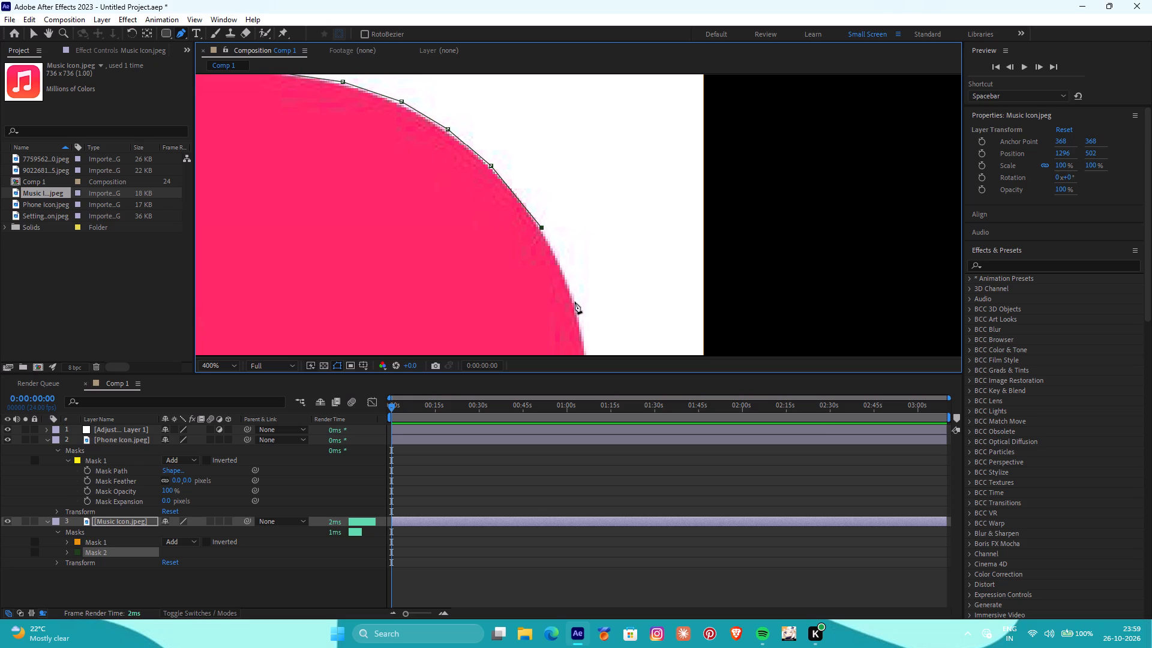
pyautogui.click(575, 302)
pyautogui.scroll(-1, 575, 301)
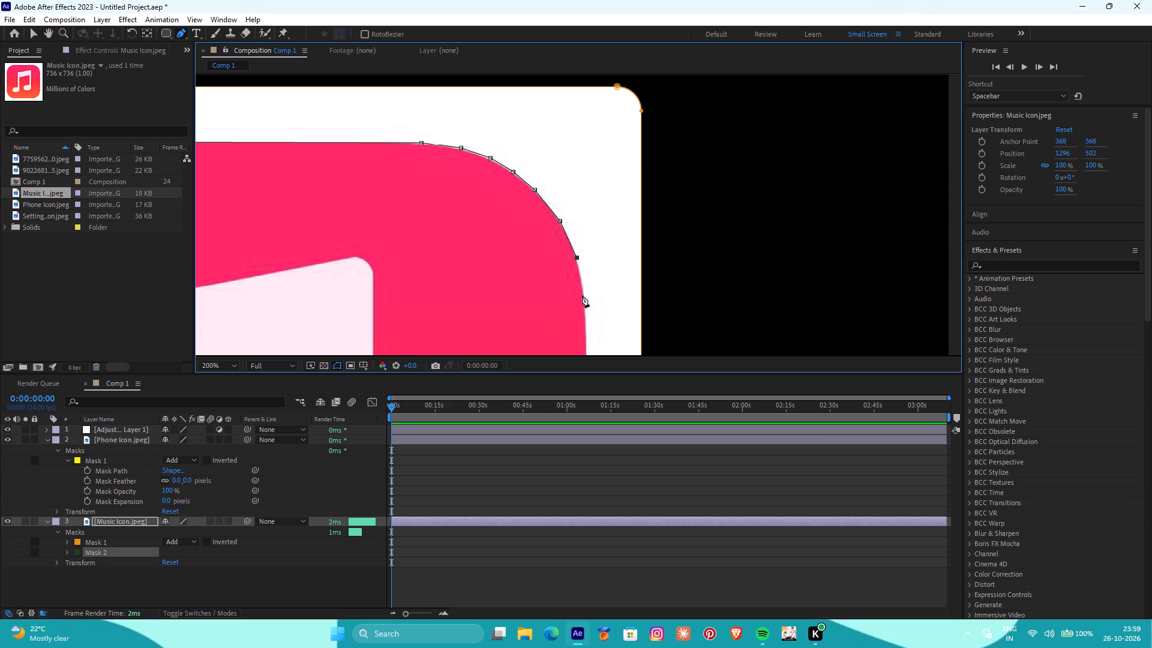
pyautogui.keyDown('alt'); pyautogui.scroll(1, 582, 296); pyautogui.keyUp('alt')
pyautogui.click(586, 297)
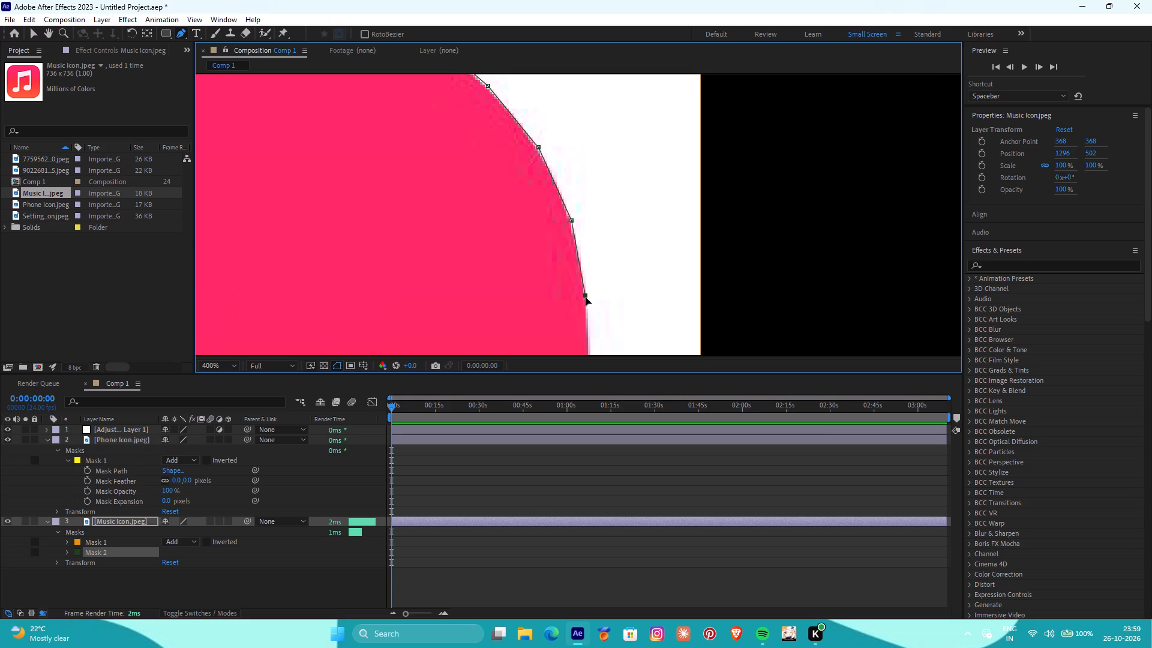
# Extend the second mask down the red shape's straight right edge and onto the start of its lower-right corner curve.
pyautogui.scroll(-3, 586, 298)
pyautogui.keyDown('alt'); pyautogui.scroll(2, 586, 309); pyautogui.keyUp('alt')
pyautogui.keyDown('alt'); pyautogui.scroll(-3, 586, 310); pyautogui.keyUp('alt')
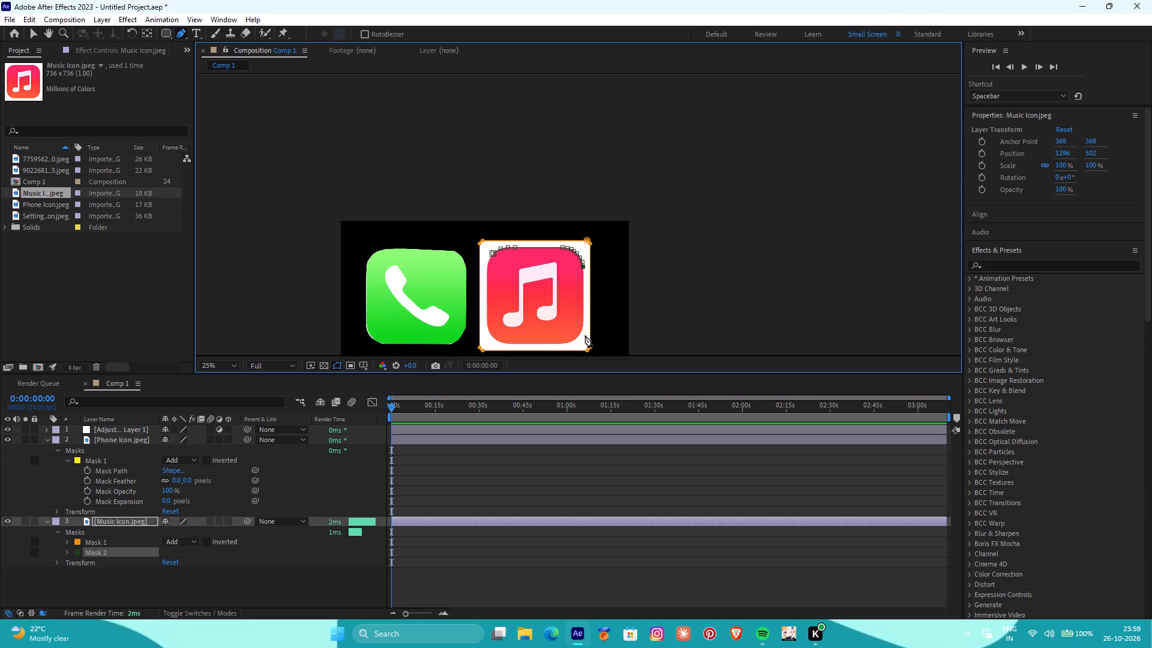
pyautogui.keyDown('alt'); pyautogui.scroll(3, 585, 336); pyautogui.keyUp('alt')
pyautogui.click(572, 245)
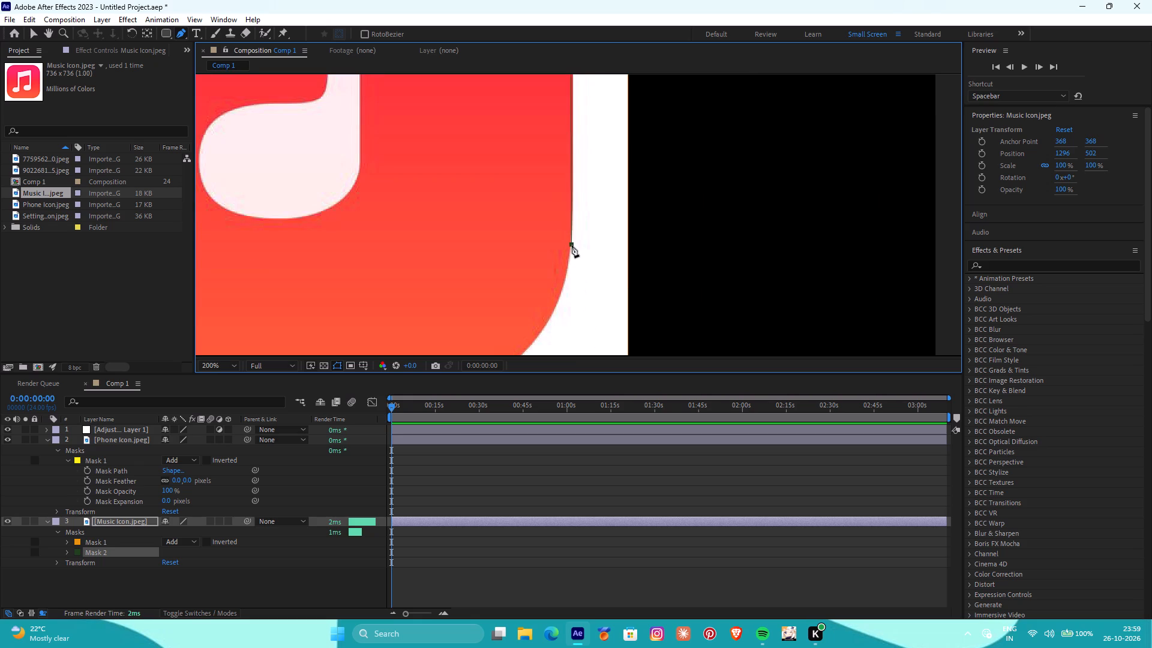
pyautogui.click(572, 245)
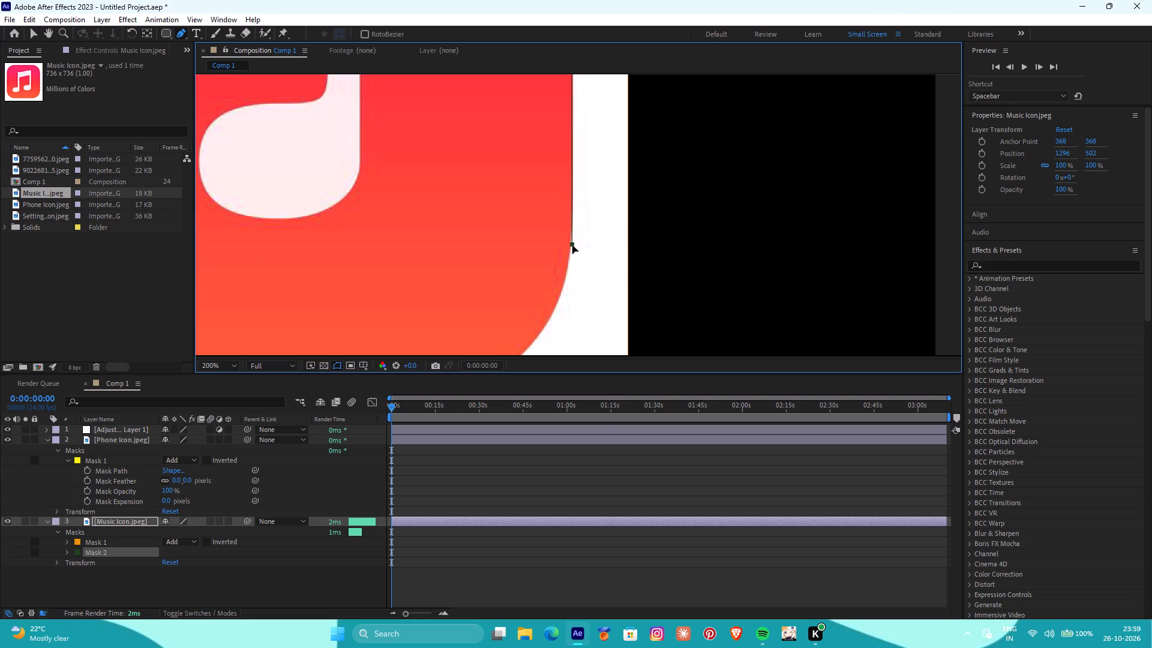
pyautogui.click(556, 302)
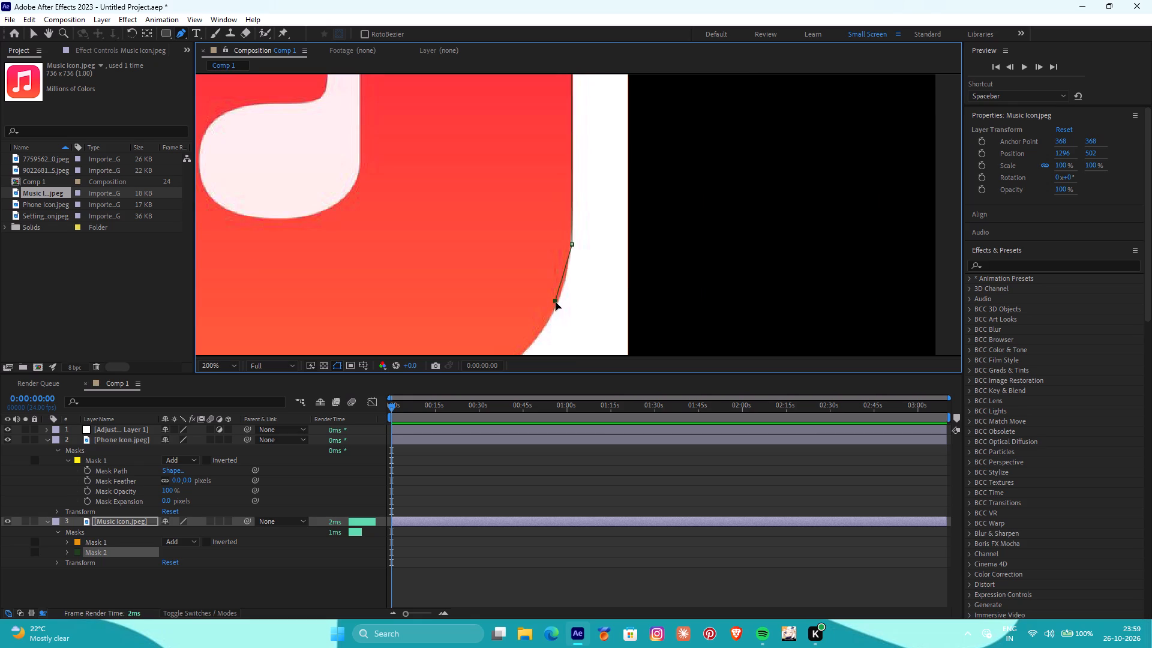
pyautogui.click(556, 302)
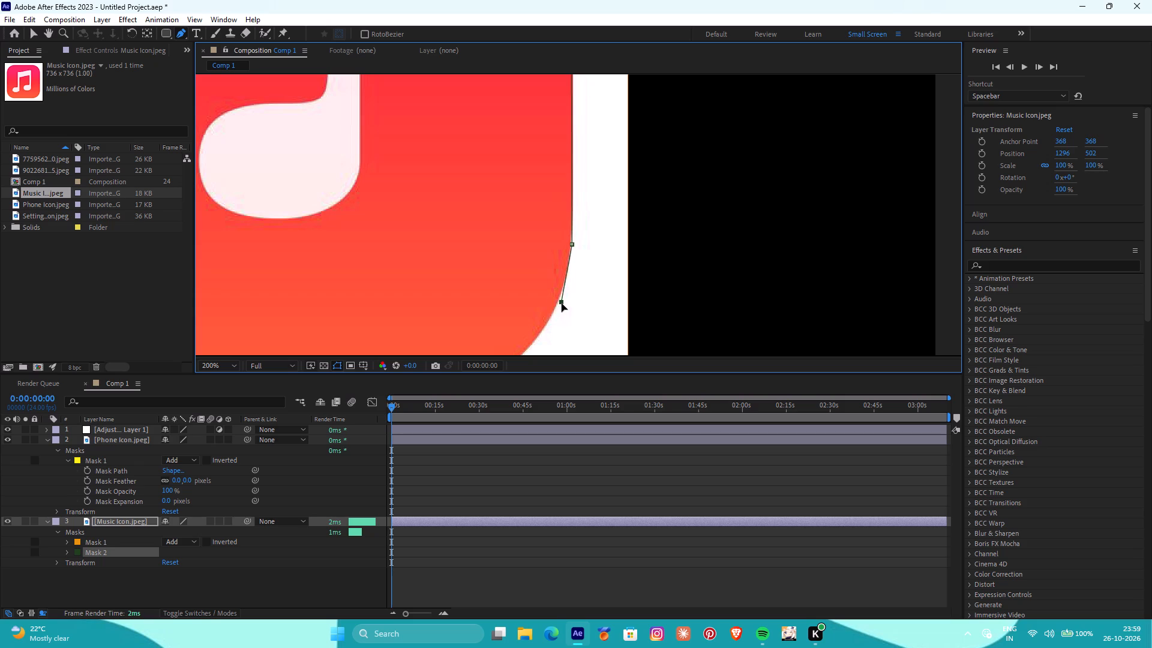
# Fit the mask to the upper part of the lower-right curve by adding two intermediate points and moving the end point further along.
pyautogui.click(567, 273)
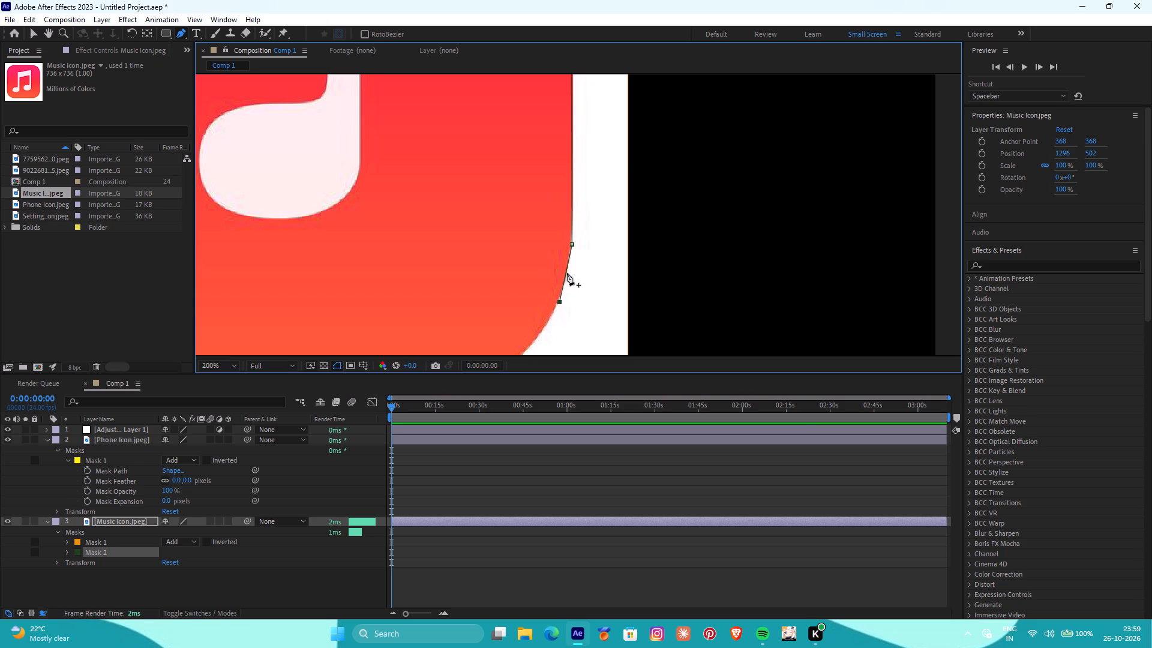
pyautogui.moveTo(566, 271); pyautogui.dragTo(567, 277)
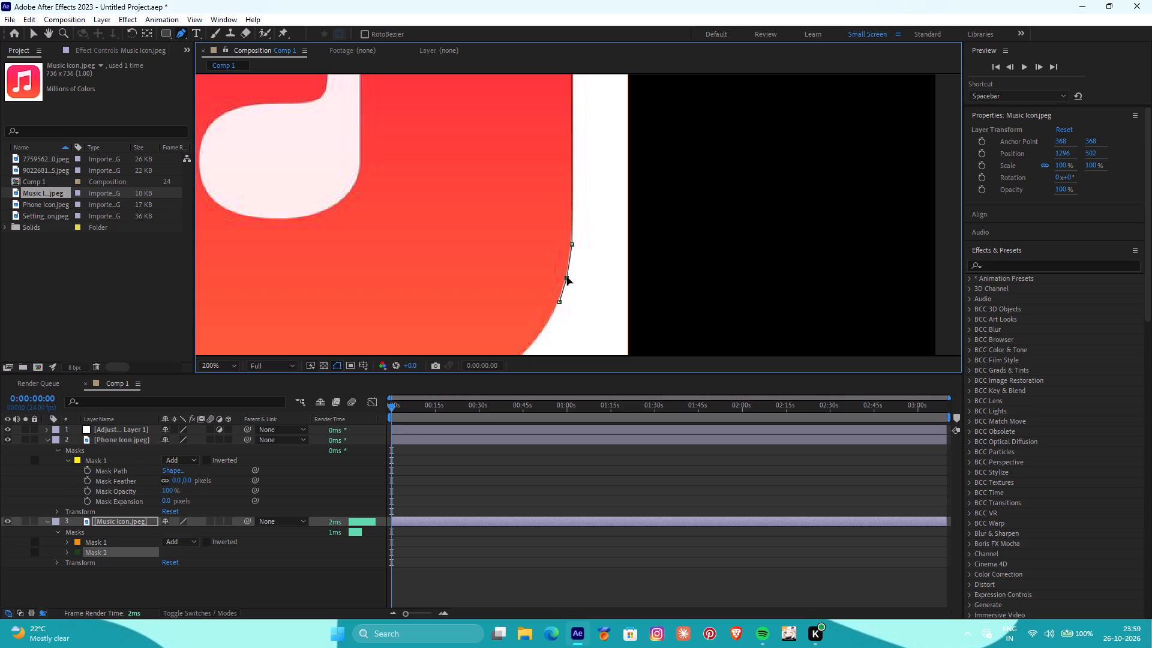
pyautogui.moveTo(567, 277); pyautogui.dragTo(566, 284)
pyautogui.moveTo(566, 284); pyautogui.dragTo(565, 284)
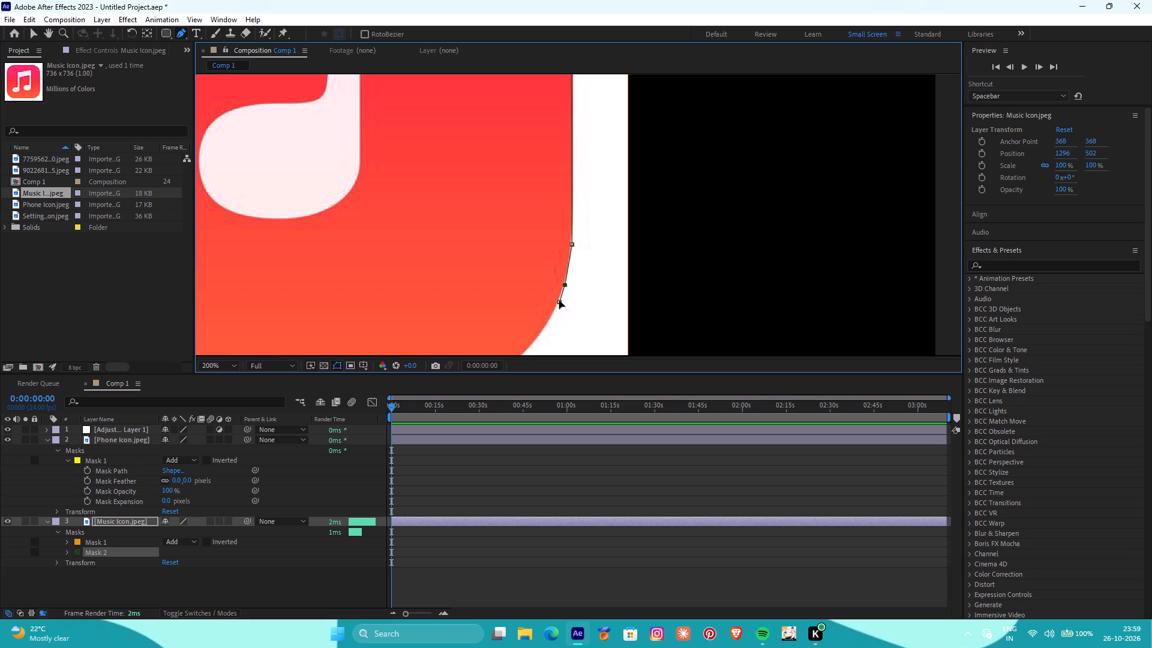
pyautogui.moveTo(559, 301); pyautogui.dragTo(541, 334)
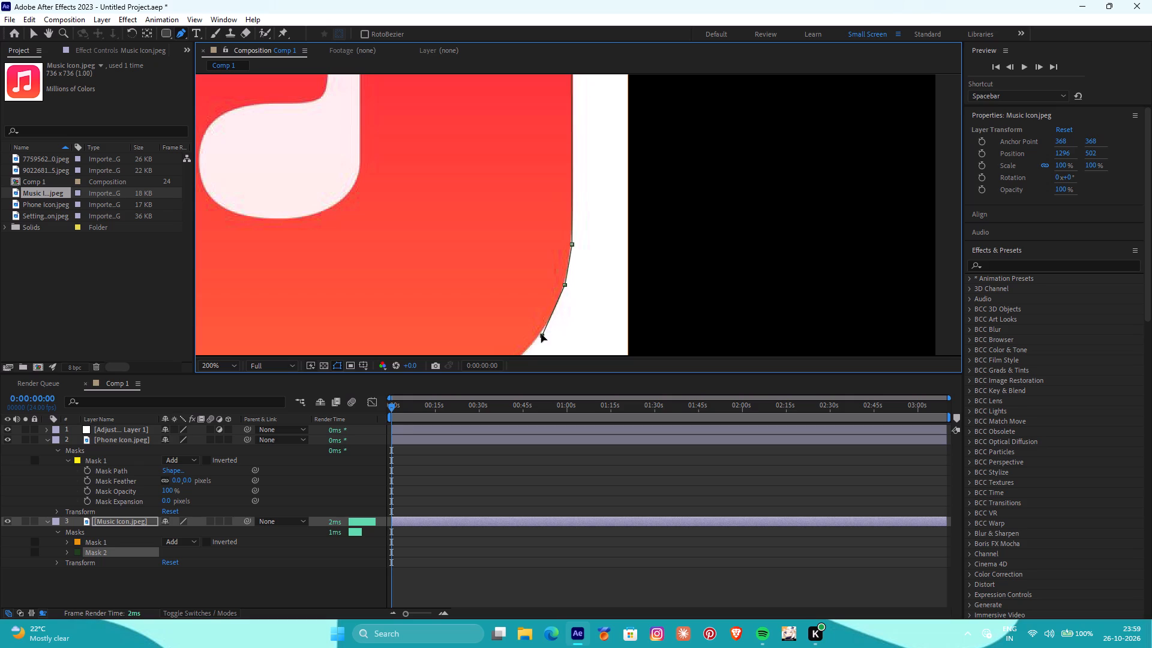
pyautogui.moveTo(541, 334); pyautogui.dragTo(541, 334)
pyautogui.click(551, 313)
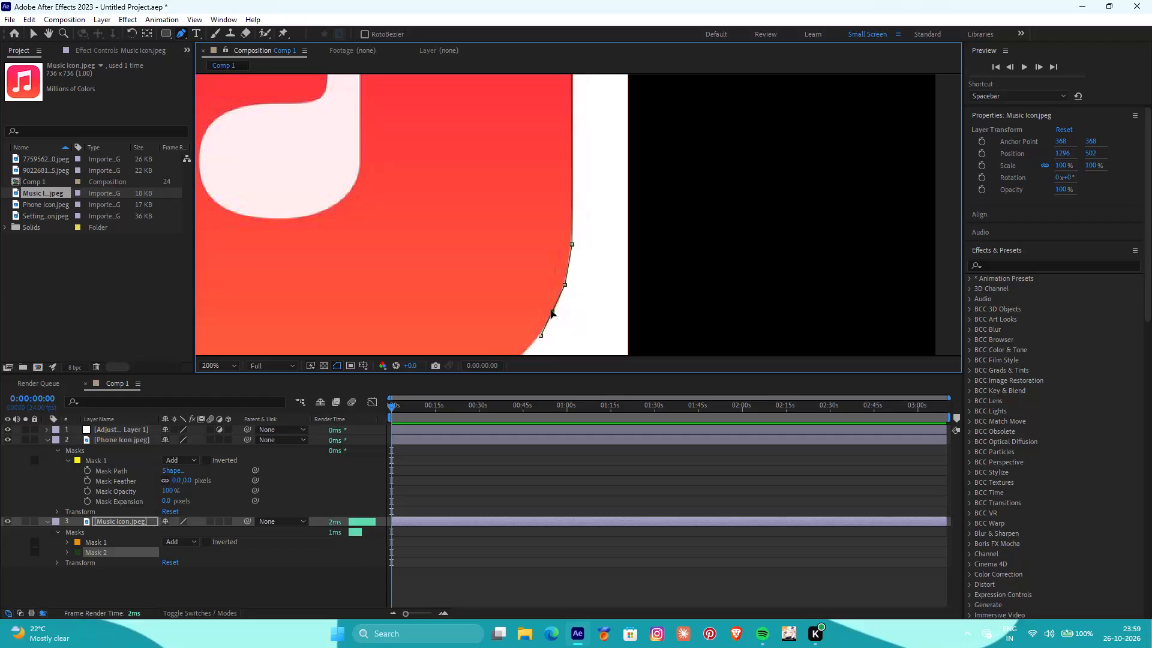
pyautogui.click(552, 310)
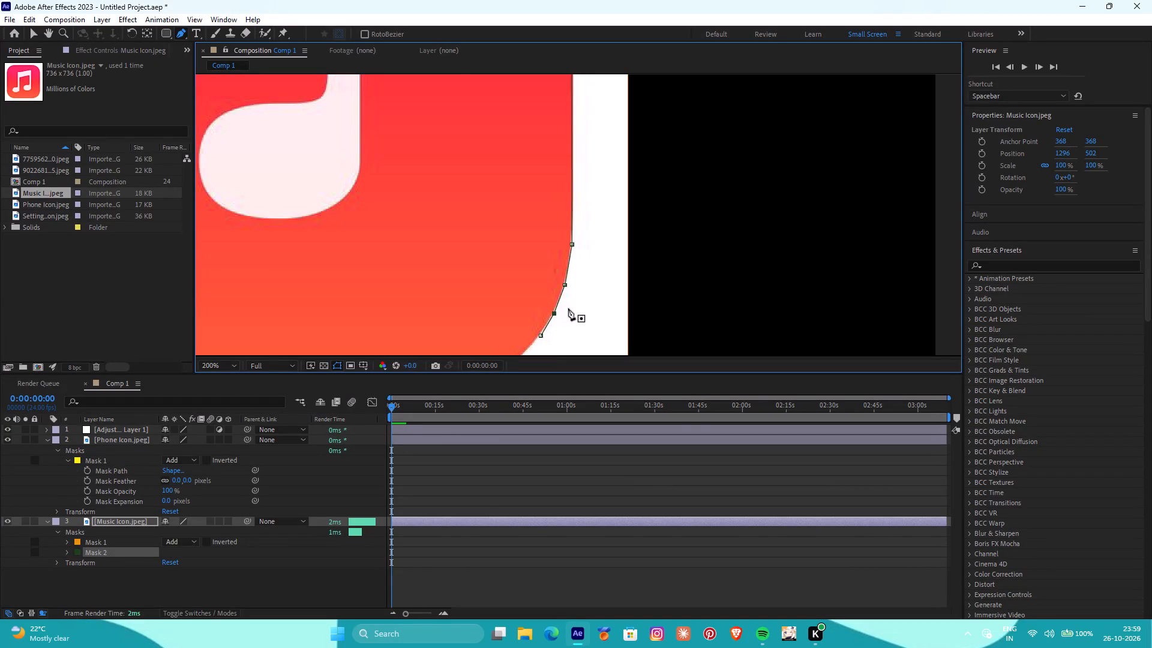
# Move the mask's end point to the middle of the lower-right curve and insert a point before it on the shape's edge.
pyautogui.scroll(-2, 569, 308)
pyautogui.keyDown('alt'); pyautogui.scroll(3, 556, 261); pyautogui.keyUp('alt')
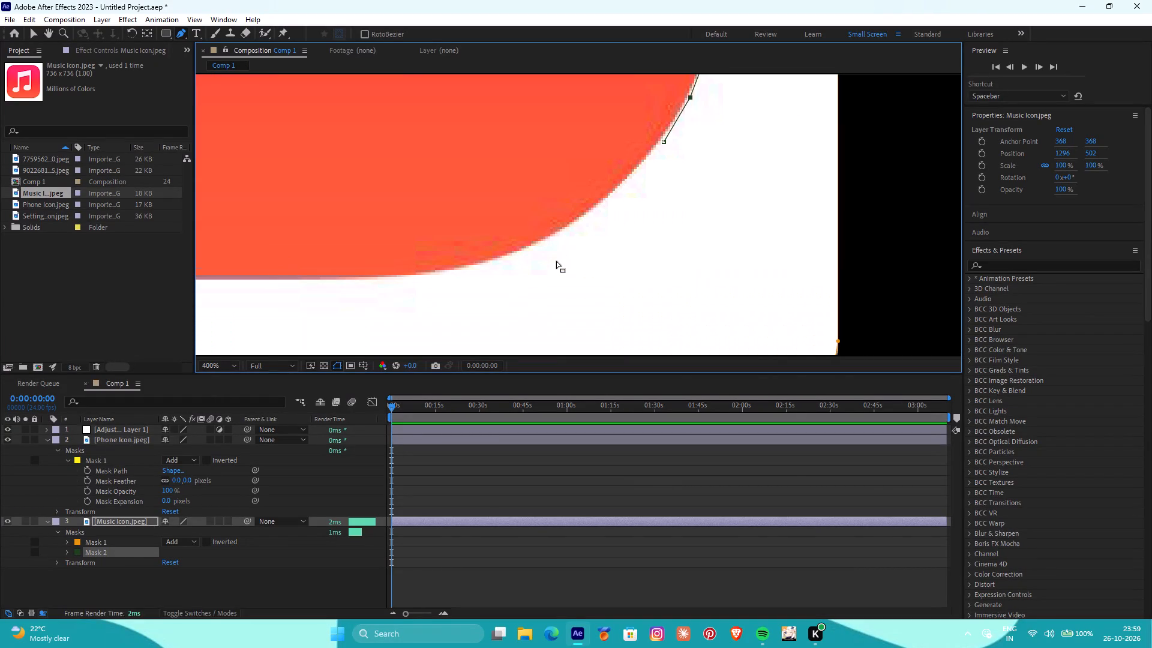
pyautogui.moveTo(662, 141); pyautogui.dragTo(660, 152)
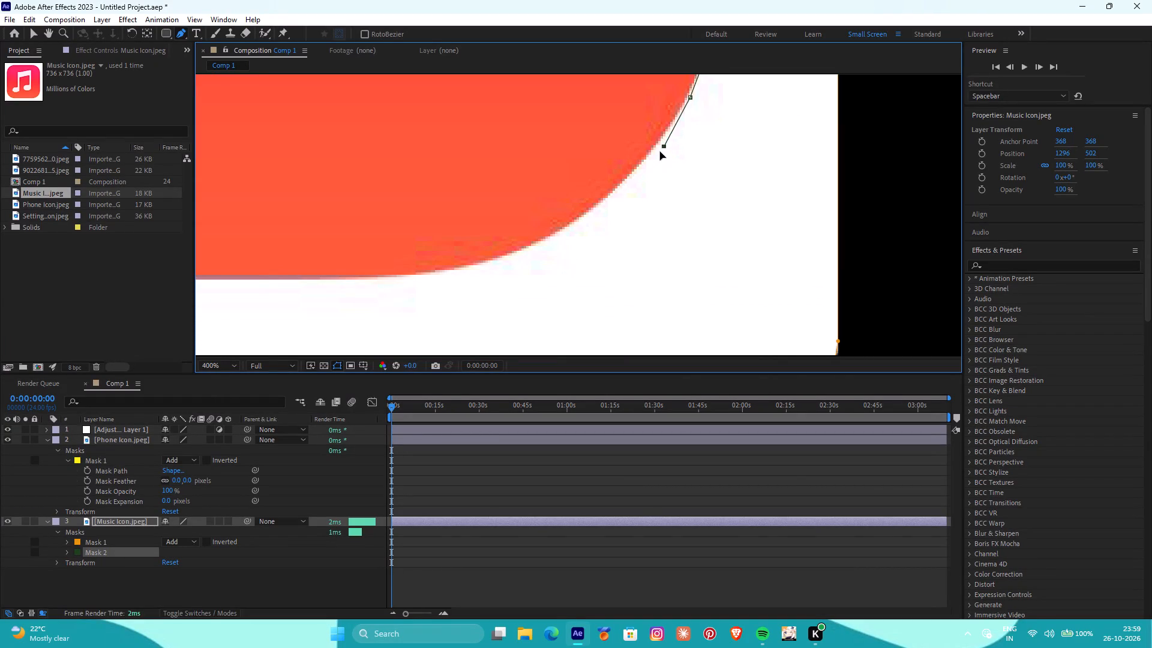
pyautogui.moveTo(660, 152); pyautogui.dragTo(610, 195)
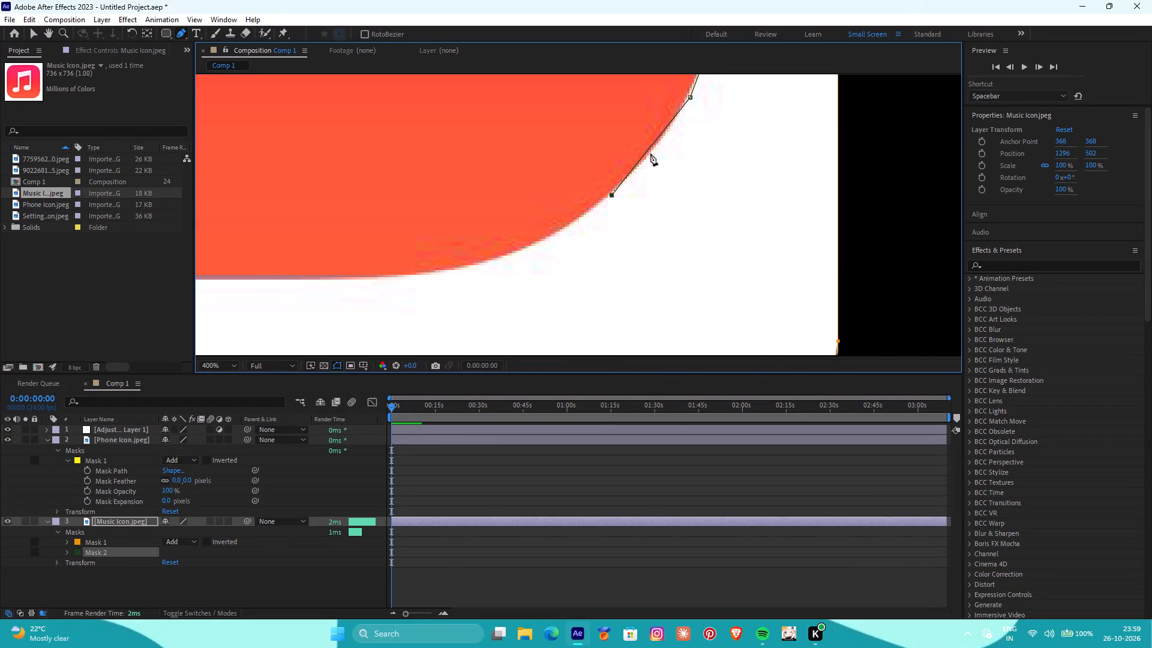
pyautogui.click(653, 142)
pyautogui.click(653, 144)
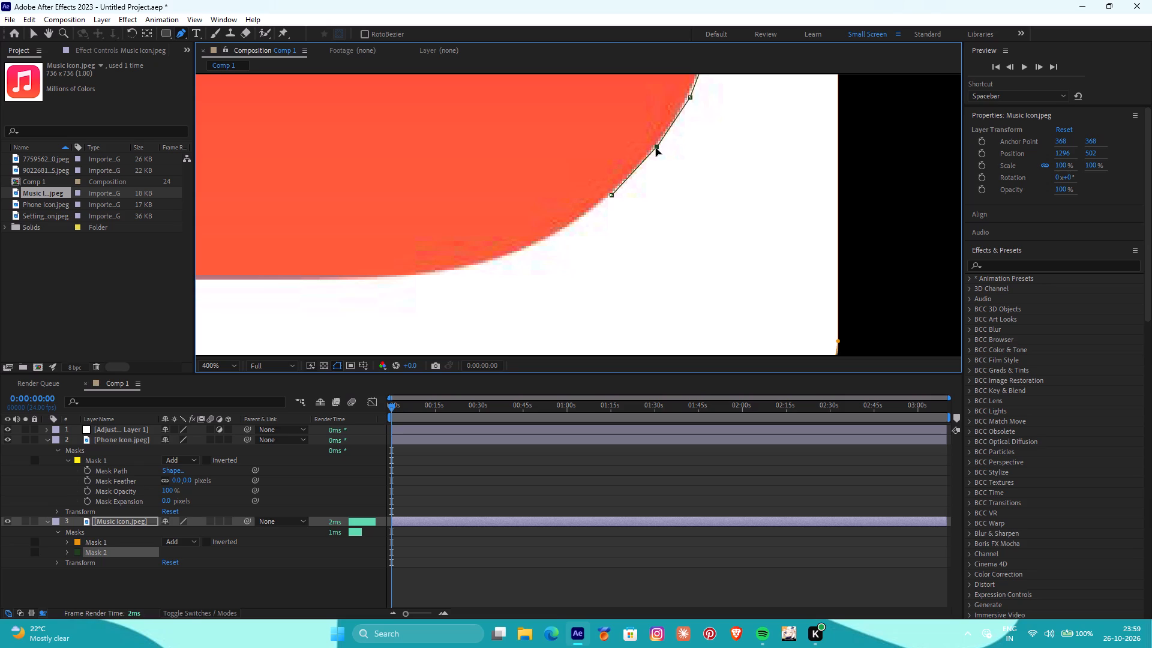
pyautogui.click(611, 195)
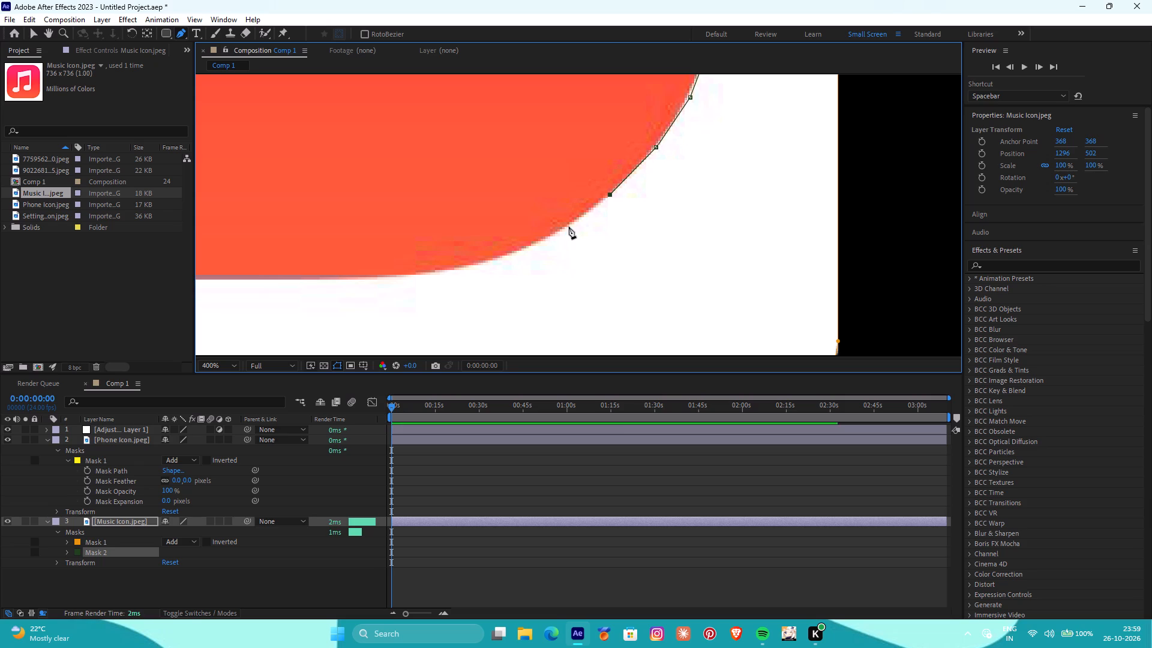
# Continue the second mask point by point along the red shape's lower-right corner curve to its bottom edge.
pyautogui.click(569, 225)
pyautogui.click(569, 224)
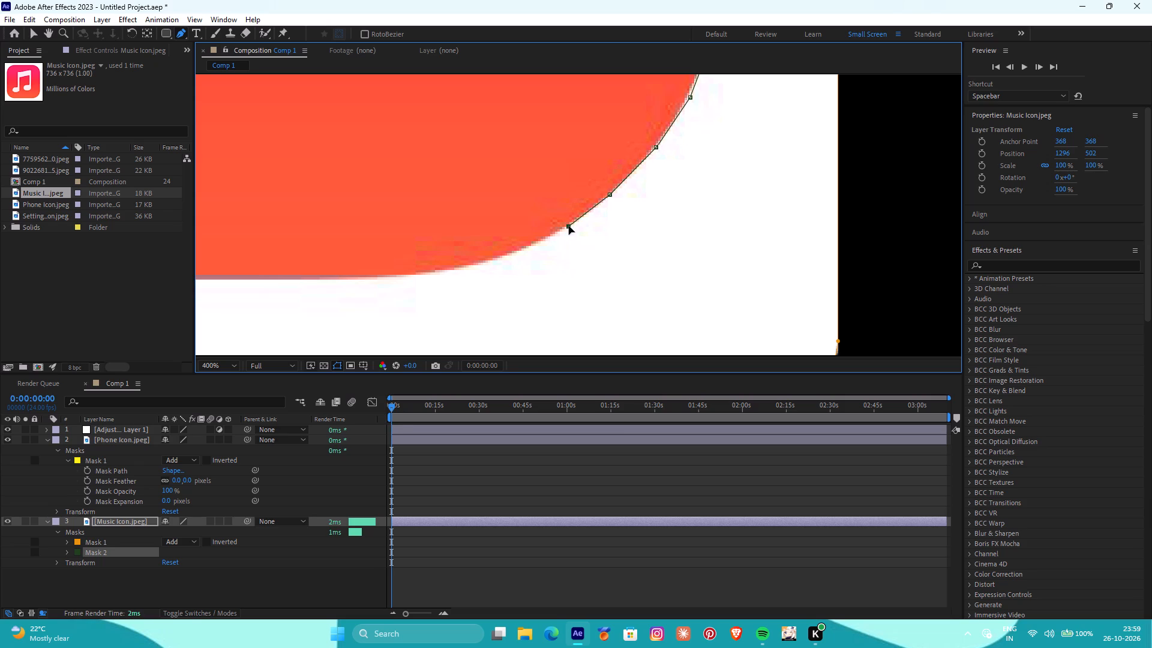
pyautogui.click(522, 249)
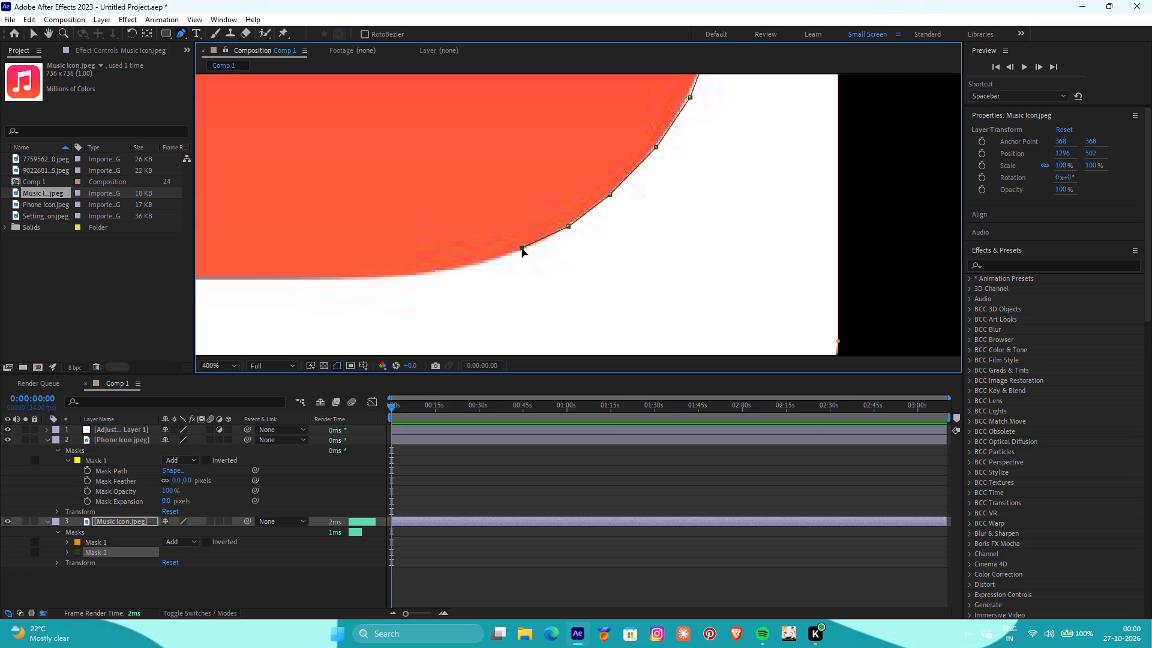
pyautogui.click(522, 249)
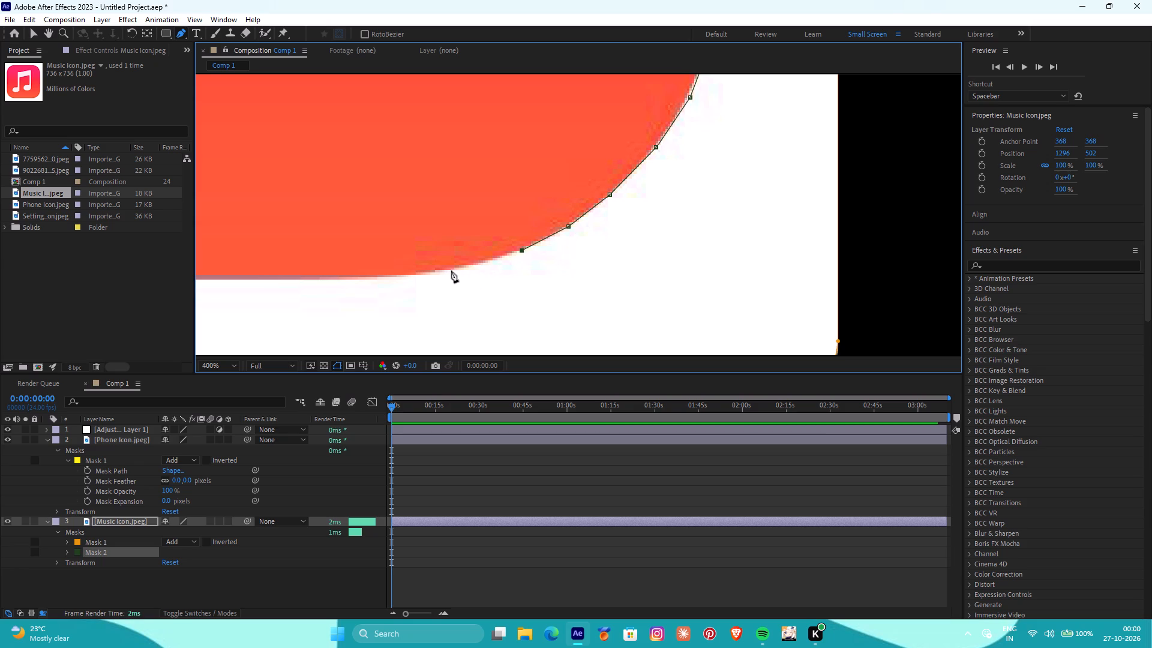
pyautogui.click(451, 270)
pyautogui.click(451, 269)
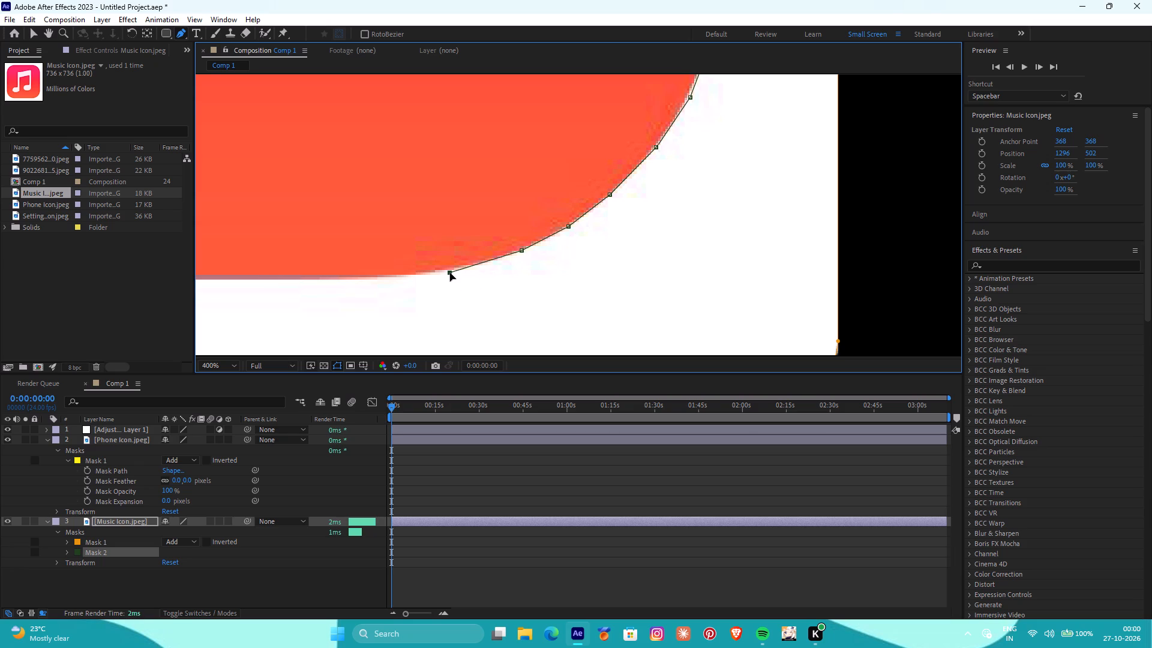
pyautogui.click(406, 275)
pyautogui.click(406, 274)
# Extend the second mask along the straight bottom edge to the lower-left corner and fit the next point onto that curve.
pyautogui.scroll(-1, 405, 275)
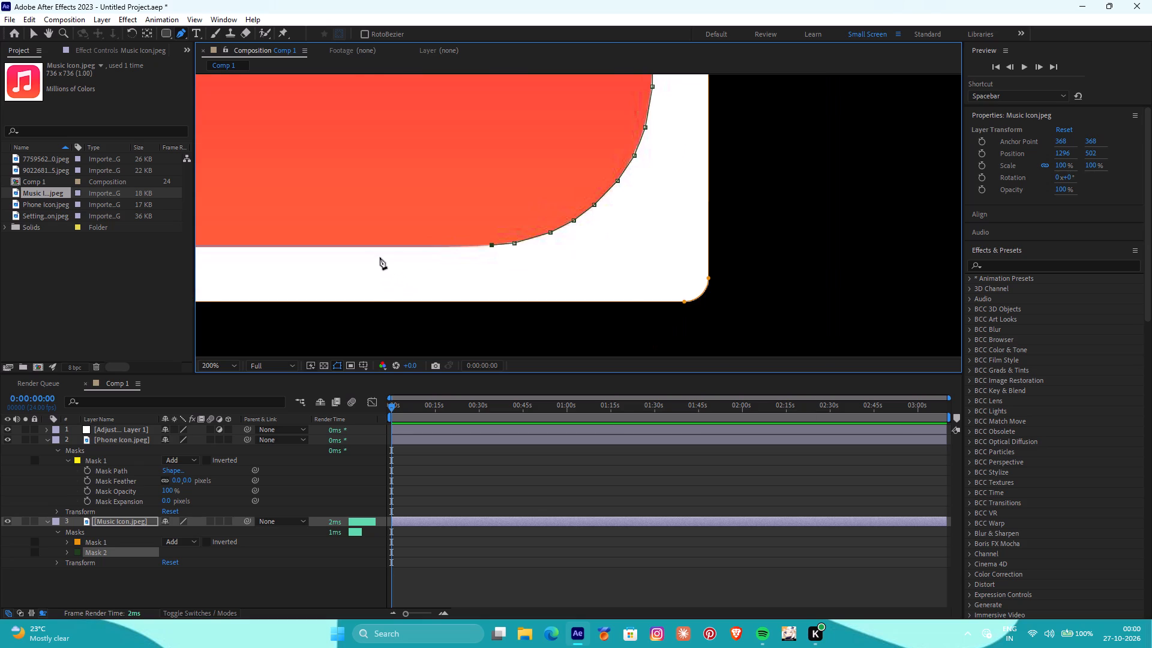
pyautogui.scroll(-1, 379, 254)
pyautogui.scroll(1, 274, 225)
pyautogui.keyDown('alt'); pyautogui.scroll(1, 272, 225); pyautogui.keyUp('alt')
pyautogui.keyDown('alt'); pyautogui.scroll(-2, 272, 225); pyautogui.keyUp('alt')
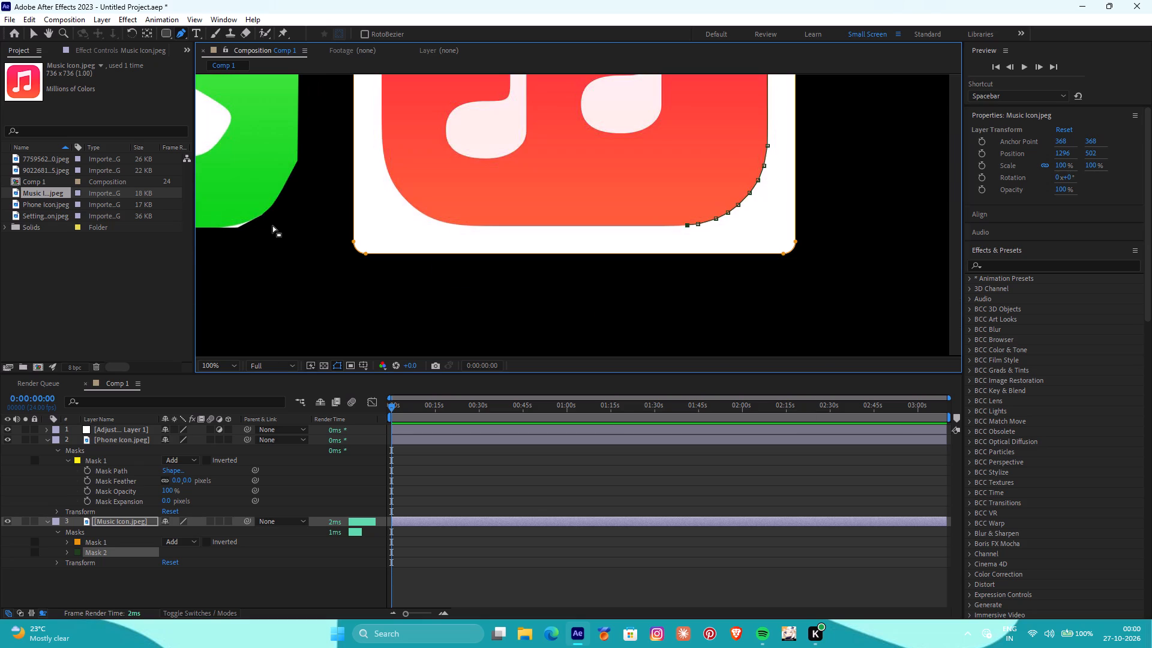
pyautogui.scroll(2, 412, 212)
pyautogui.keyDown('alt'); pyautogui.scroll(-2, 412, 212); pyautogui.keyUp('alt')
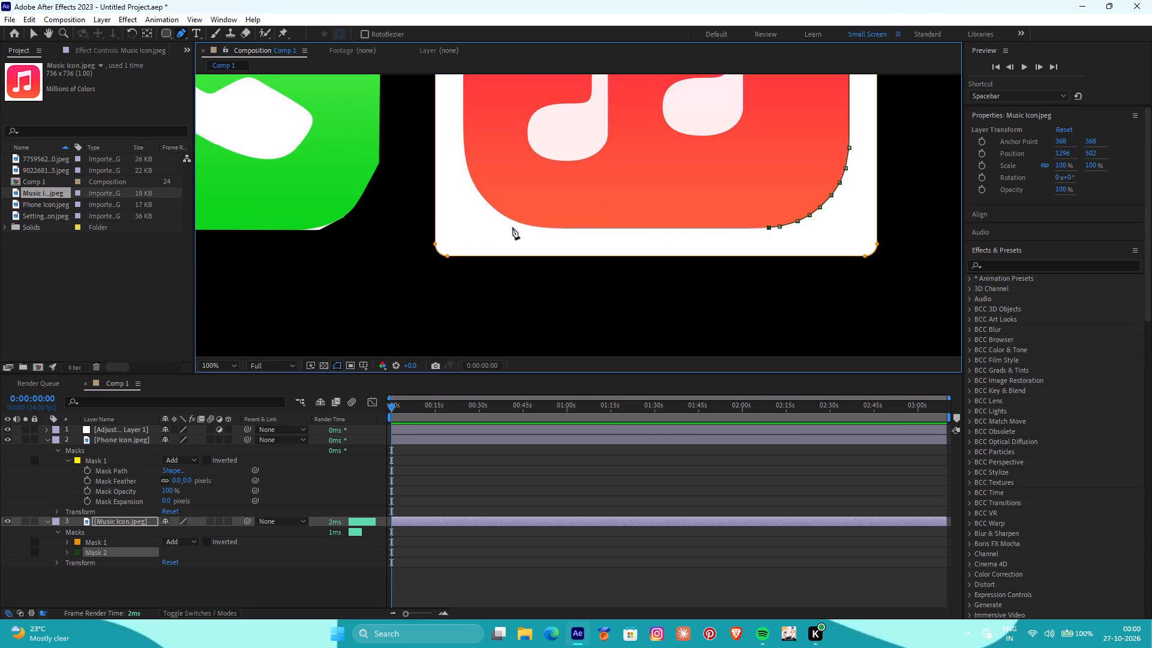
pyautogui.scroll(2, 513, 227)
pyautogui.keyDown('alt'); pyautogui.scroll(-1, 513, 229); pyautogui.keyUp('alt')
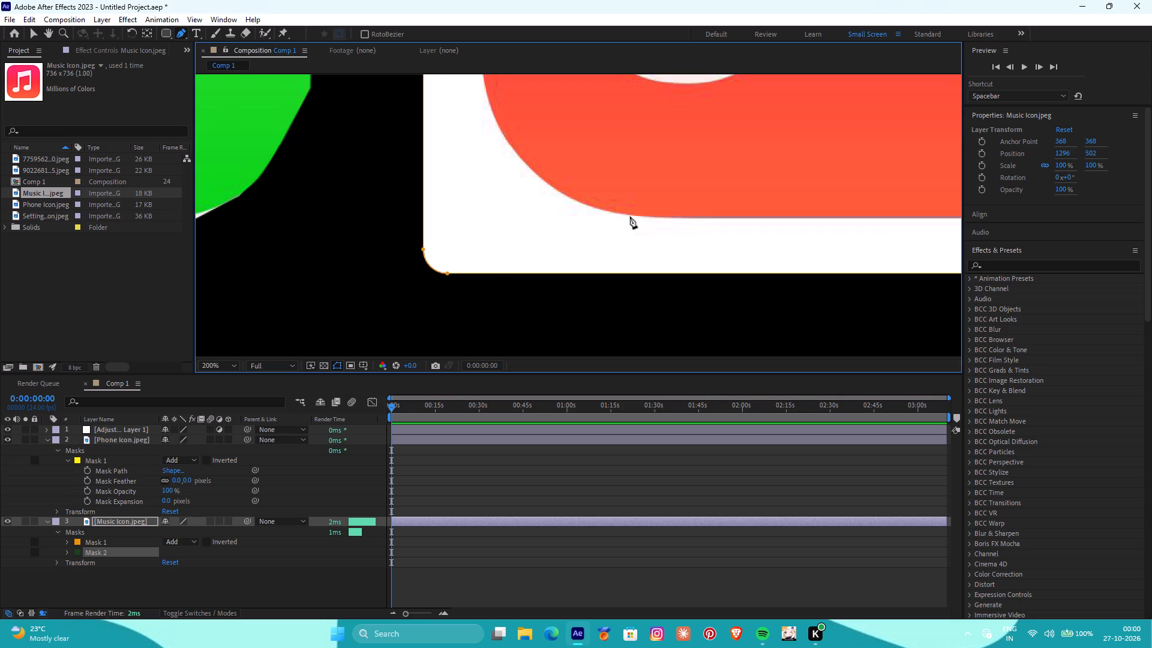
pyautogui.click(642, 217)
pyautogui.click(642, 216)
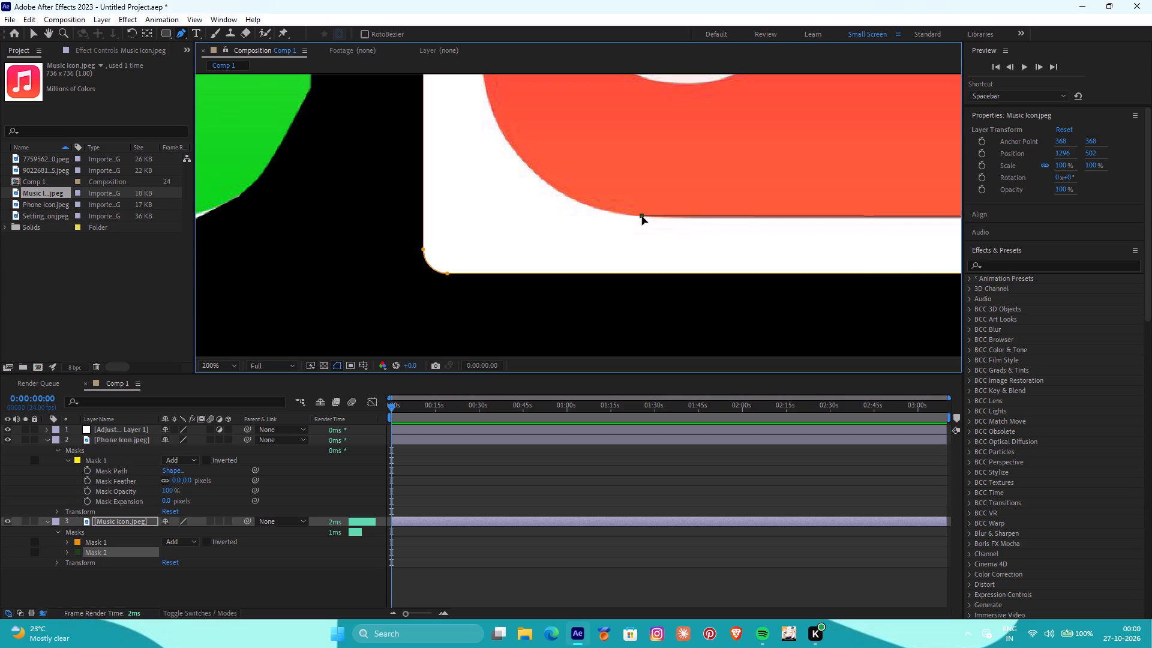
pyautogui.click(580, 201)
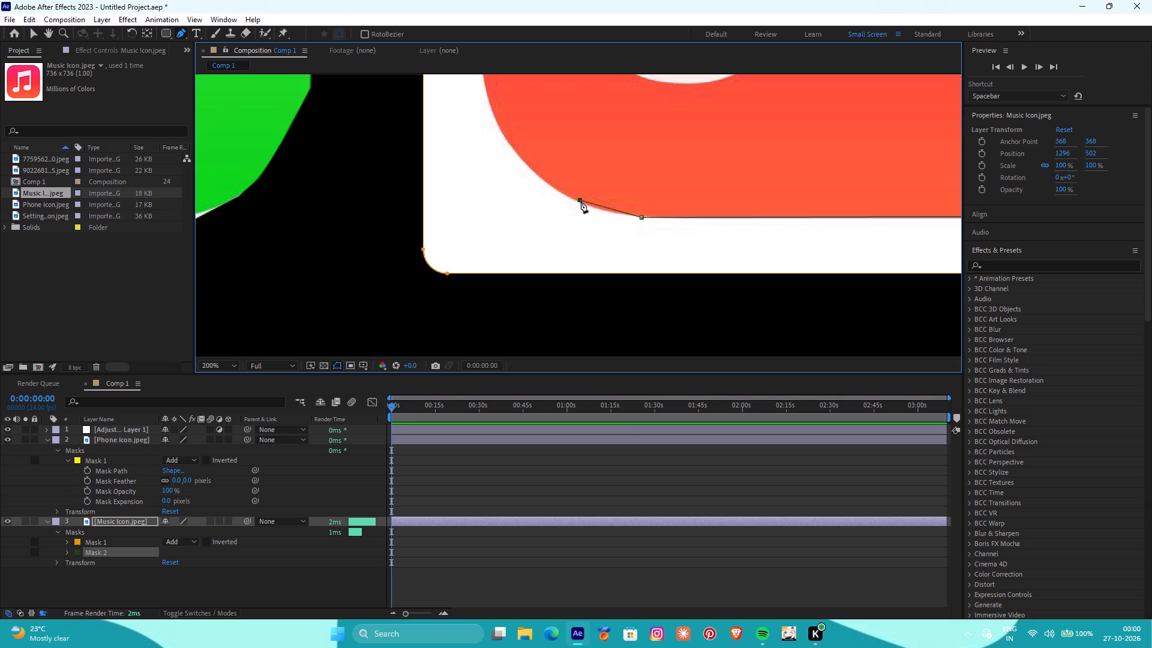
pyautogui.moveTo(580, 200); pyautogui.dragTo(580, 206)
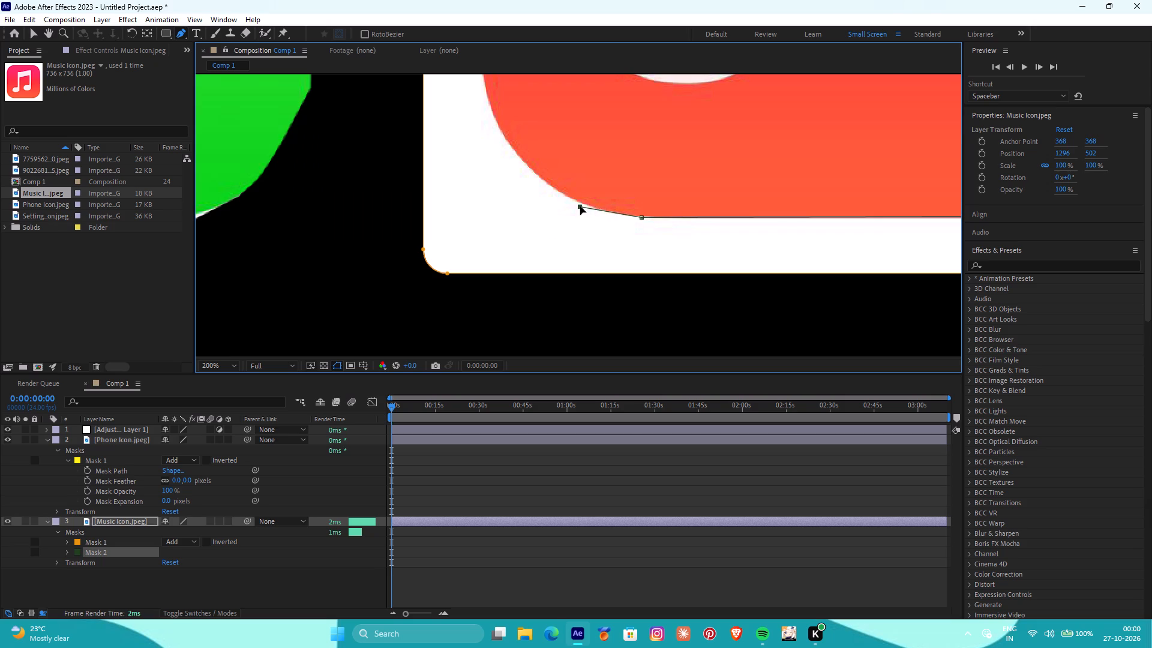
pyautogui.moveTo(580, 206); pyautogui.dragTo(580, 206)
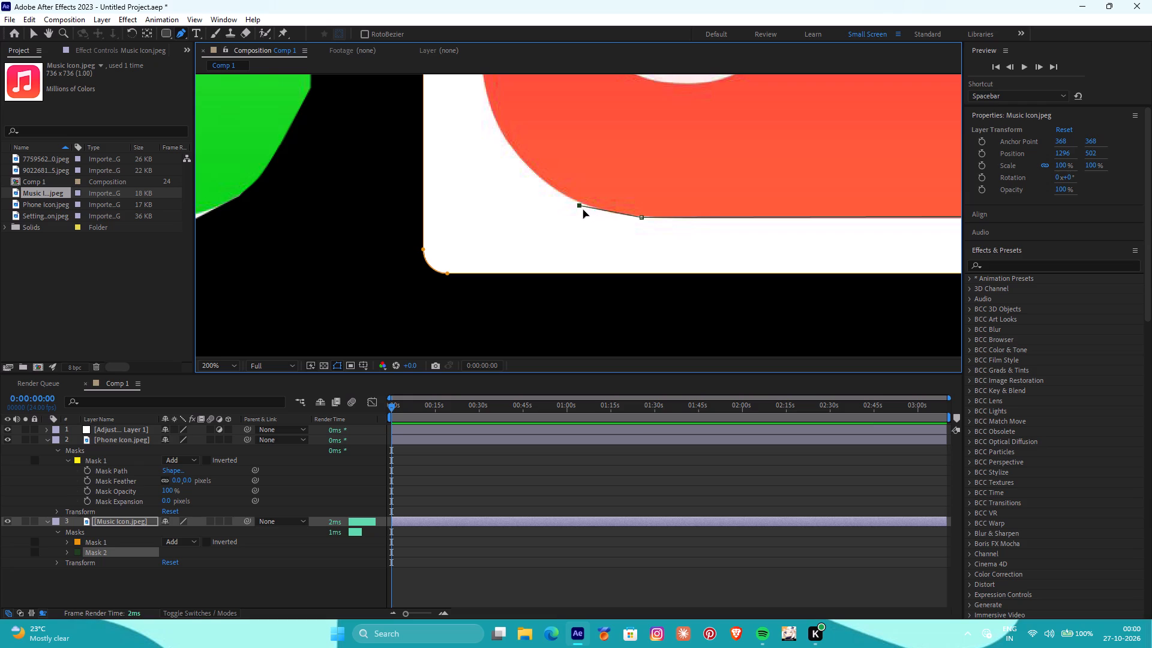
pyautogui.moveTo(580, 204); pyautogui.dragTo(587, 205)
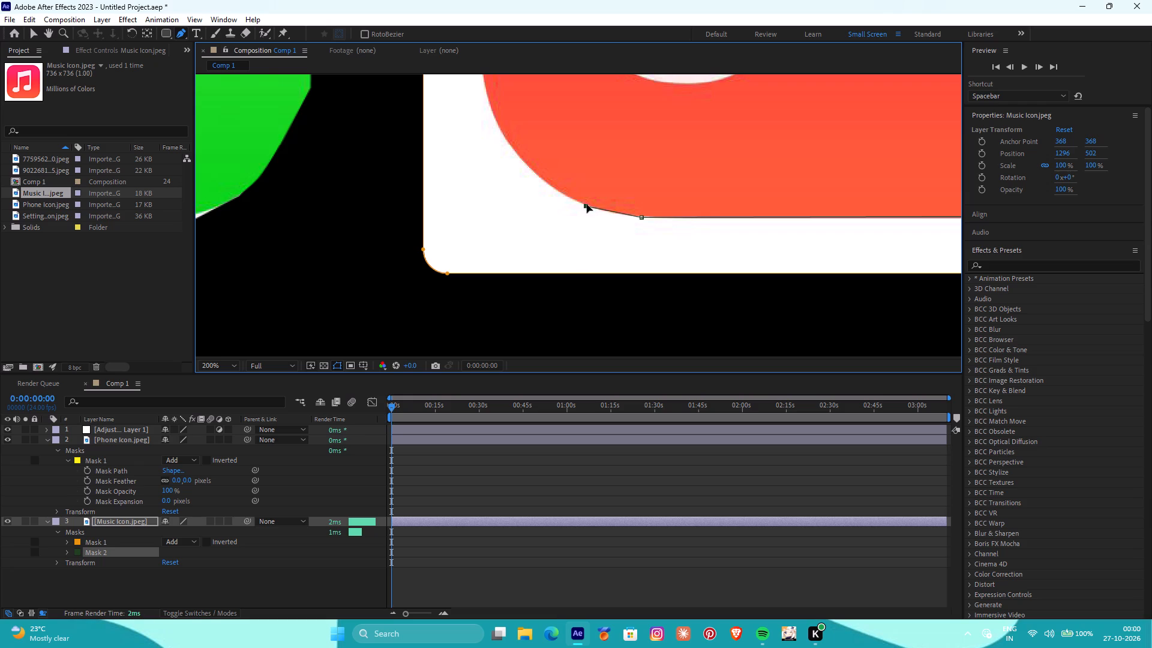
pyautogui.moveTo(587, 205); pyautogui.dragTo(586, 205)
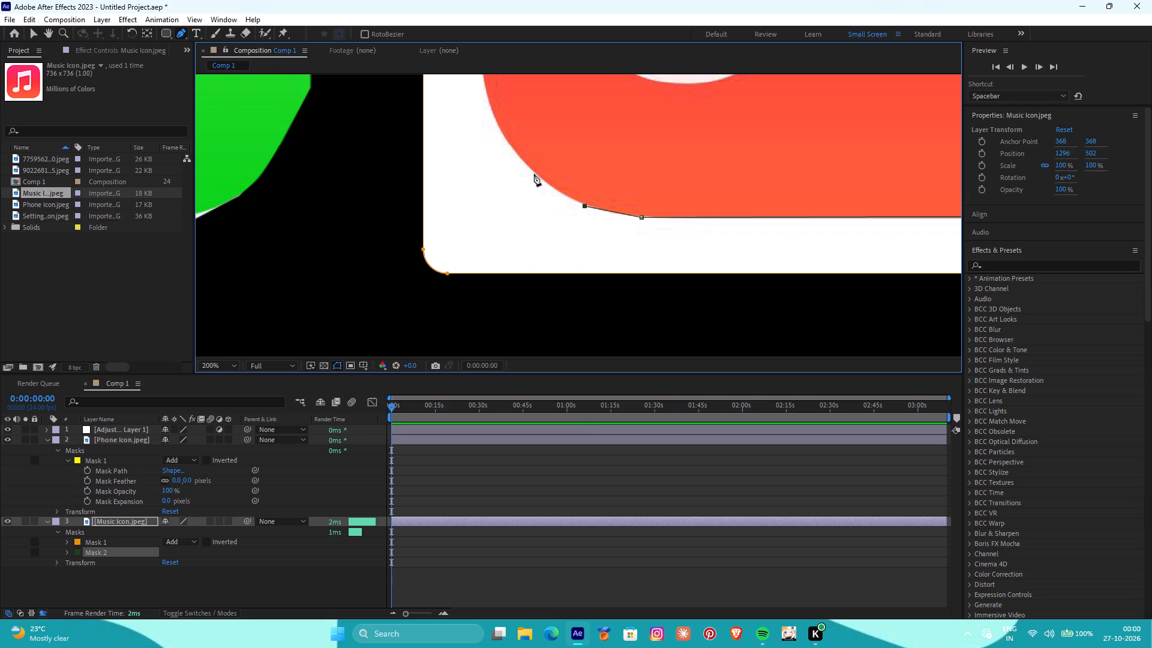
# Trace the rest of the red shape's lower-left corner with mask points up to the start of its straight left edge.
pyautogui.click(534, 172)
pyautogui.click(497, 123)
pyautogui.click(485, 86)
pyautogui.scroll(-1, 486, 89)
pyautogui.scroll(-1, 538, 145)
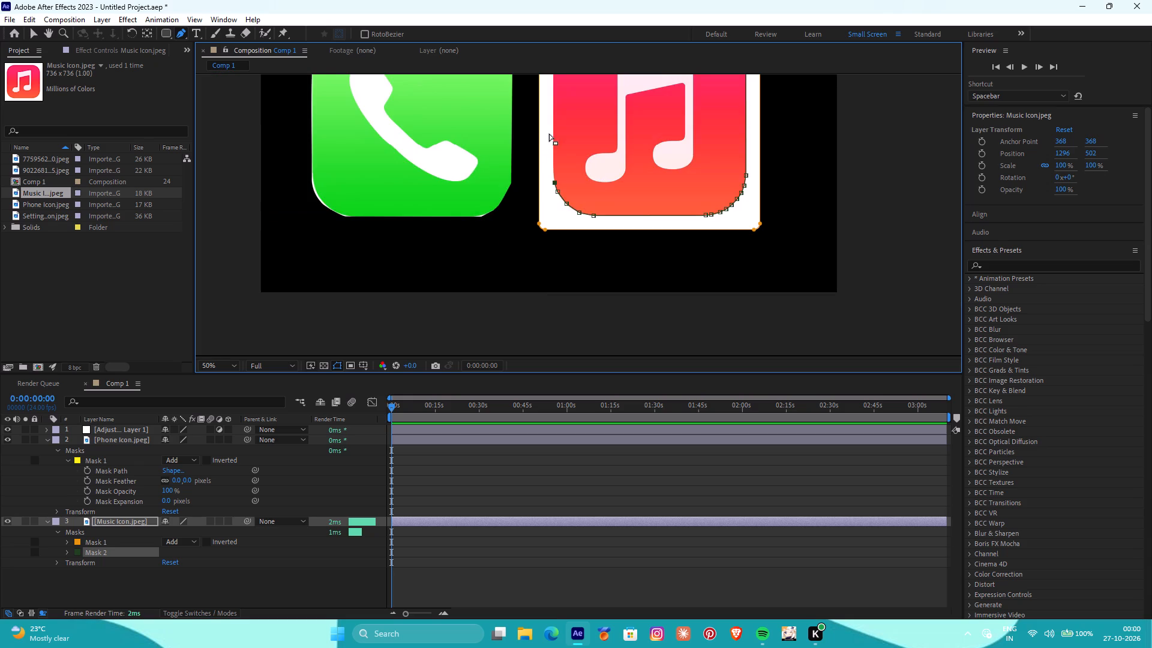
pyautogui.keyDown('alt'); pyautogui.scroll(2, 549, 134); pyautogui.keyUp('alt')
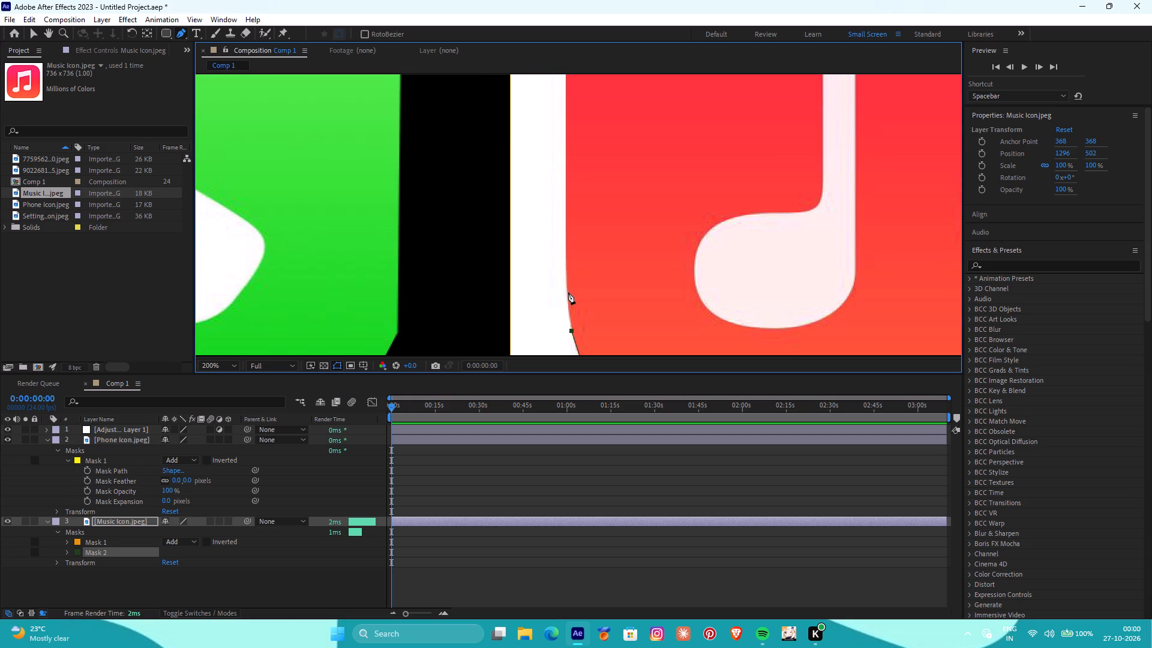
pyautogui.click(566, 293)
# Extend the second mask up the left edge and move its end point to the start of the upper-left corner curve.
pyautogui.scroll(-1, 582, 252)
pyautogui.scroll(-1, 580, 199)
pyautogui.keyDown('alt'); pyautogui.scroll(1, 580, 109); pyautogui.keyUp('alt')
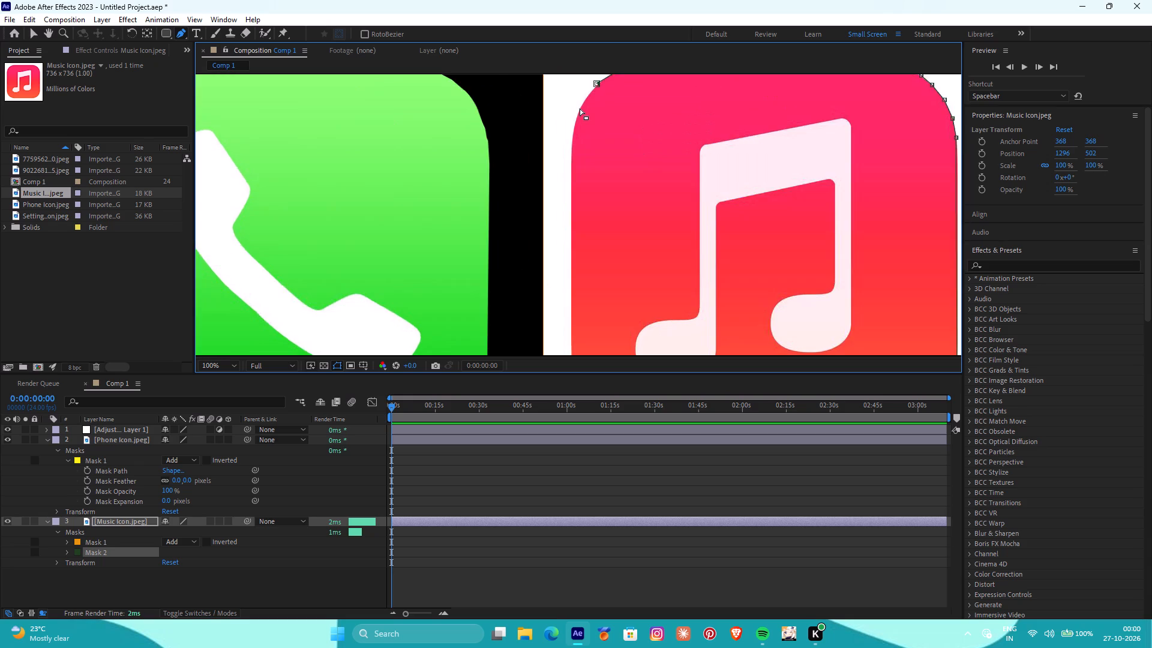
pyautogui.keyDown('alt'); pyautogui.scroll(2, 580, 109); pyautogui.keyUp('alt')
pyautogui.keyDown('alt'); pyautogui.scroll(-1, 580, 109); pyautogui.keyUp('alt')
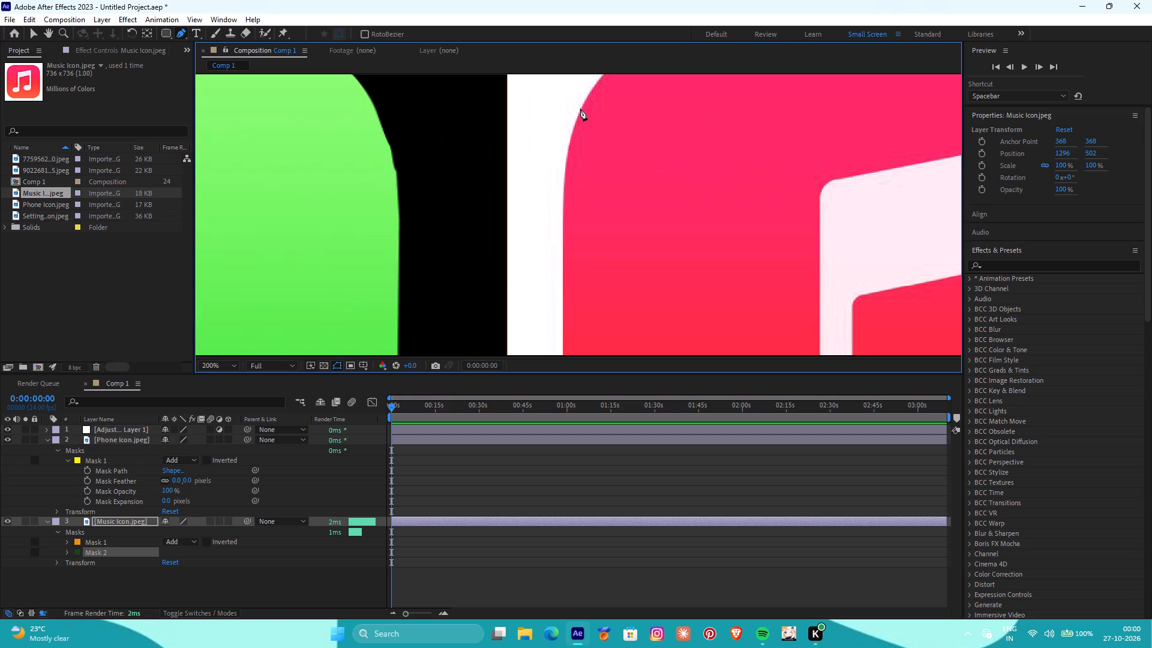
pyautogui.scroll(-1, 580, 109)
pyautogui.keyDown('alt'); pyautogui.scroll(2, 587, 117); pyautogui.keyUp('alt')
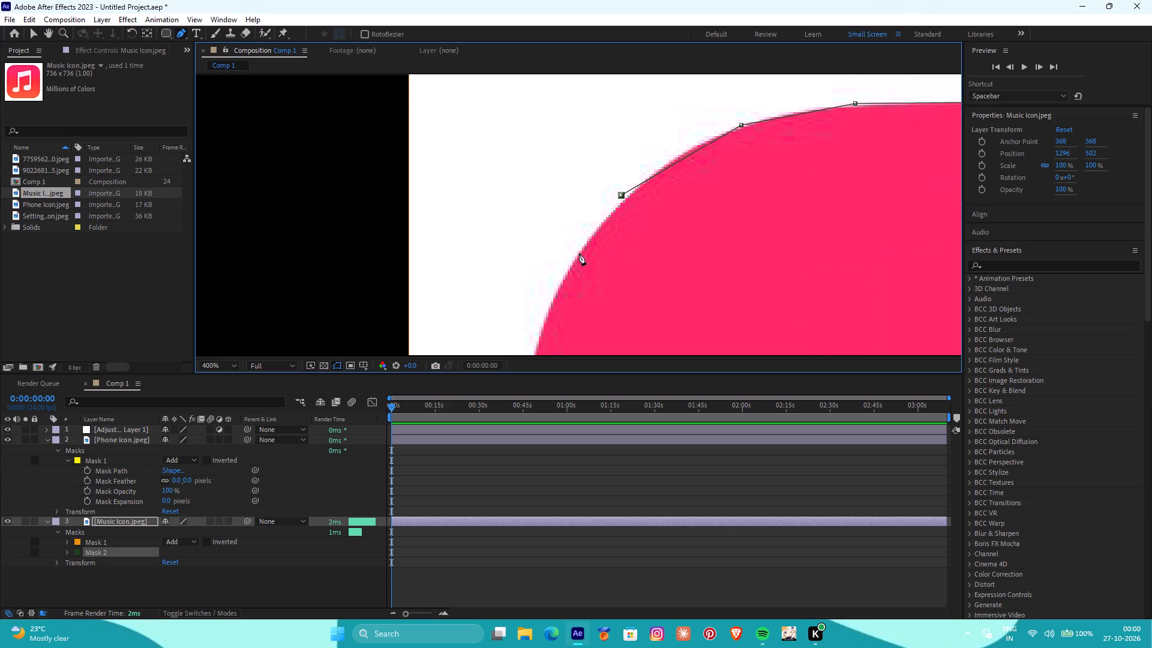
pyautogui.click(577, 256)
pyautogui.scroll(-2, 577, 253)
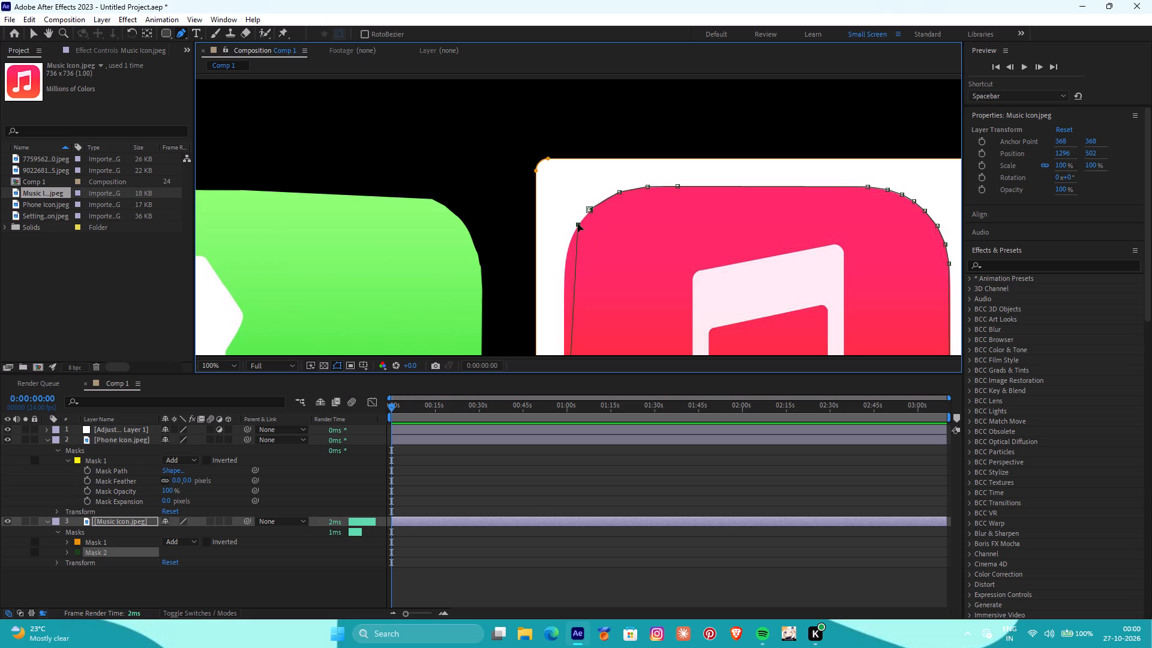
pyautogui.keyDown('ctrl'); pyautogui.click(578, 224); pyautogui.keyUp('ctrl')
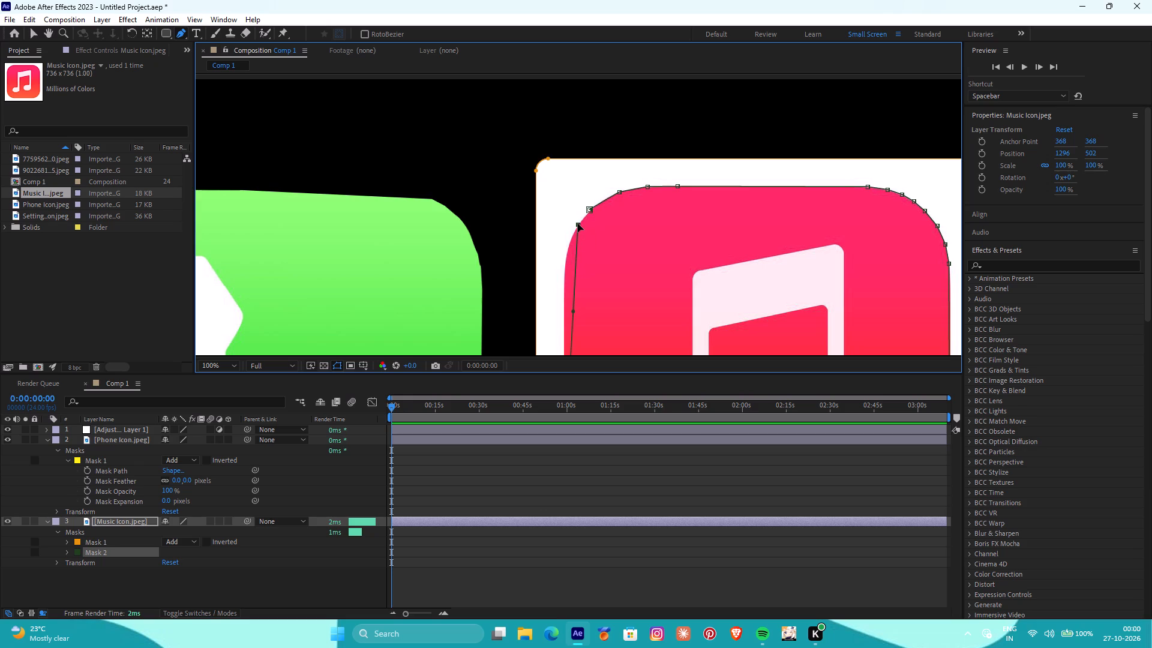
pyautogui.moveTo(578, 224); pyautogui.dragTo(562, 261)
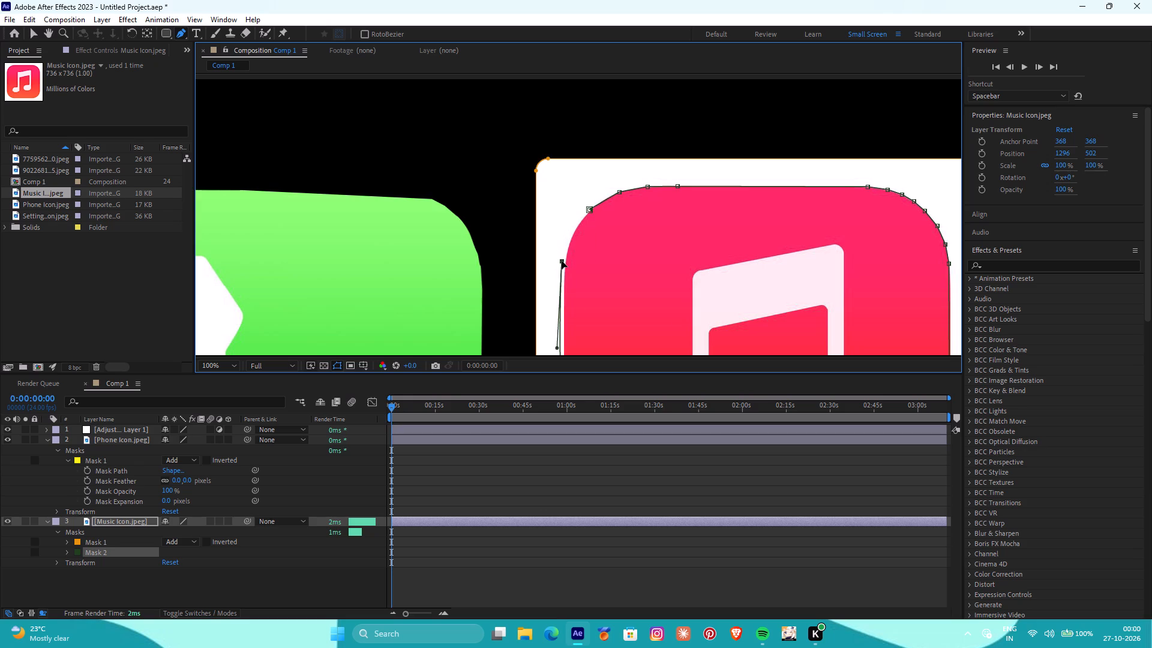
pyautogui.moveTo(562, 261); pyautogui.dragTo(566, 266)
# Add a point on the upper-left curve, close the second mask at its starting point, and deselect the Music Icon layer.
pyautogui.scroll(-2, 566, 268)
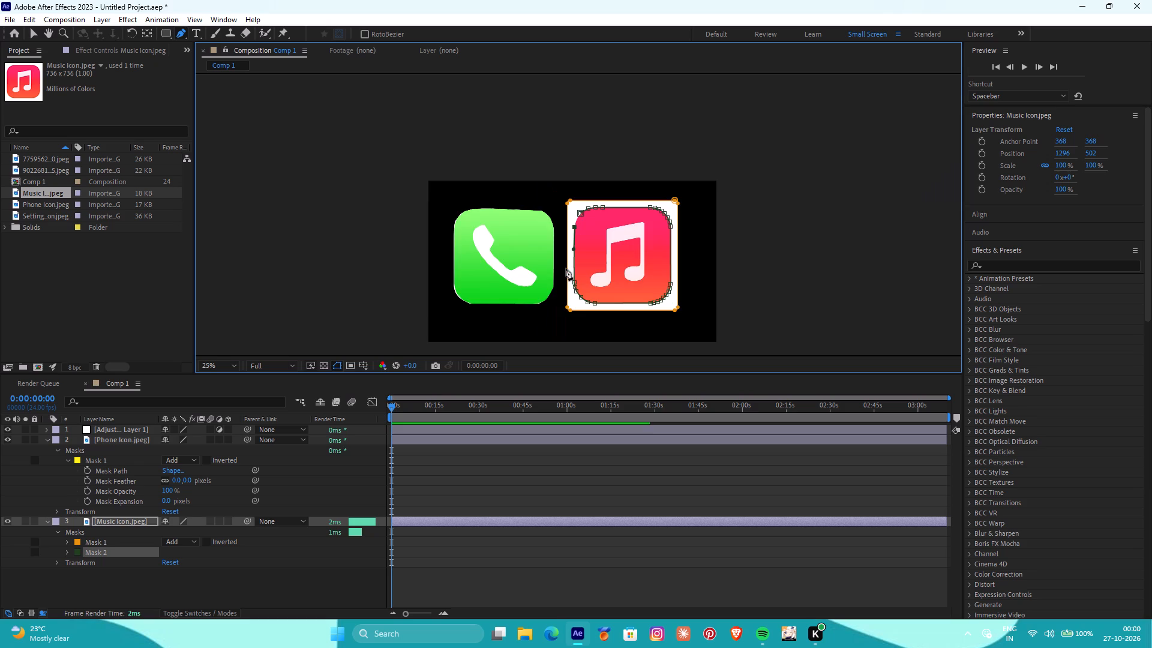
pyautogui.keyDown('alt'); pyautogui.scroll(3, 581, 251); pyautogui.keyUp('alt')
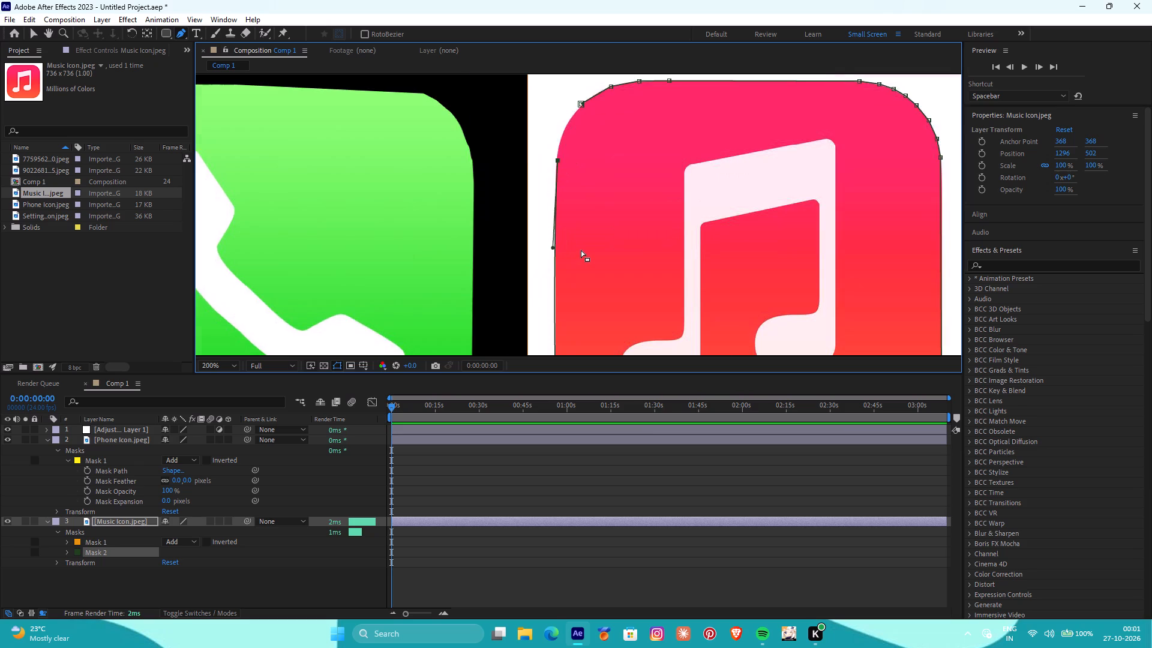
pyautogui.keyDown('alt'); pyautogui.scroll(-1, 557, 257); pyautogui.keyUp('alt')
pyautogui.keyDown('alt'); pyautogui.click(541, 250); pyautogui.keyUp('alt')
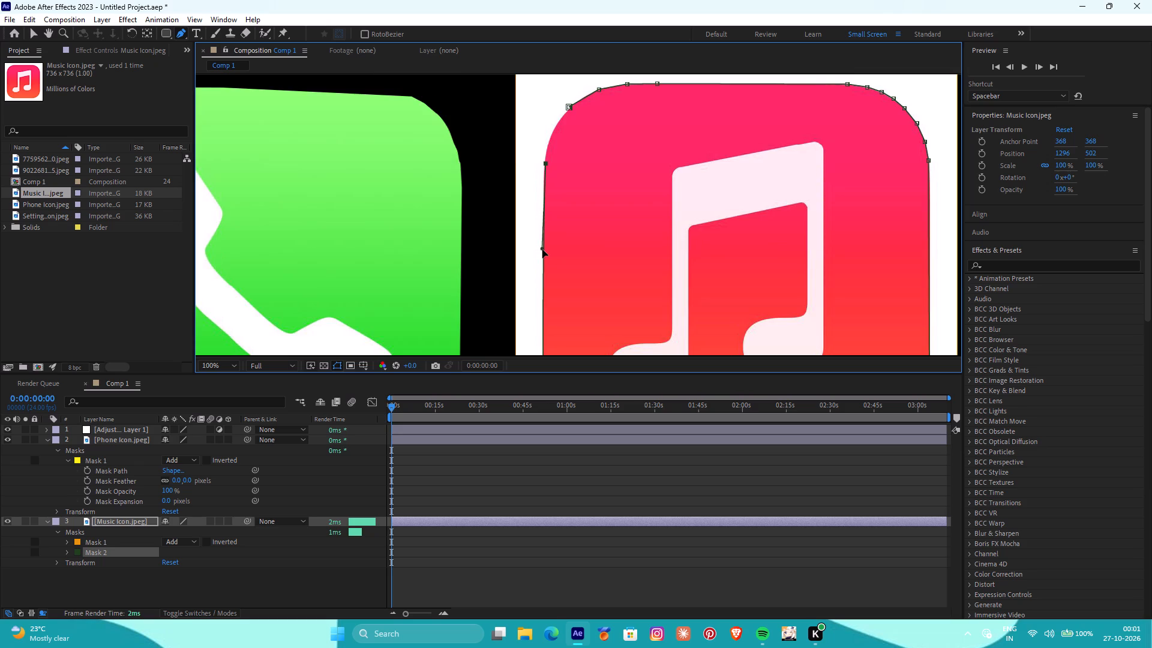
pyautogui.click(553, 130)
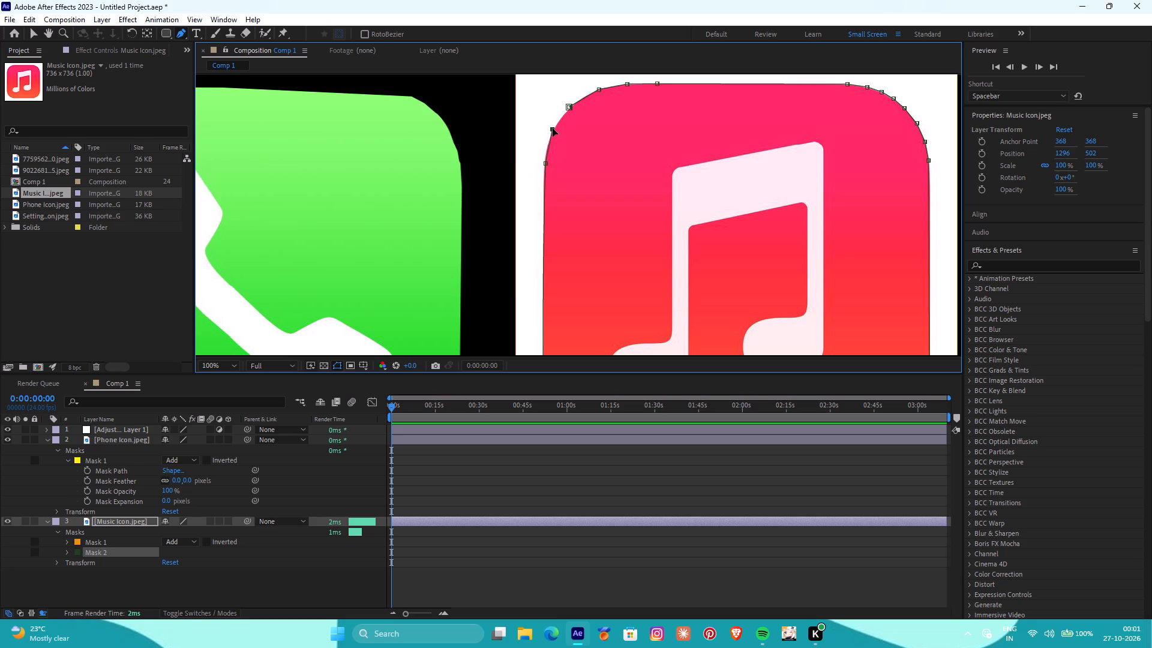
pyautogui.click(568, 107)
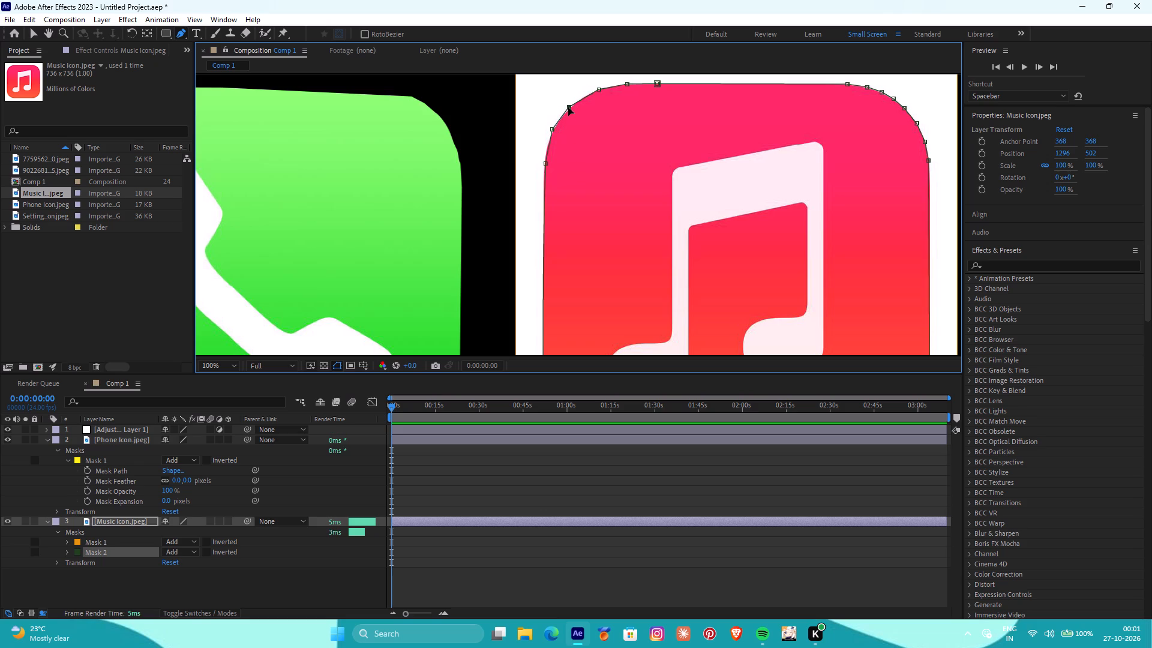
pyautogui.click(568, 107)
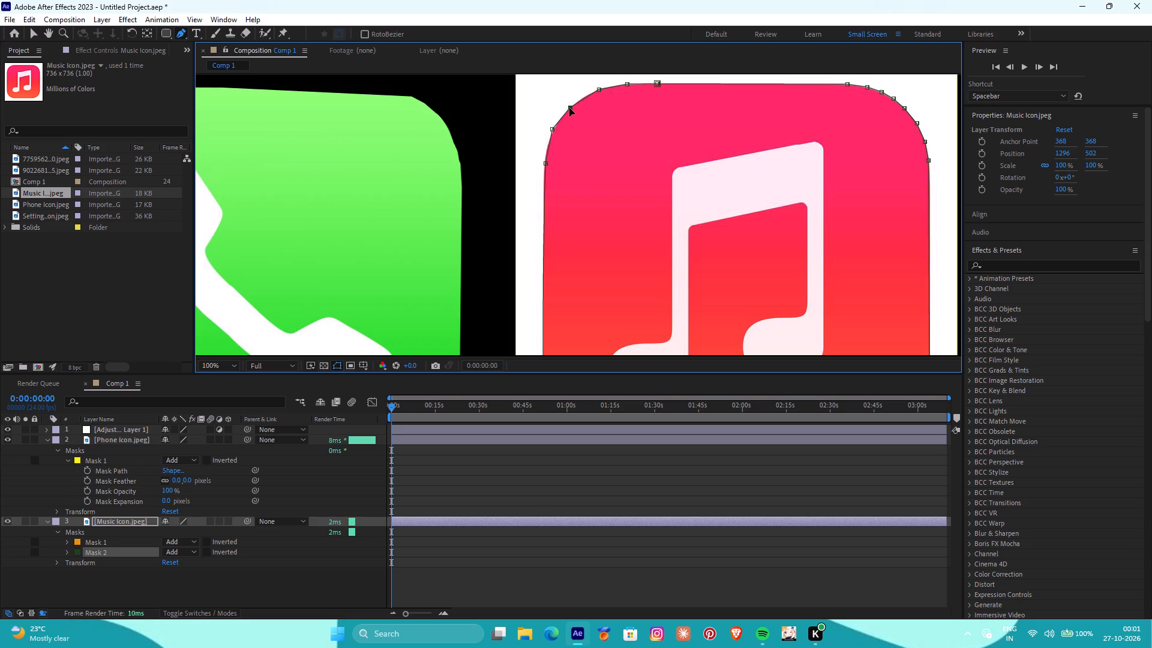
pyautogui.click(562, 497)
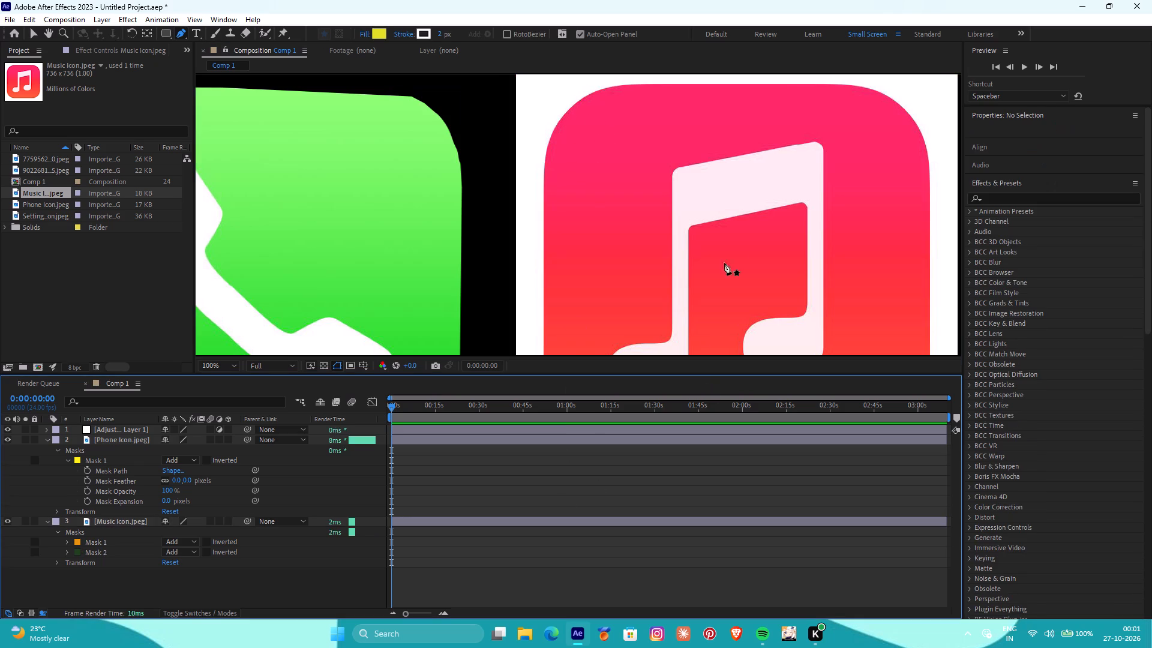
pyautogui.scroll(-1, 725, 244)
pyautogui.scroll(1, 717, 247)
pyautogui.scroll(-1, 716, 248)
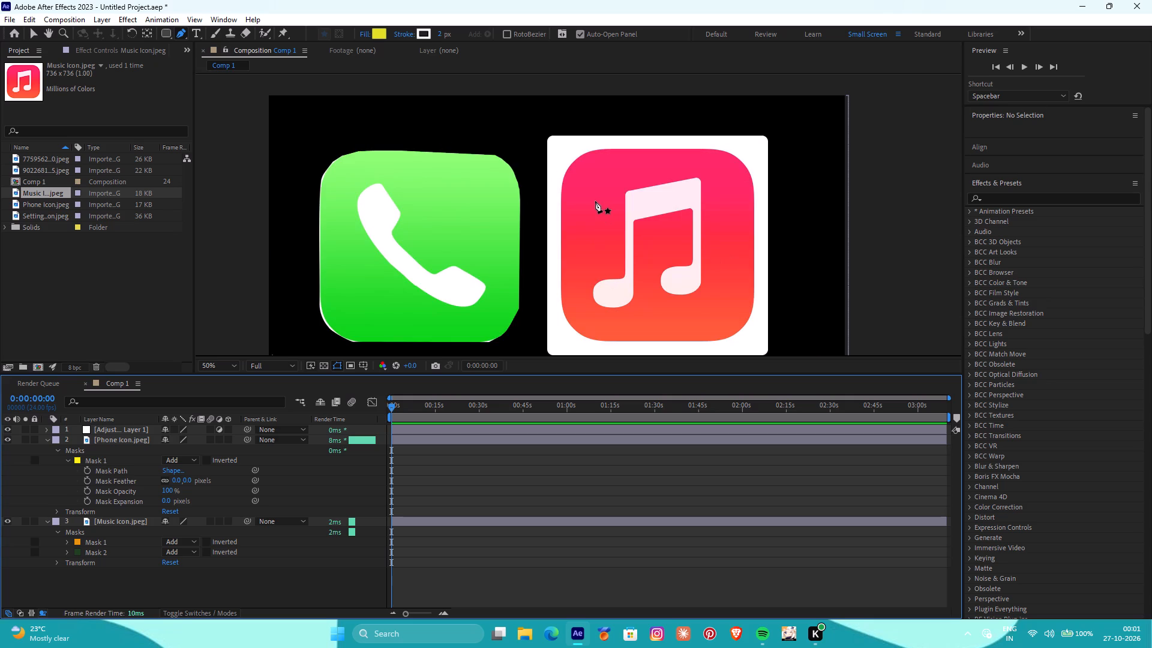
# Set Mask 1 of the Music Icon layer to Subtract and deselect the layer.
pyautogui.click(95, 543)
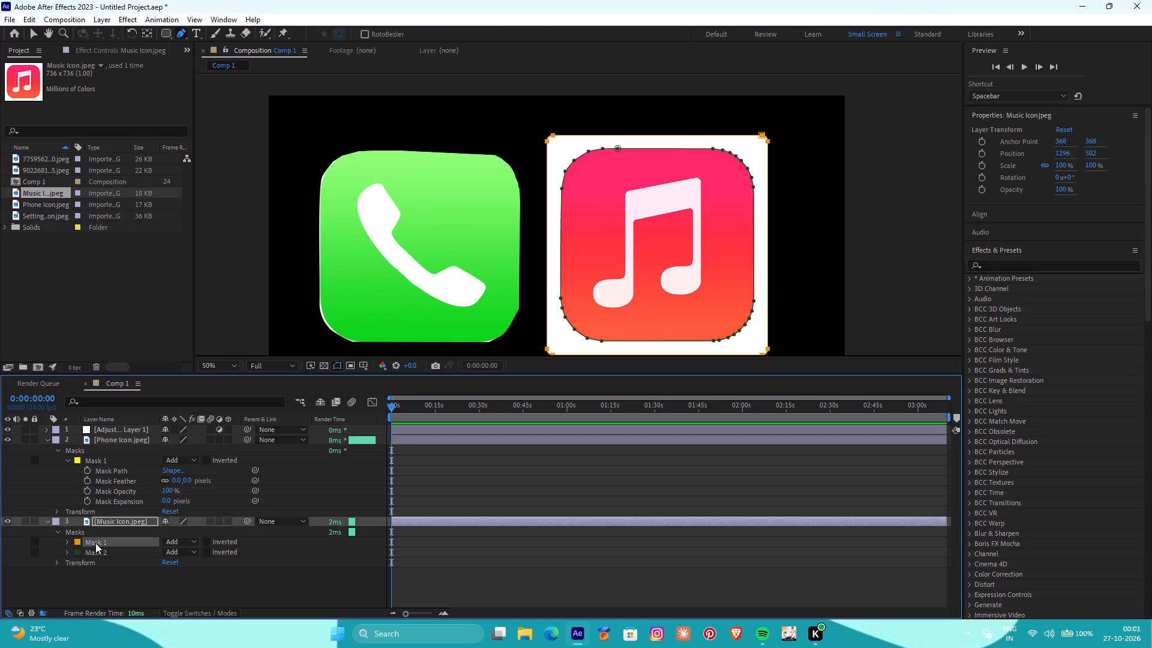
pyautogui.click(92, 551)
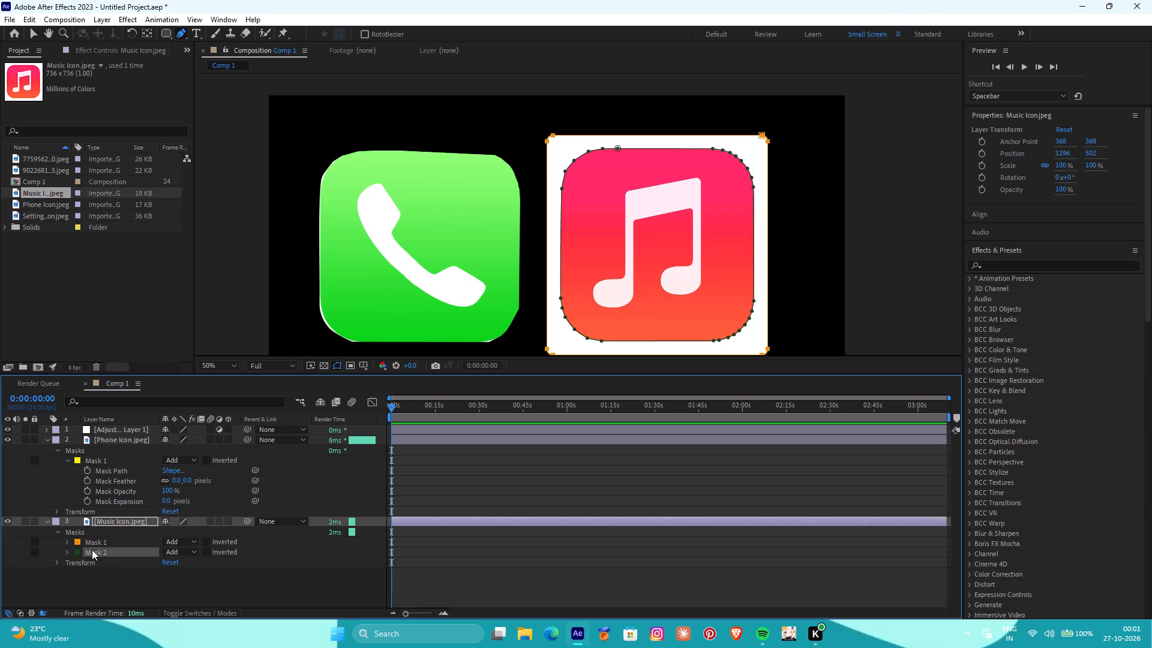
pyautogui.click(92, 542)
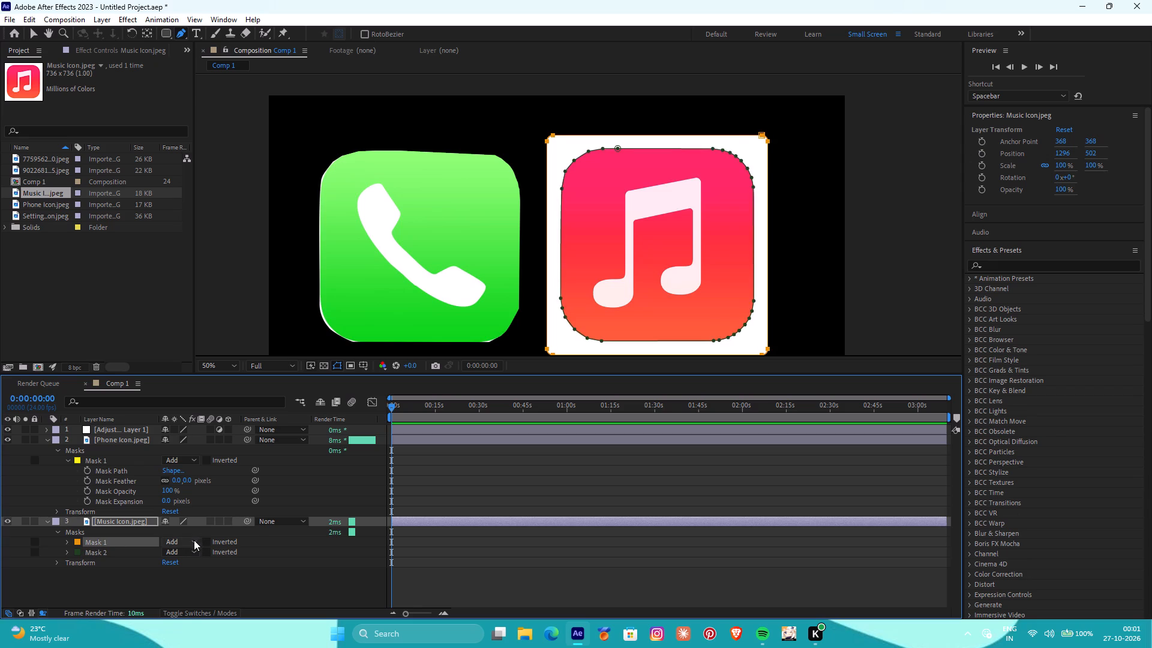
pyautogui.click(192, 541)
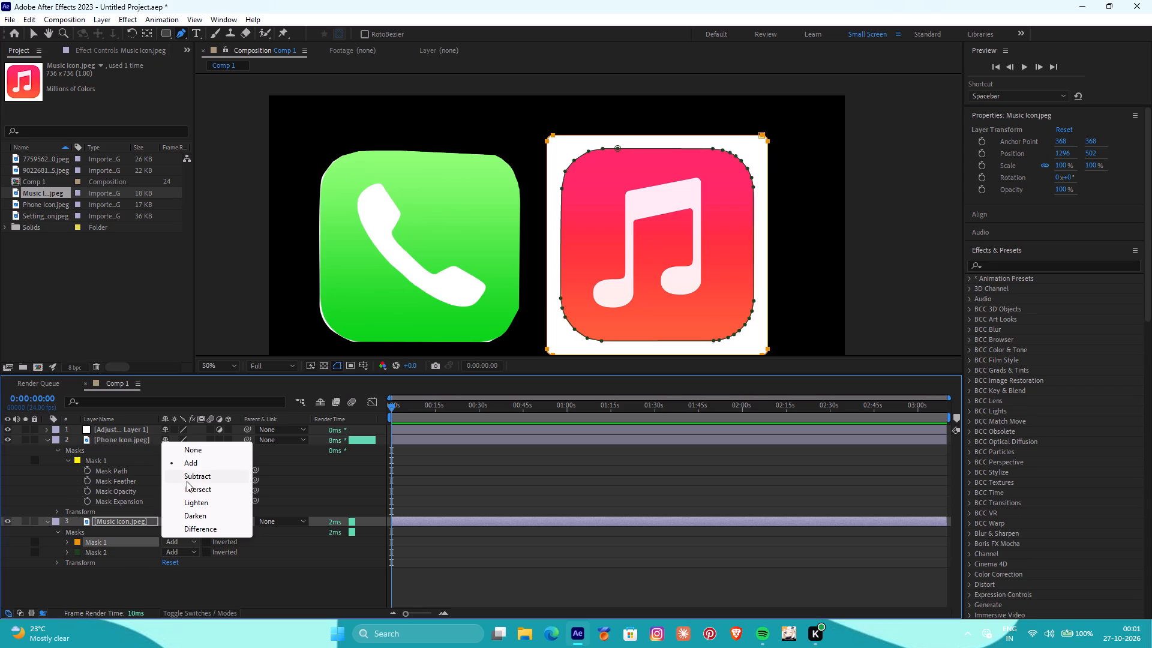
pyautogui.click(187, 479)
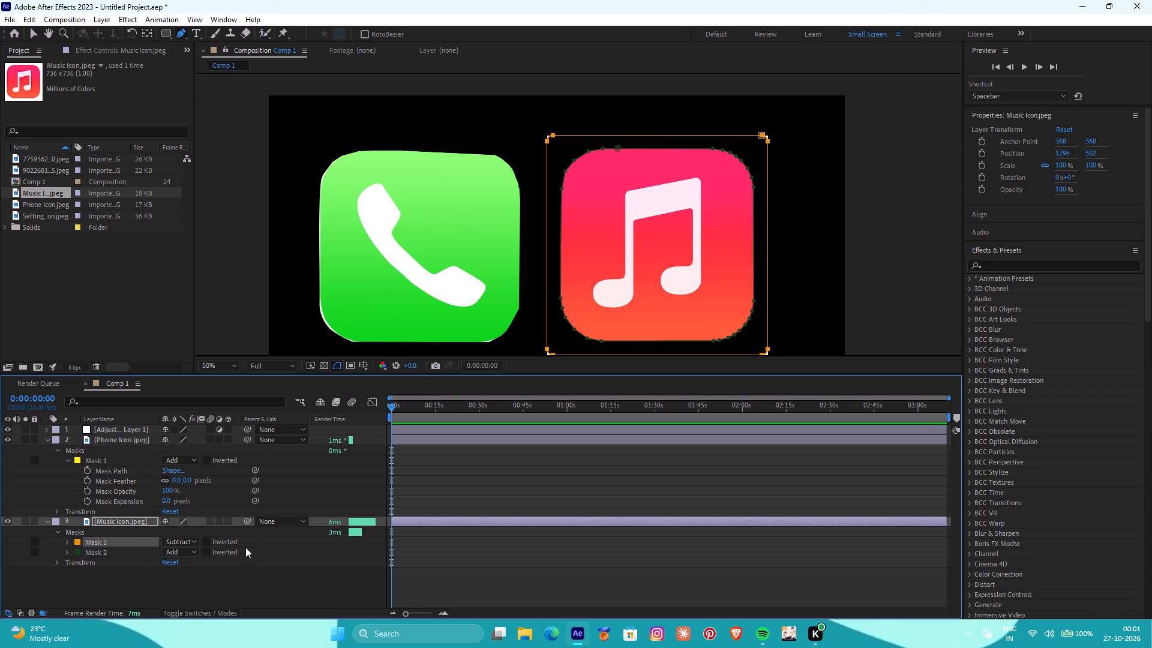
pyautogui.click(263, 579)
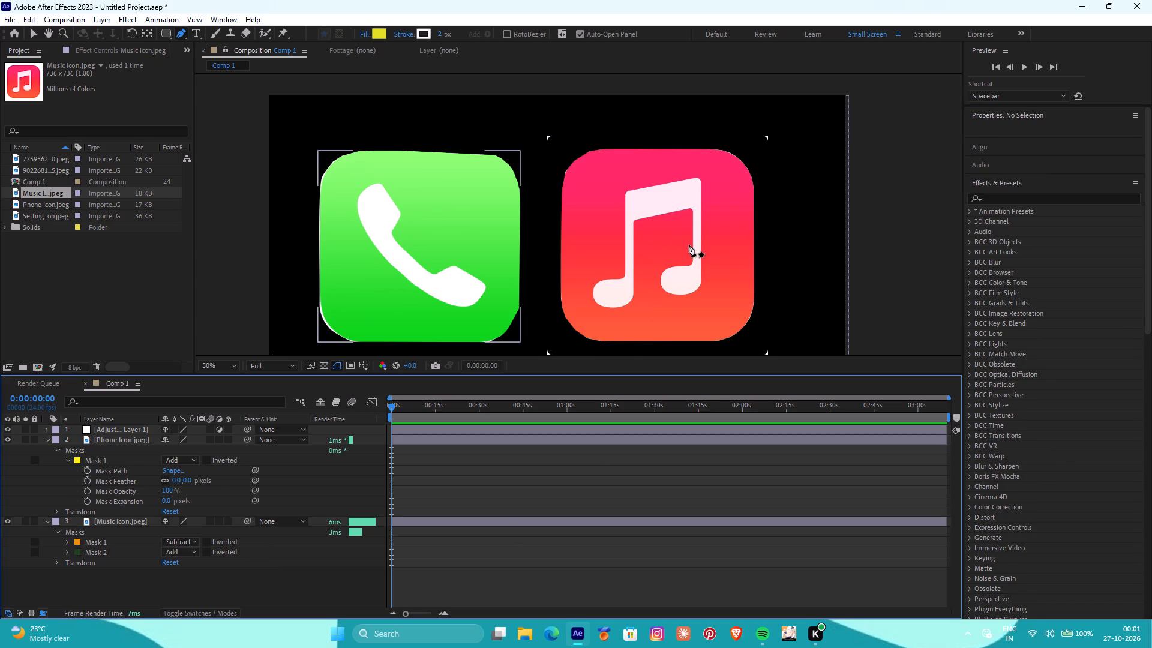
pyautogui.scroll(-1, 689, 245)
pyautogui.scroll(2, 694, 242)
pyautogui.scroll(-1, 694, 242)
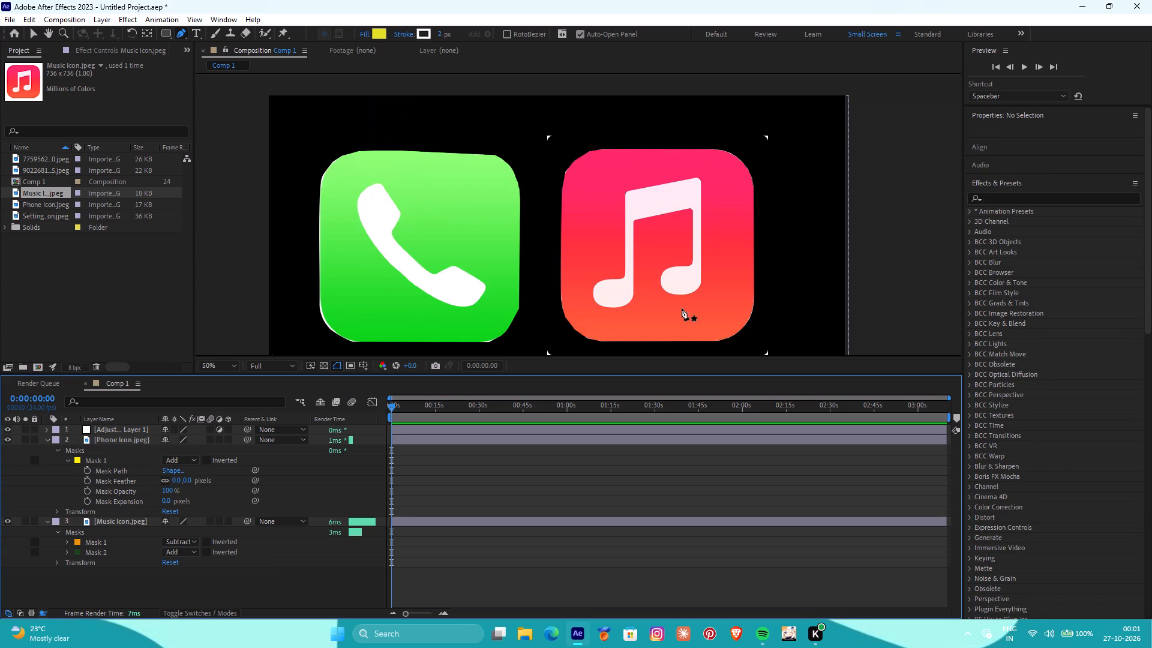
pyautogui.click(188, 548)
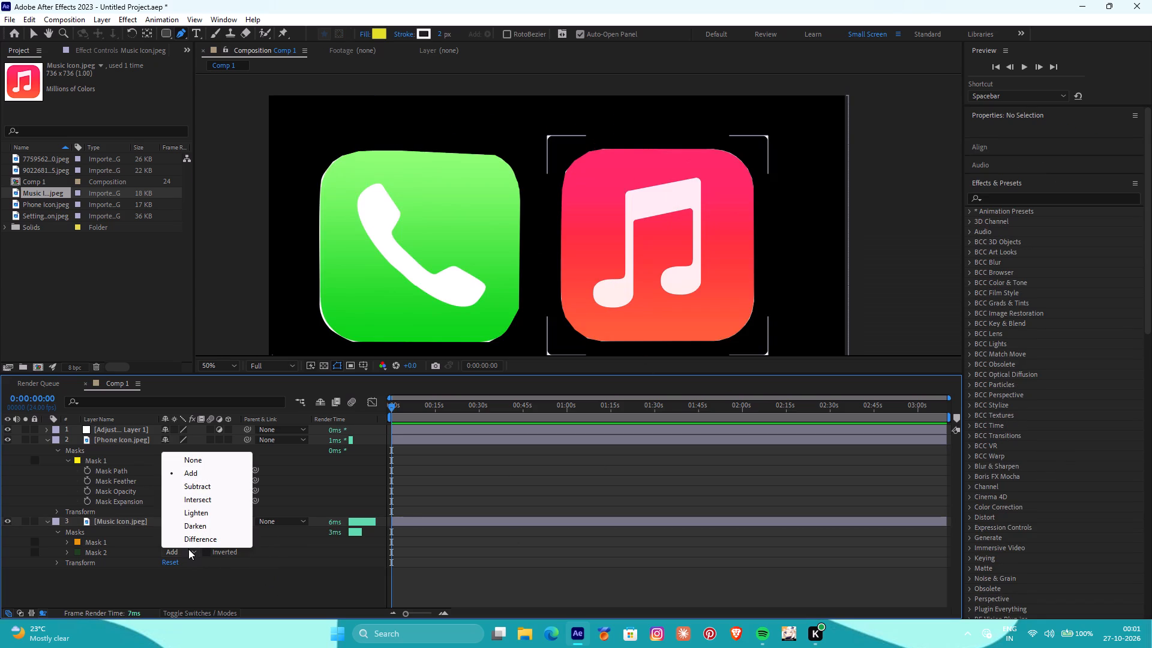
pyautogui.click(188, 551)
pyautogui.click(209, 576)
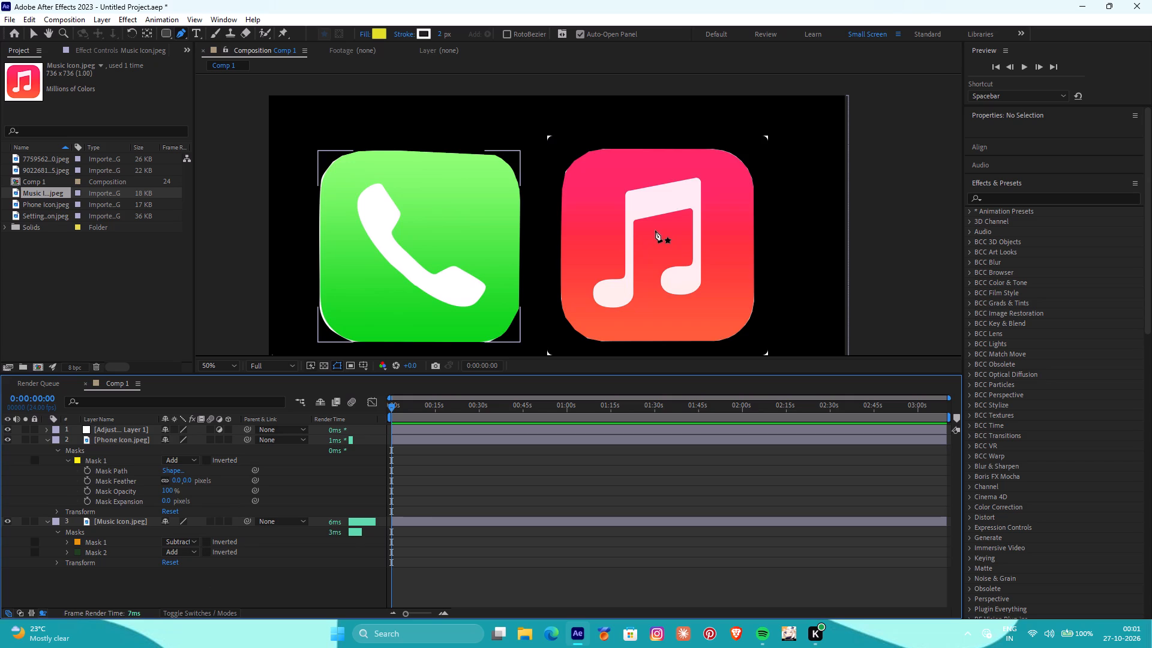
# Use the Mask Feather tool to add a feather point at the start of the Music Icon's Mask 2, and deselect the layer.
pyautogui.press('g')
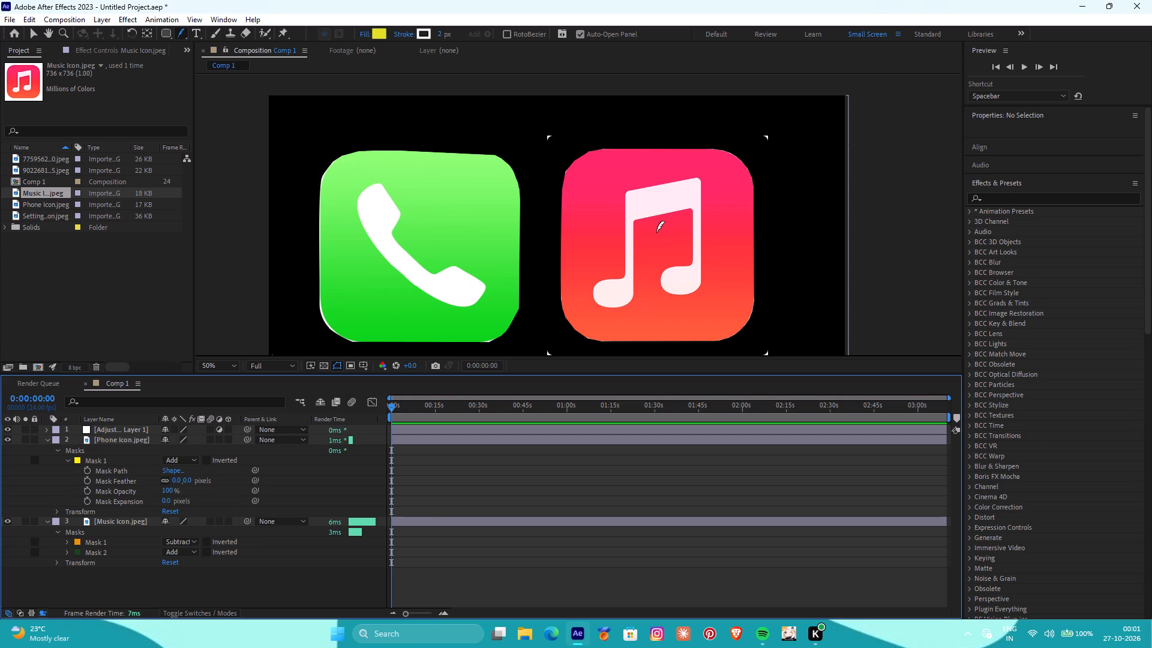
pyautogui.moveTo(659, 231); pyautogui.dragTo(682, 232)
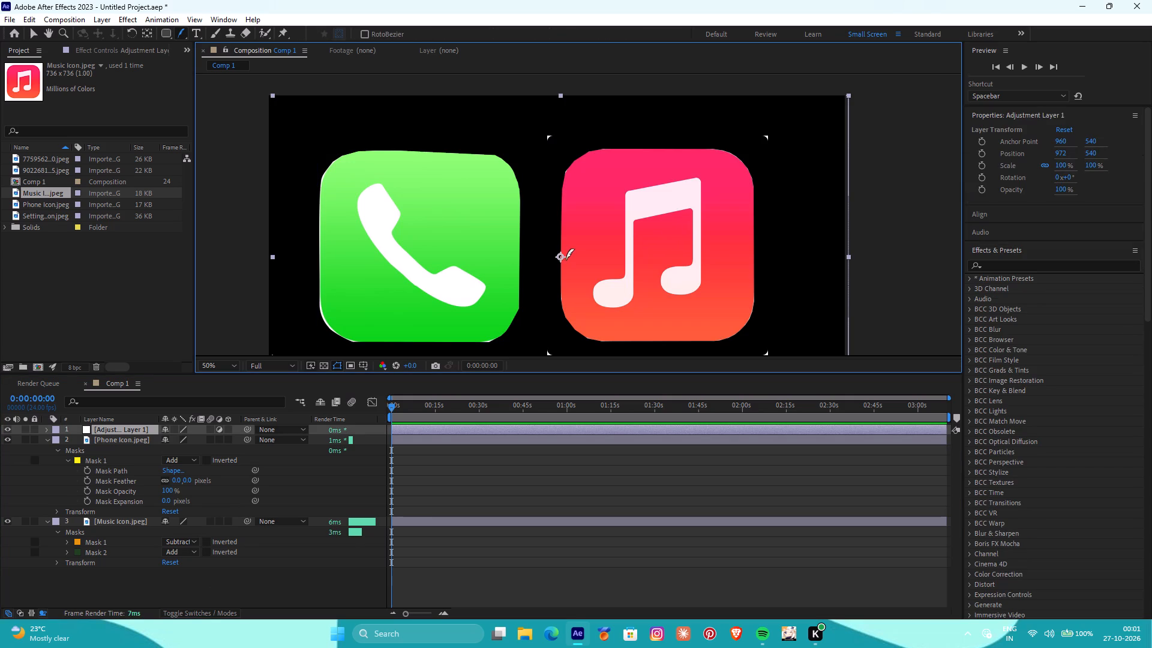
pyautogui.moveTo(559, 259); pyautogui.dragTo(565, 256)
pyautogui.click(610, 217)
pyautogui.moveTo(545, 137); pyautogui.dragTo(556, 147)
pyautogui.click(96, 549)
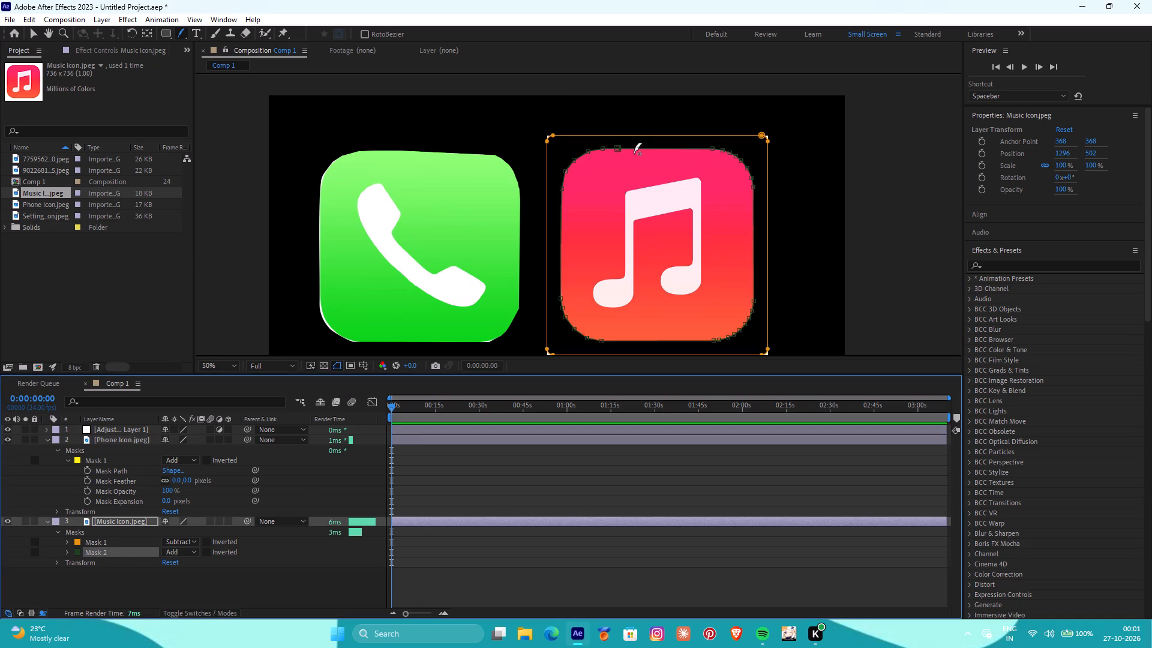
pyautogui.click(618, 149)
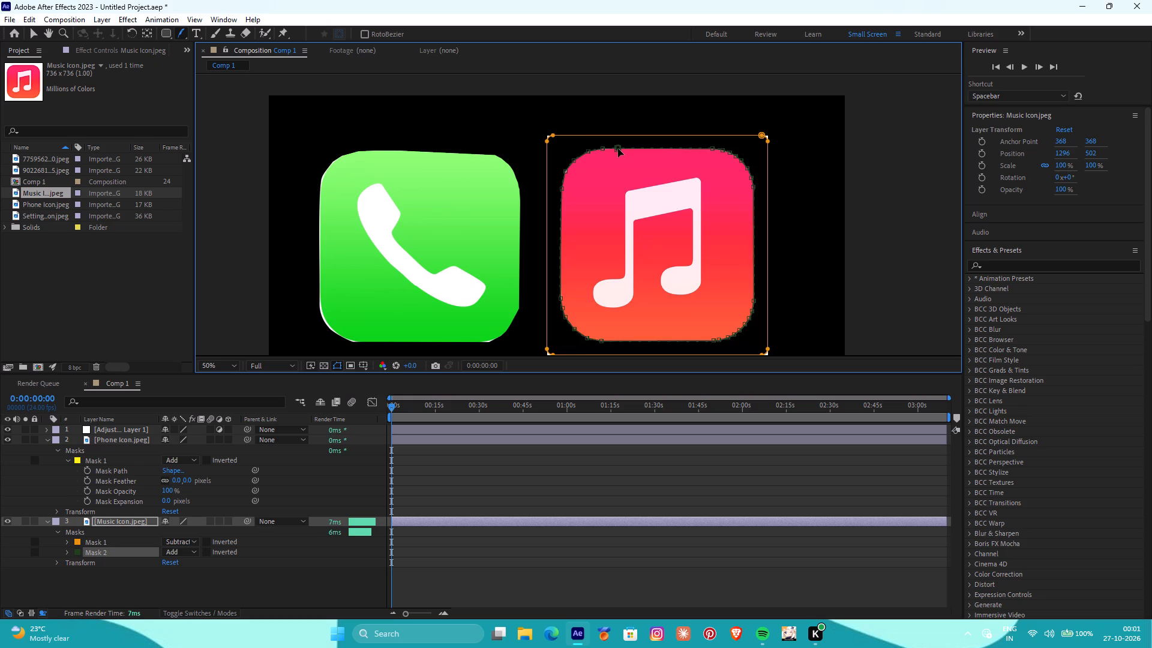
pyautogui.click(566, 568)
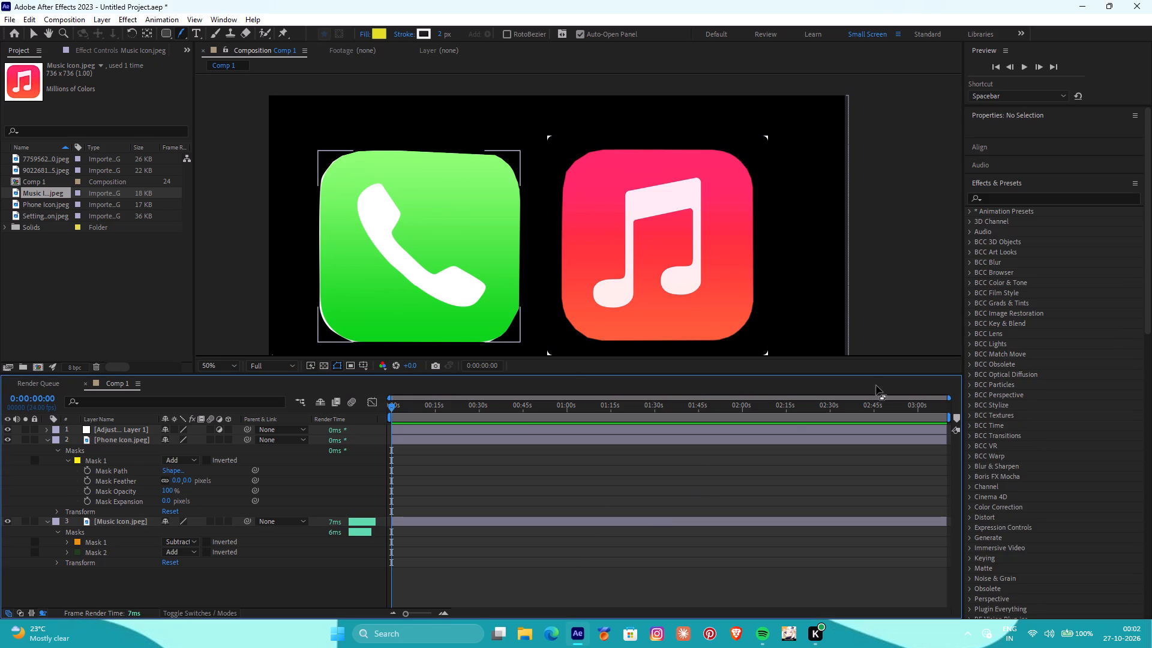
# Nudge the Mask 2 vertex on the music icon's upper-left curve down slightly and add an outward-shifted point on the segment below it.
pyautogui.scroll(-1, 574, 190)
pyautogui.scroll(2, 602, 178)
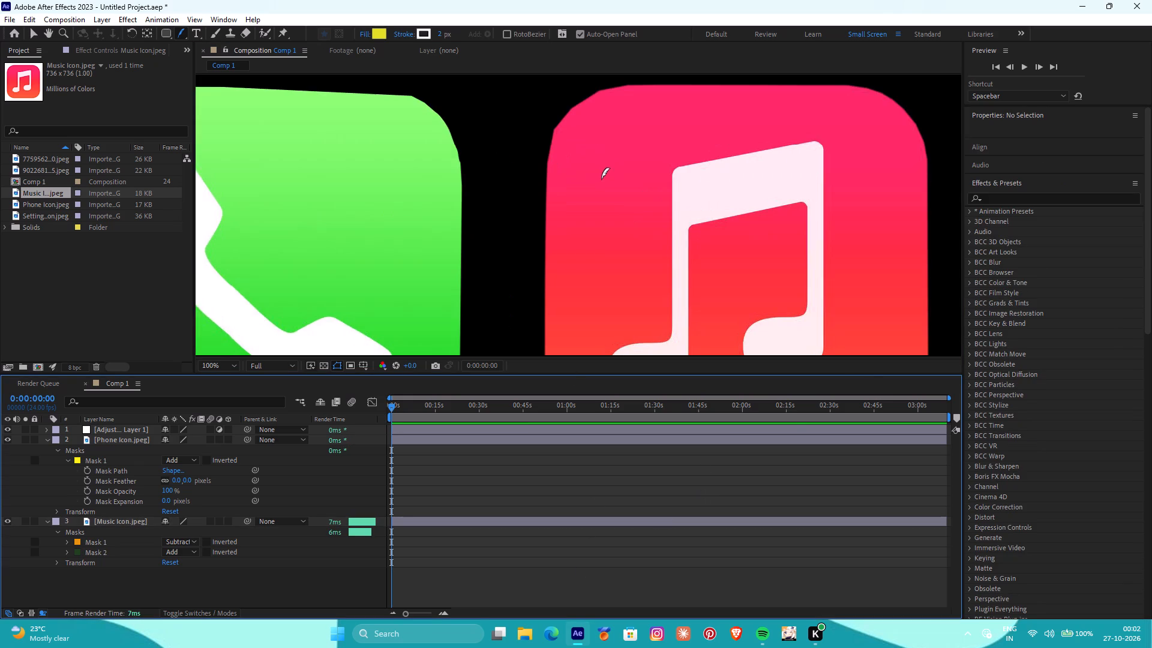
pyautogui.scroll(-1, 602, 177)
pyautogui.scroll(2, 586, 147)
pyautogui.keyDown('alt'); pyautogui.scroll(-1, 584, 148); pyautogui.keyUp('alt')
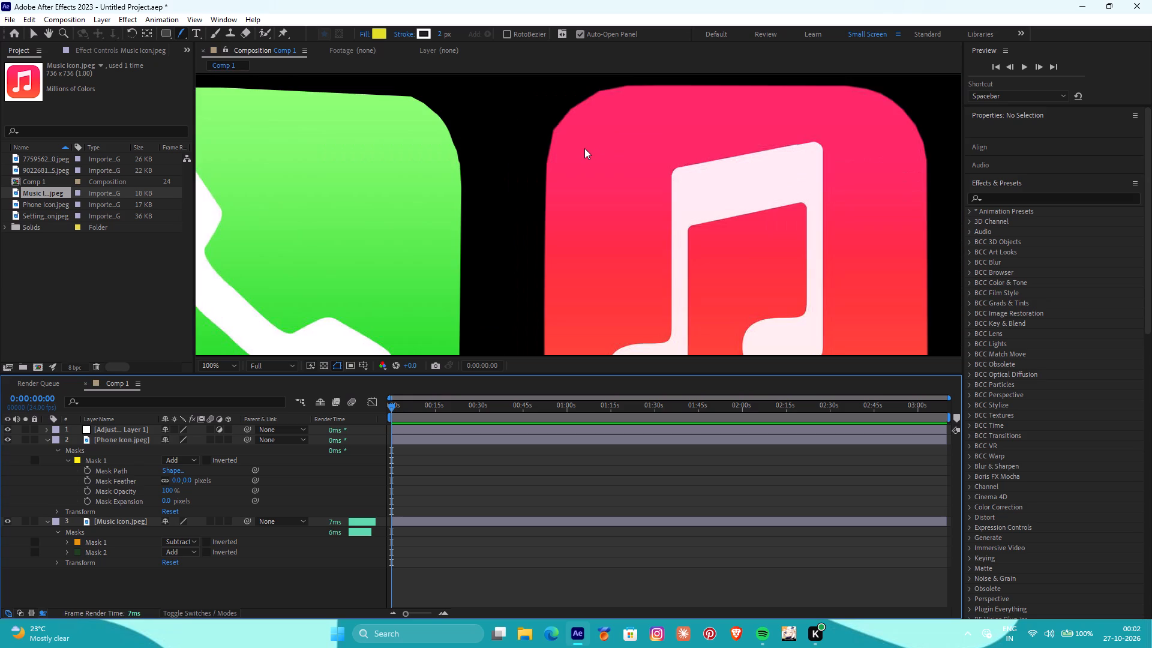
pyautogui.keyDown('alt'); pyautogui.scroll(3, 555, 113); pyautogui.keyUp('alt')
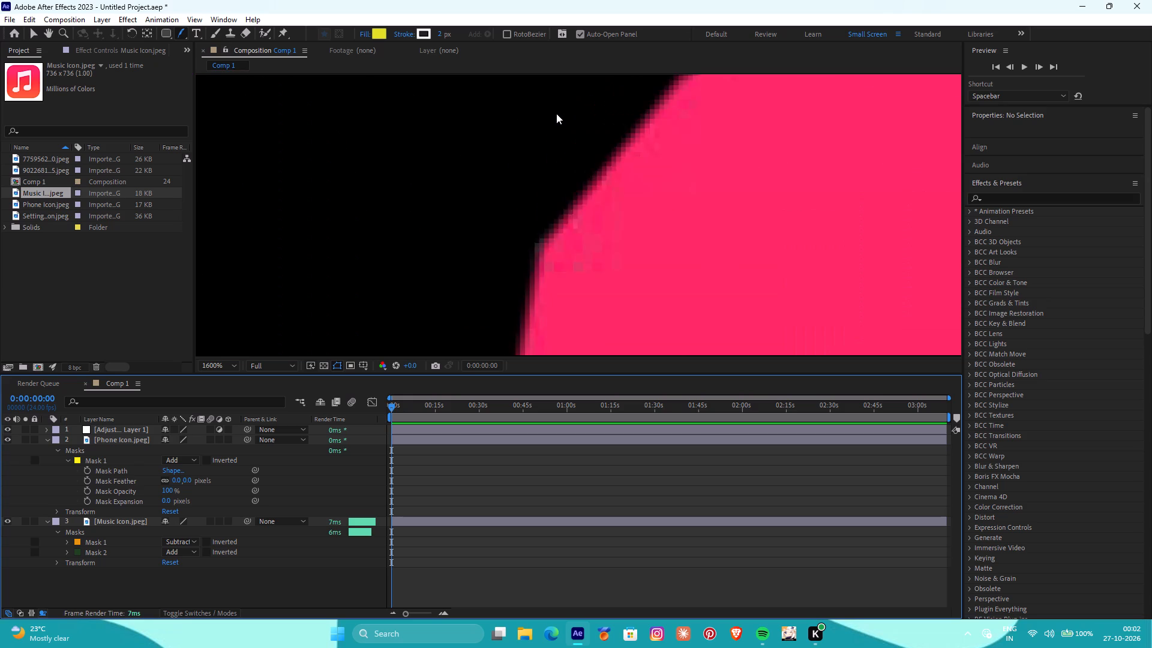
pyautogui.keyDown('alt'); pyautogui.scroll(2, 556, 113); pyautogui.keyUp('alt')
pyautogui.keyDown('alt'); pyautogui.scroll(-2, 556, 113); pyautogui.keyUp('alt')
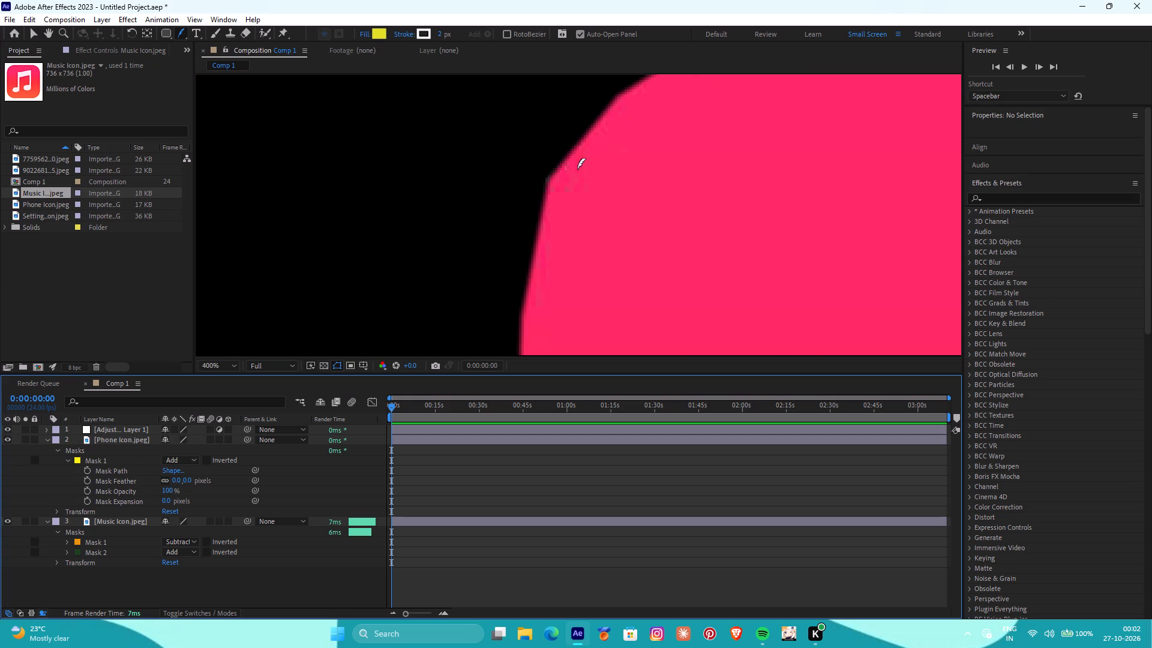
pyautogui.click(92, 554)
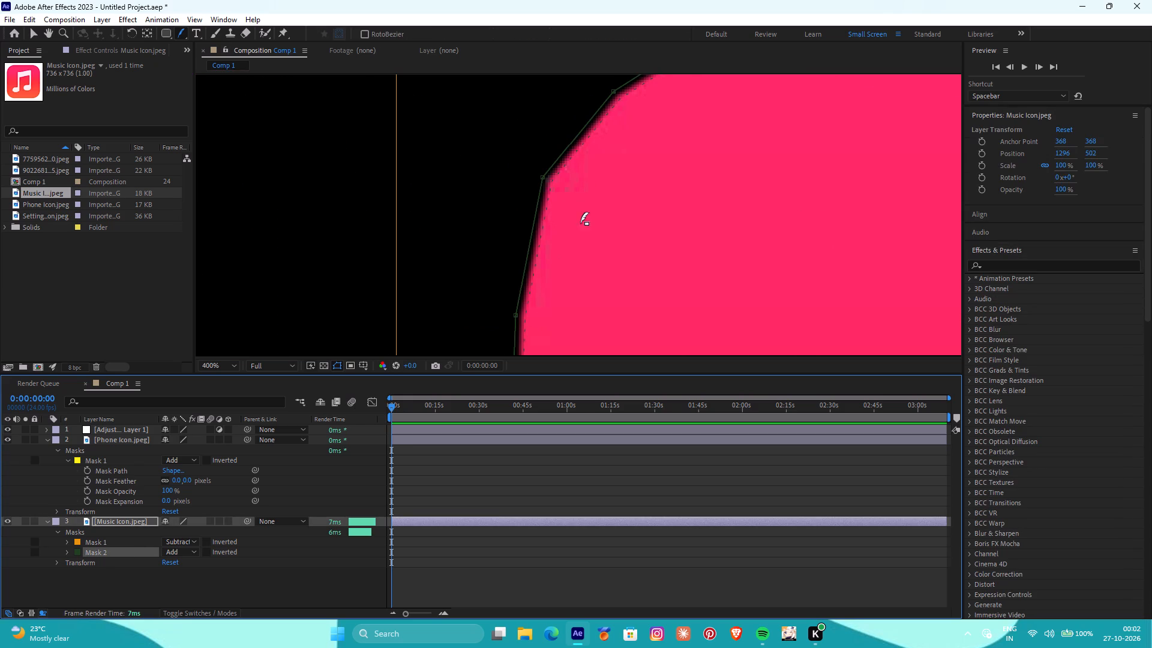
pyautogui.press('g')
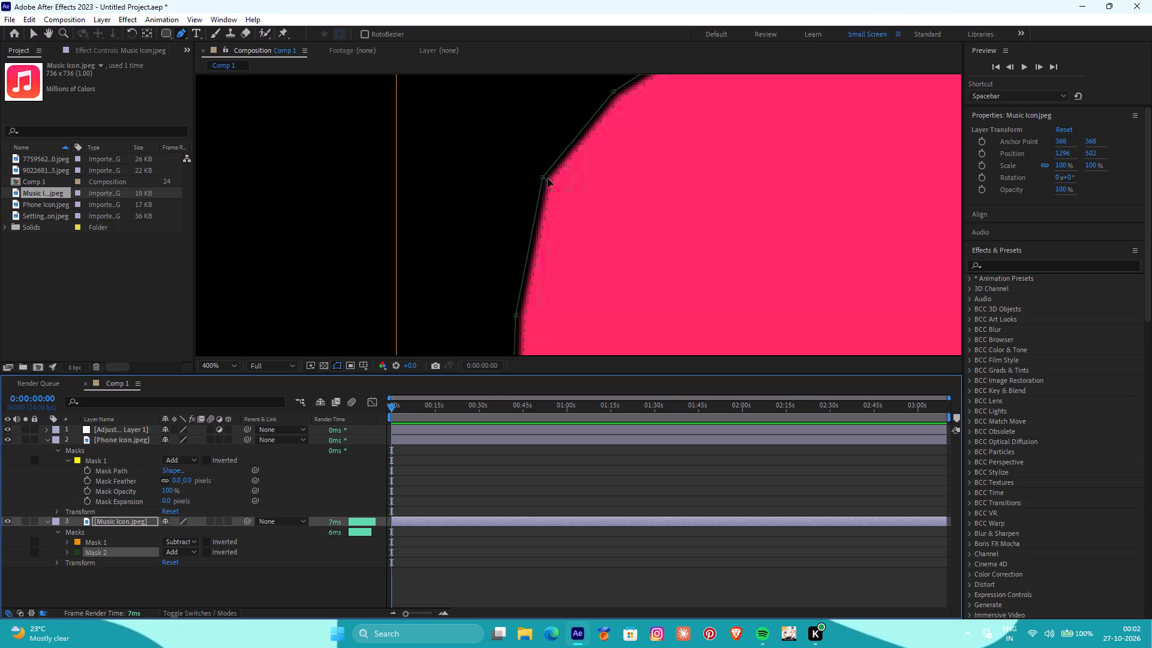
pyautogui.click(545, 176)
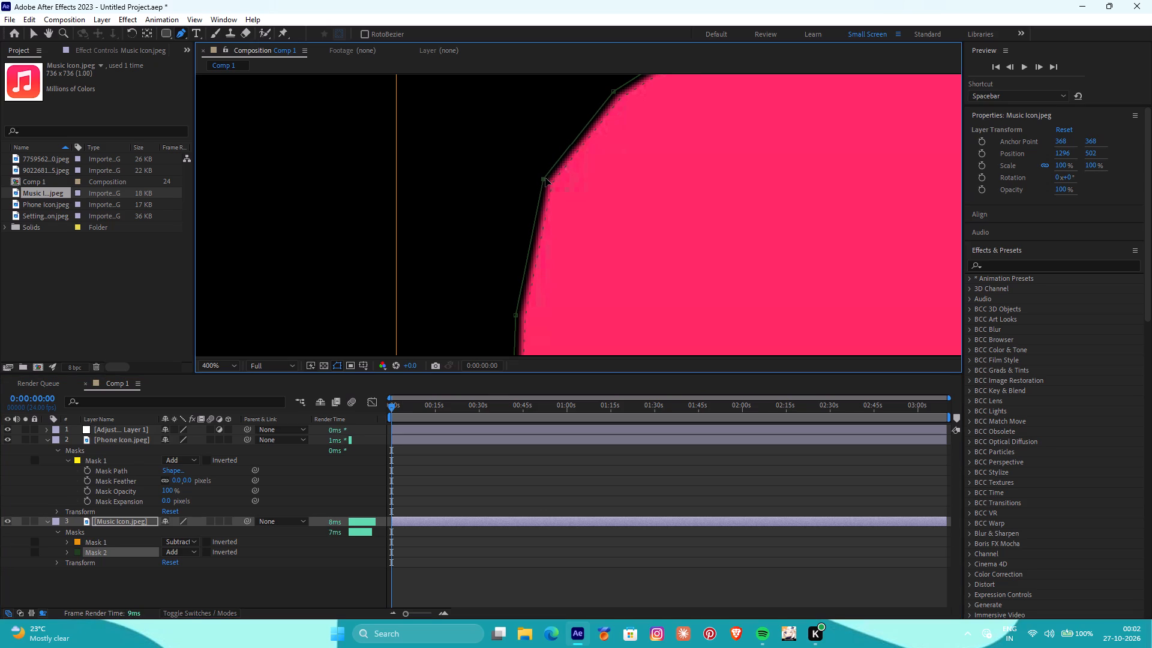
pyautogui.click(532, 247)
pyautogui.click(532, 247)
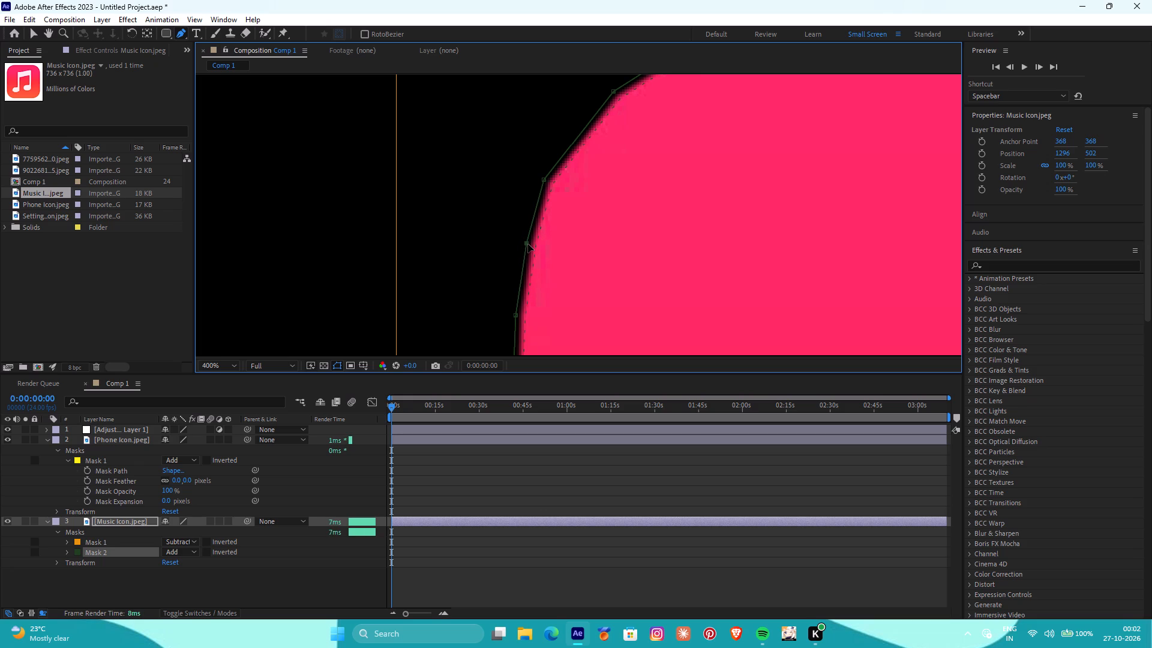
# Add two more Mask 2 points farther up the music icon's upper-left curve, moving each slightly outward to round the corner.
pyautogui.click(580, 134)
pyautogui.click(580, 134)
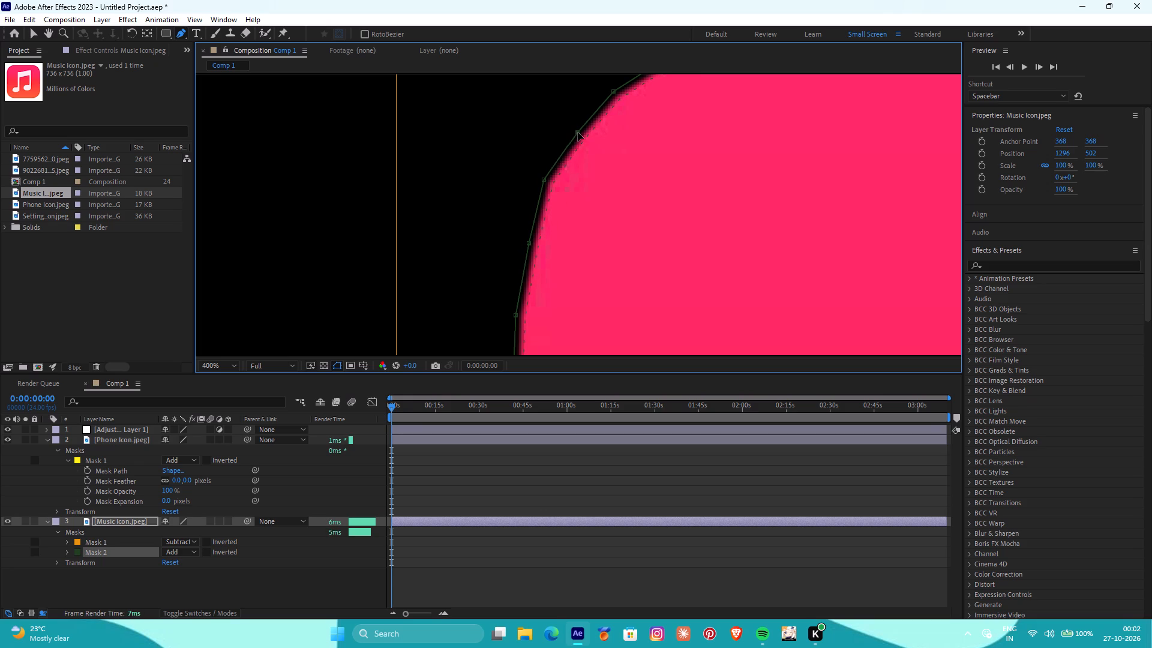
pyautogui.scroll(-1, 583, 175)
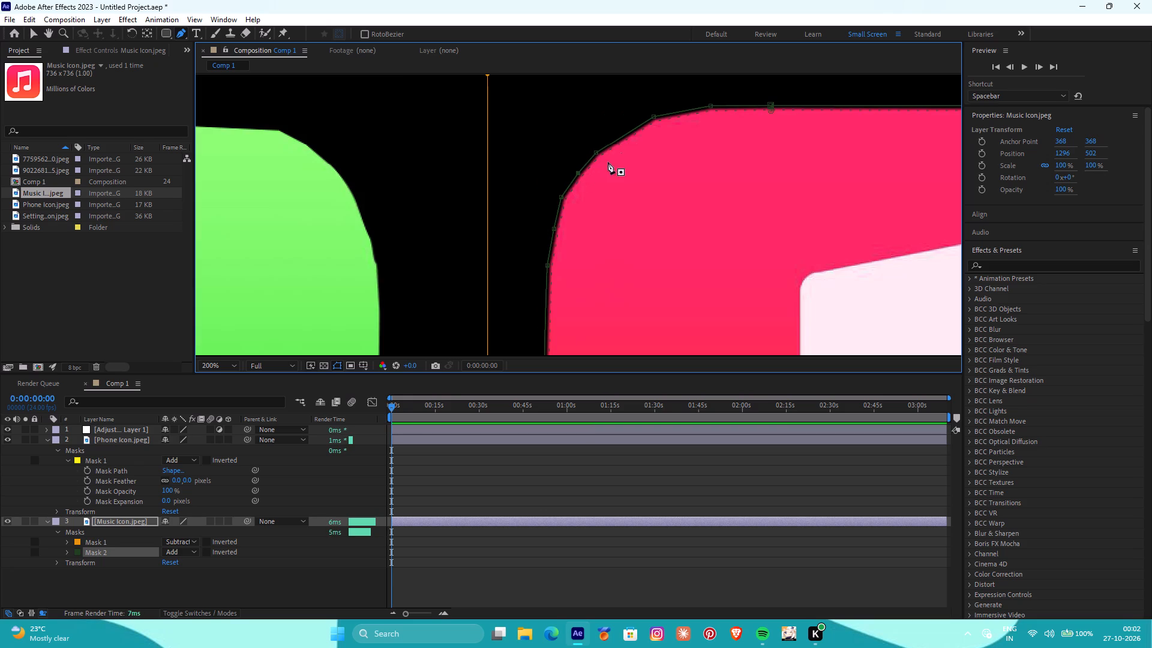
pyautogui.click(622, 136)
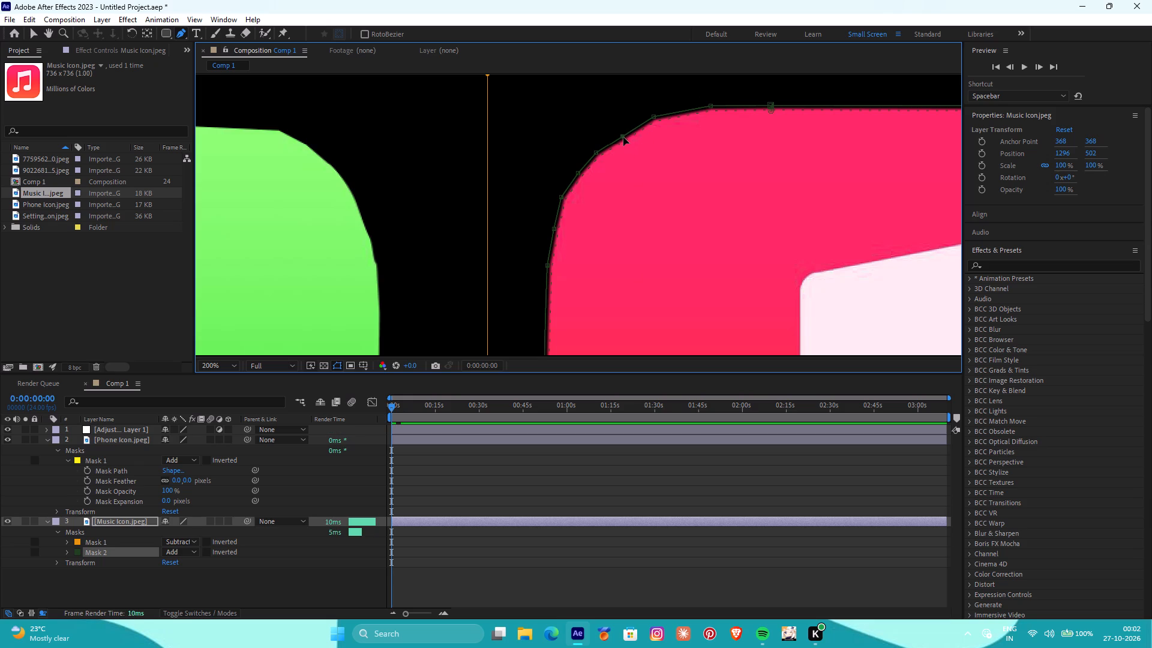
pyautogui.click(623, 137)
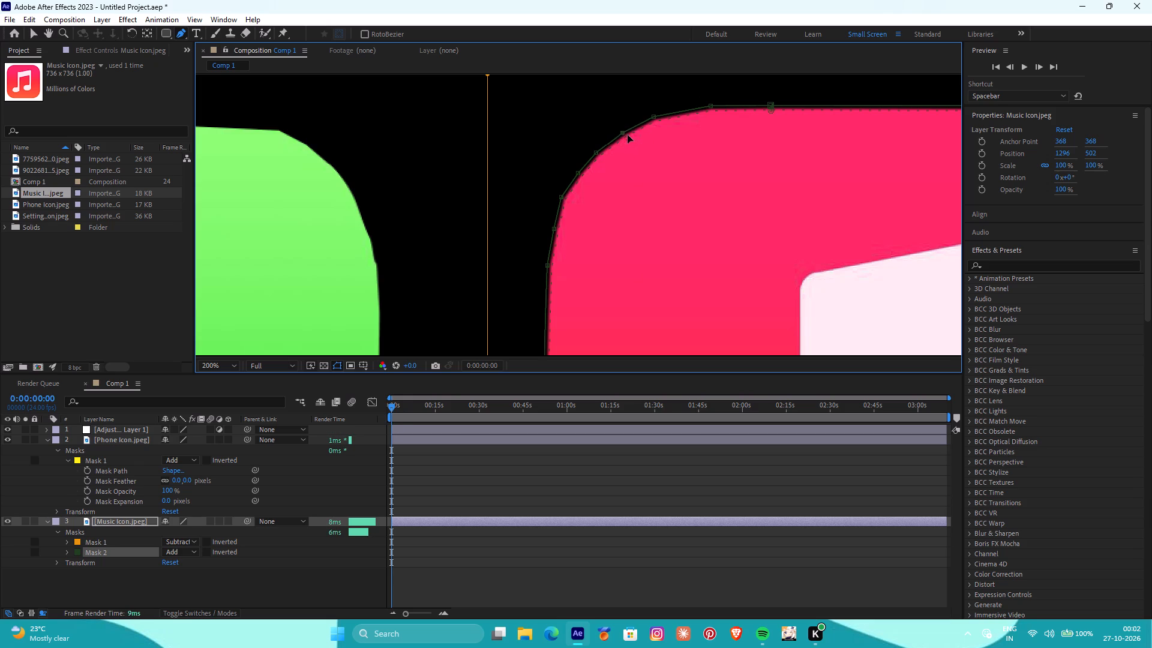
# Examine Mask 2's edge around the music icon, including its bottom corners, and deselect the layer.
pyautogui.scroll(-2, 656, 149)
pyautogui.keyDown('alt'); pyautogui.scroll(1, 702, 203); pyautogui.keyUp('alt')
pyautogui.keyDown('alt'); pyautogui.scroll(-1, 701, 204); pyautogui.keyUp('alt')
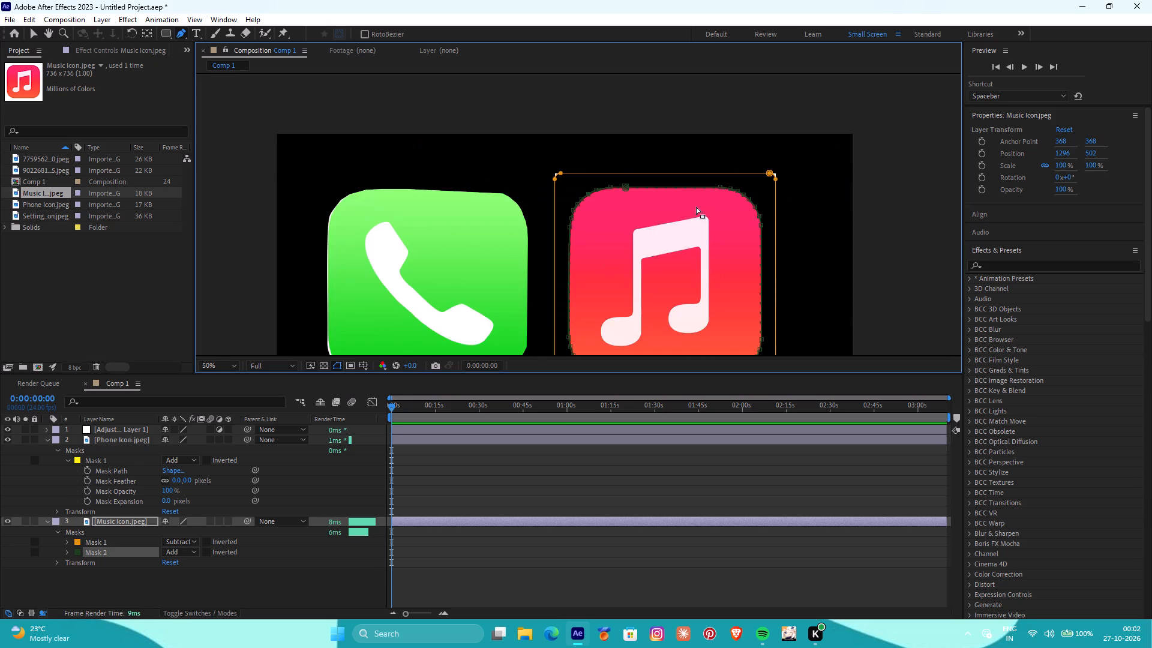
pyautogui.keyDown('alt'); pyautogui.scroll(-1, 709, 271); pyautogui.keyUp('alt')
pyautogui.keyDown('alt'); pyautogui.scroll(3, 696, 305); pyautogui.keyUp('alt')
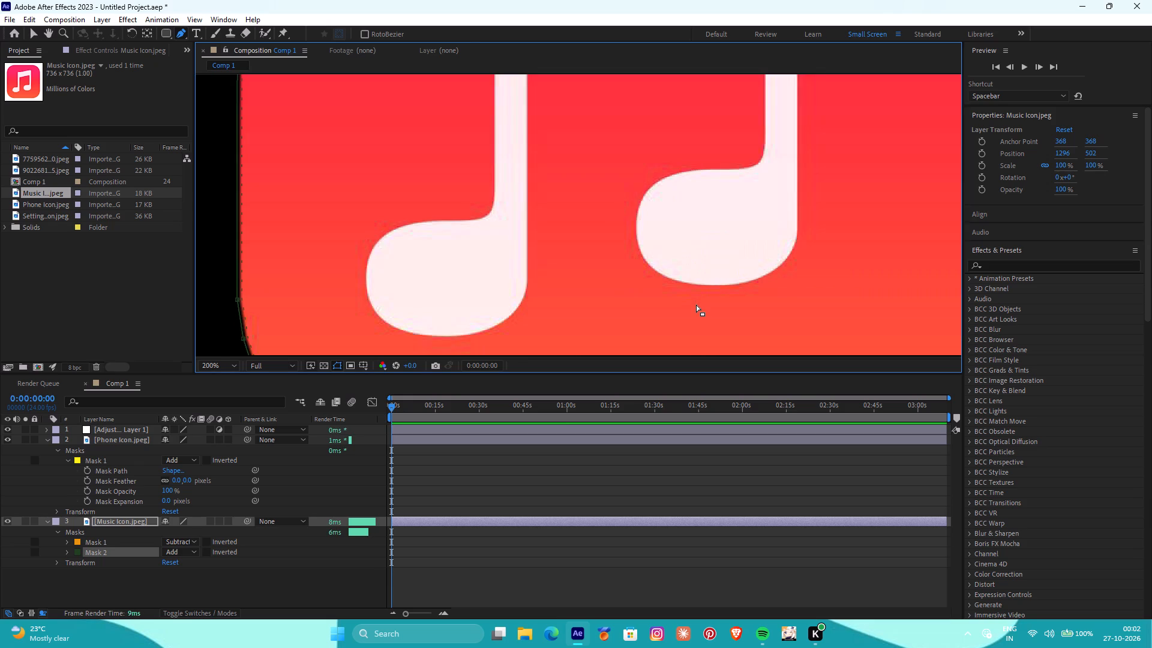
pyautogui.keyDown('alt'); pyautogui.scroll(-3, 696, 305); pyautogui.keyUp('alt')
pyautogui.keyDown('alt'); pyautogui.scroll(3, 707, 327); pyautogui.keyUp('alt')
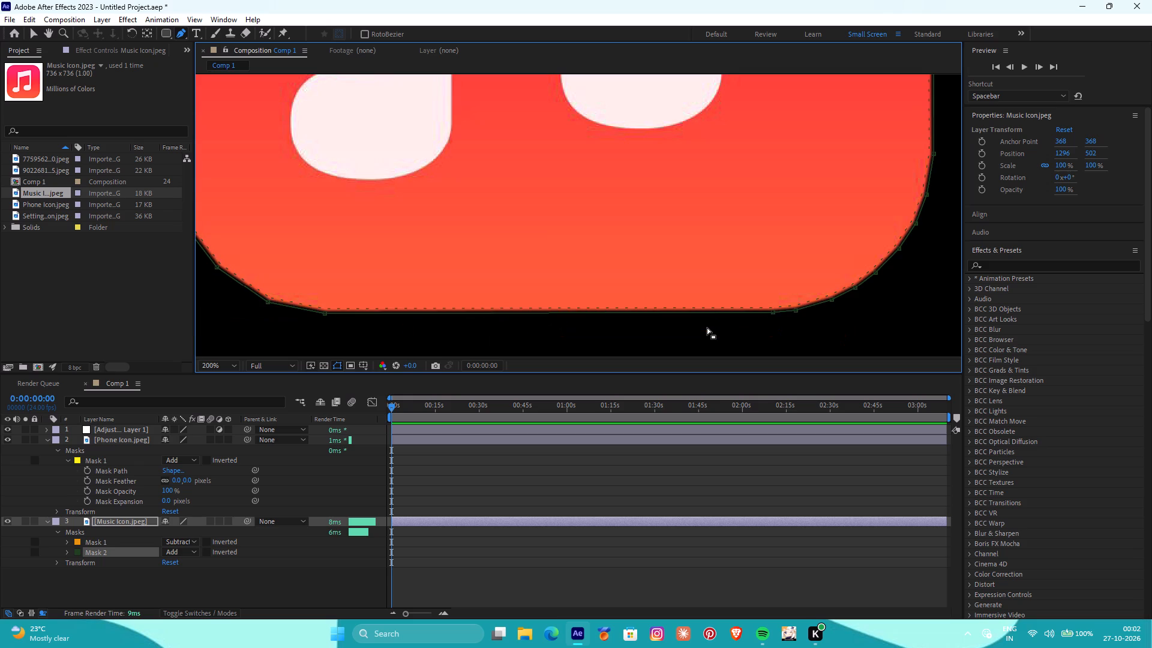
pyautogui.keyDown('alt'); pyautogui.scroll(-1, 707, 328); pyautogui.keyUp('alt')
pyautogui.keyDown('alt'); pyautogui.scroll(-1, 506, 253); pyautogui.keyUp('alt')
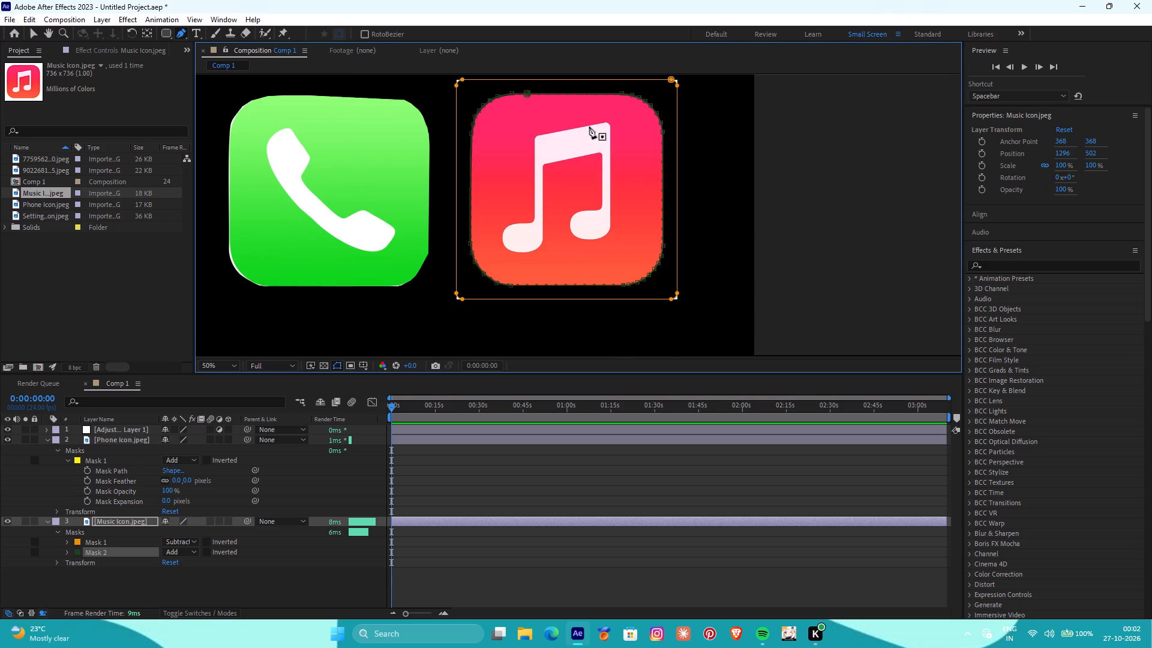
pyautogui.scroll(1, 560, 93)
pyautogui.scroll(-2, 560, 93)
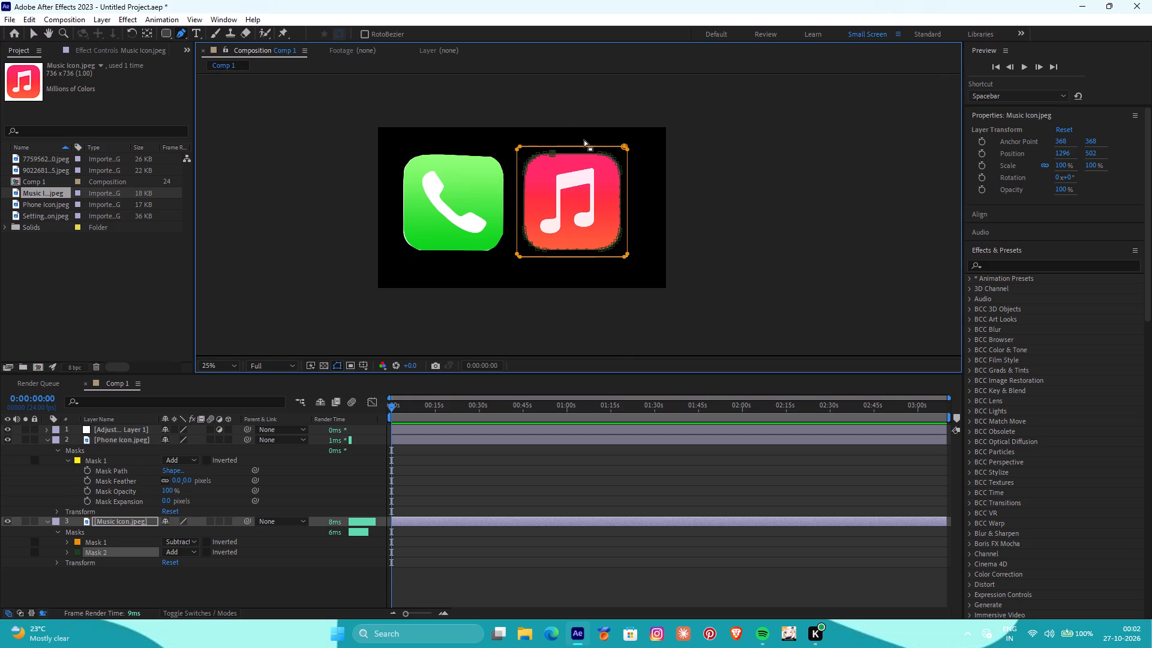
pyautogui.keyDown('alt'); pyautogui.scroll(3, 596, 168); pyautogui.keyUp('alt')
pyautogui.keyDown('alt'); pyautogui.scroll(-2, 596, 168); pyautogui.keyUp('alt')
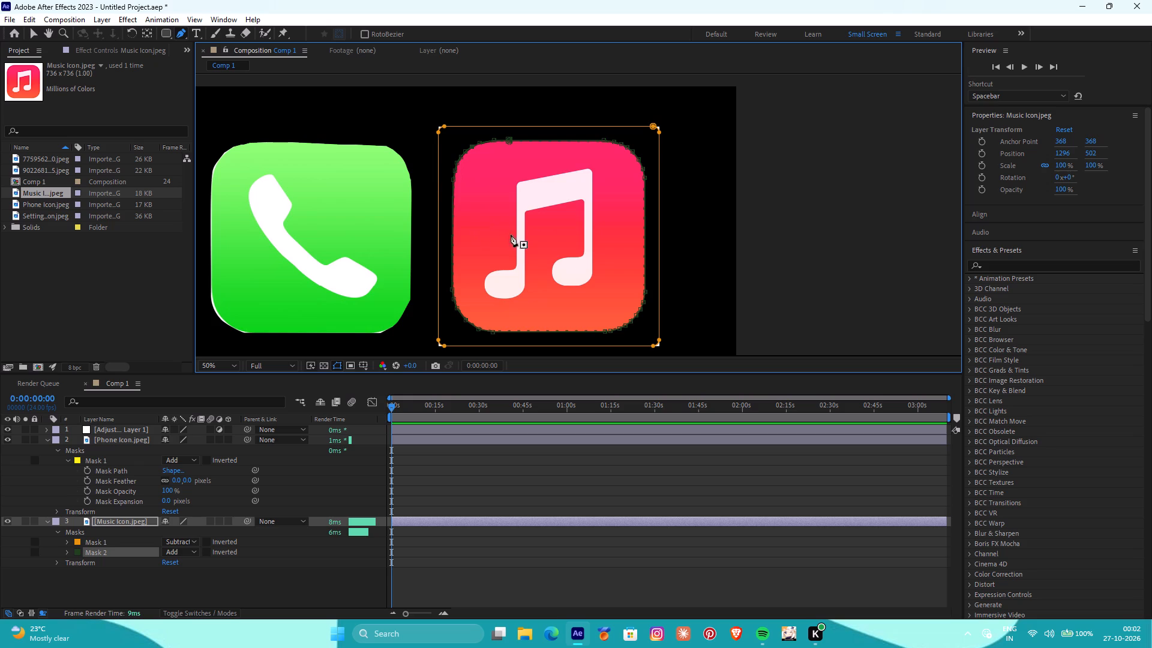
pyautogui.click(589, 569)
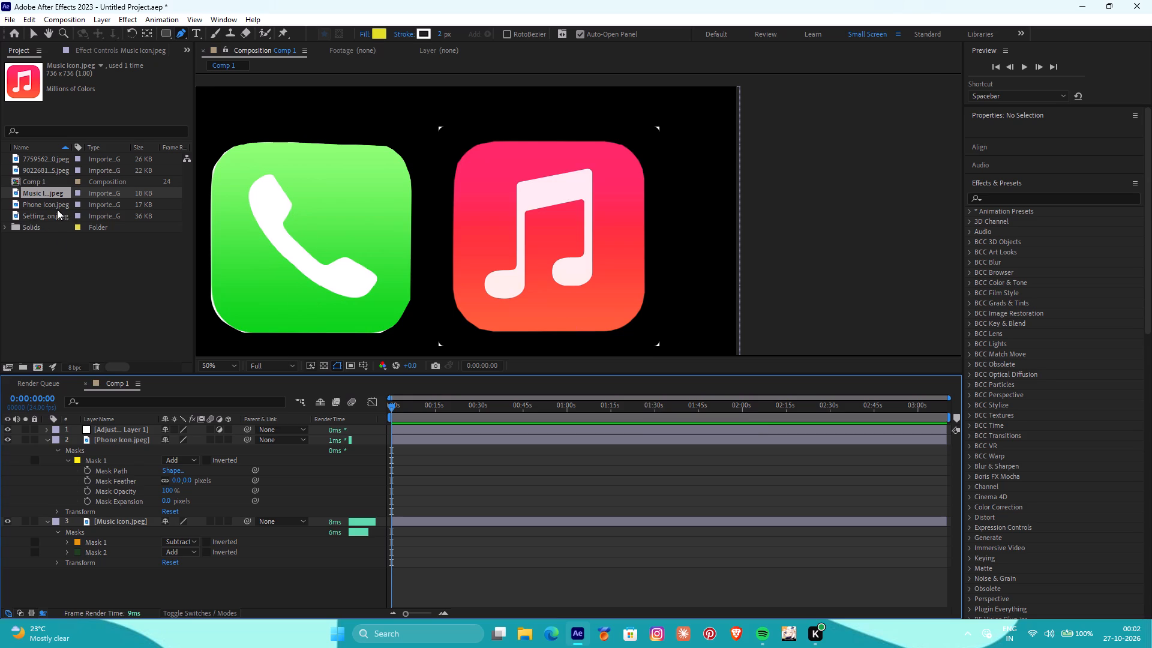
# Add the Instagram icon image from the project files to Comp 1 as the bottom layer, beneath the Music Icon layer.
pyautogui.click(43, 216)
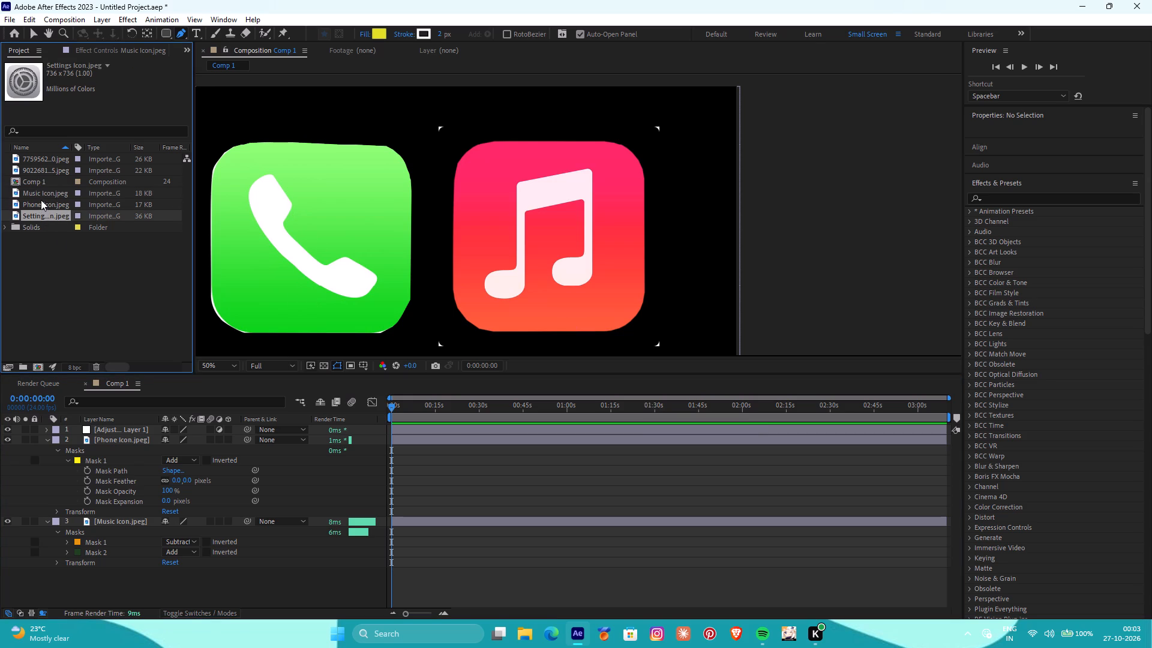
pyautogui.click(41, 199)
pyautogui.click(37, 190)
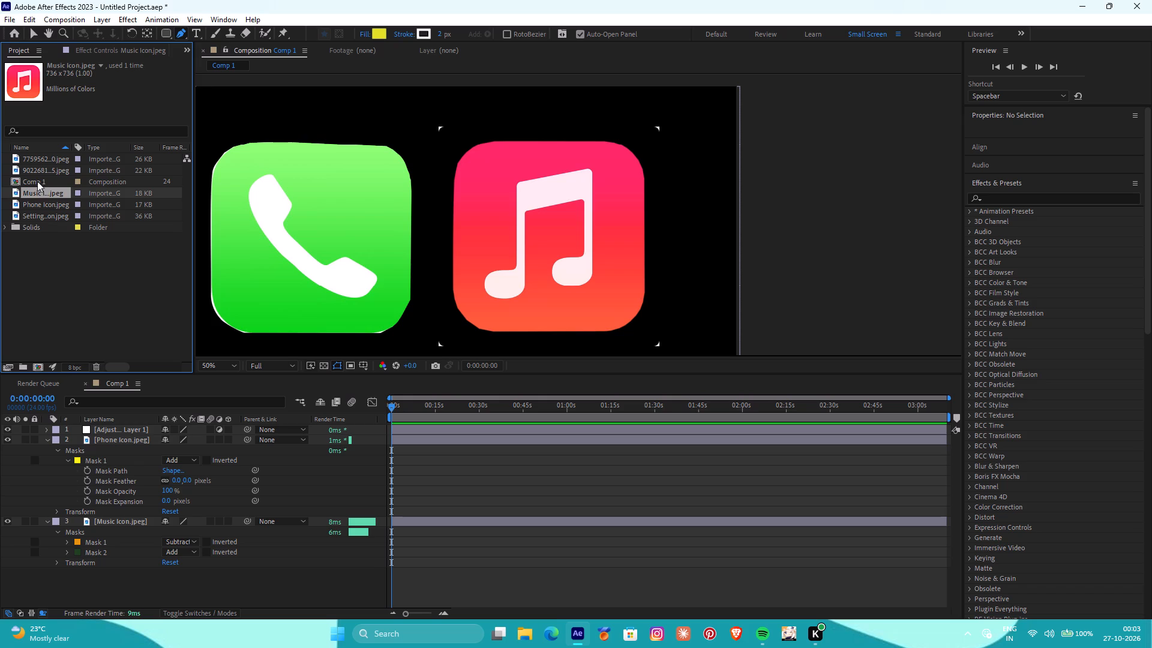
pyautogui.click(37, 178)
pyautogui.click(36, 168)
pyautogui.click(36, 159)
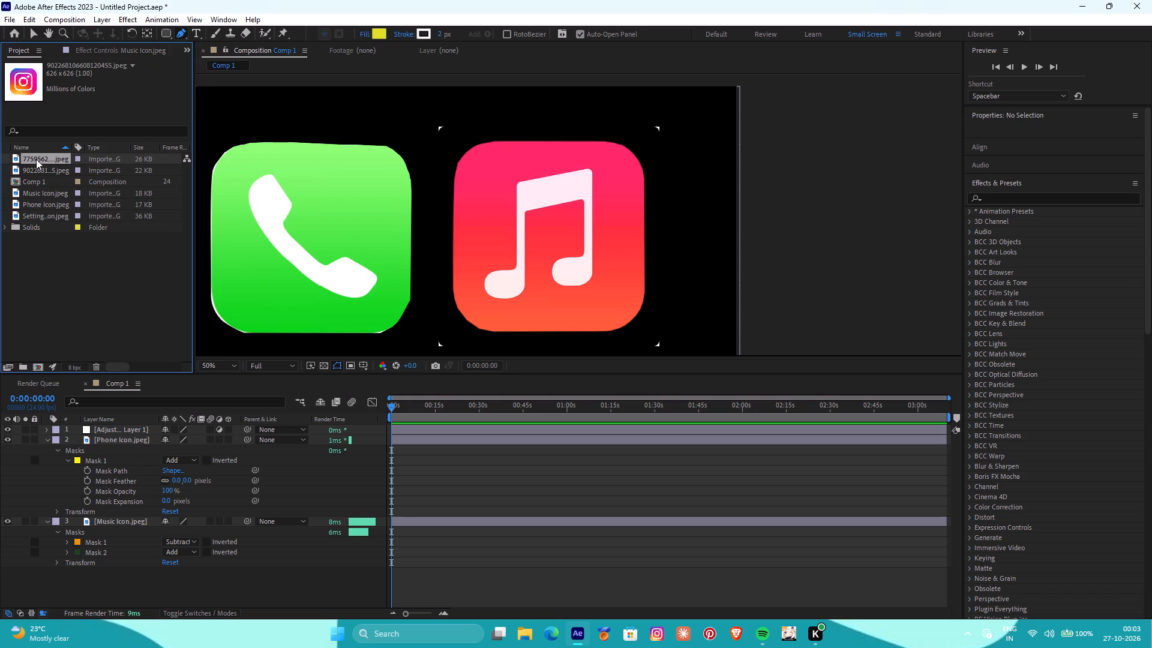
pyautogui.click(37, 166)
pyautogui.moveTo(37, 169); pyautogui.dragTo(121, 581)
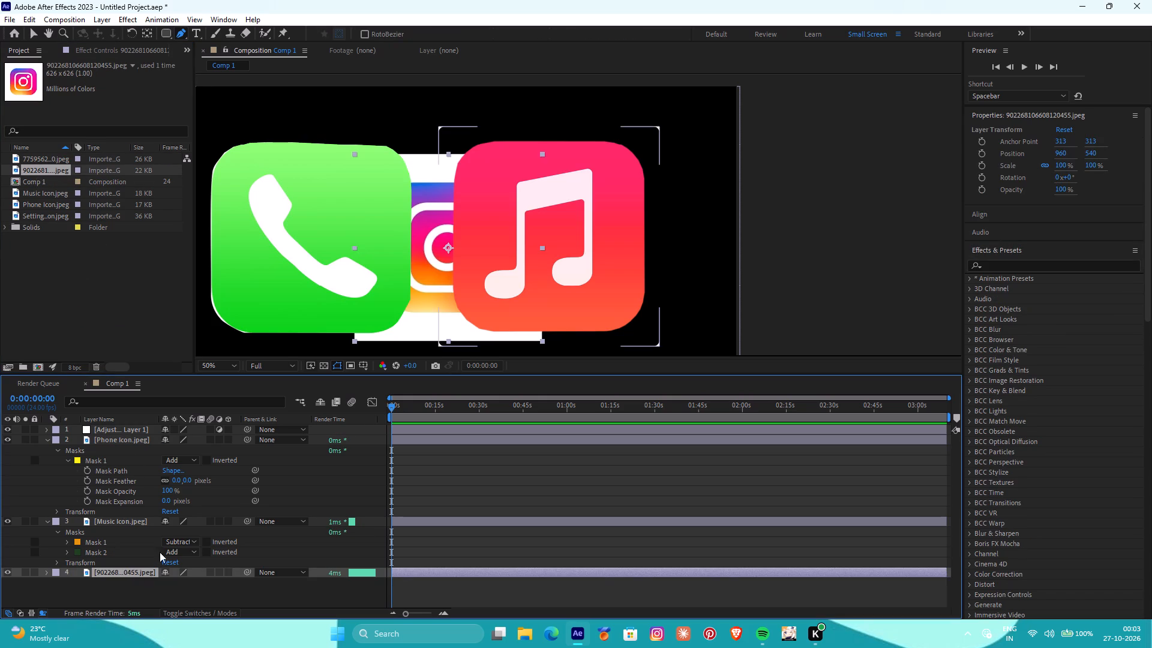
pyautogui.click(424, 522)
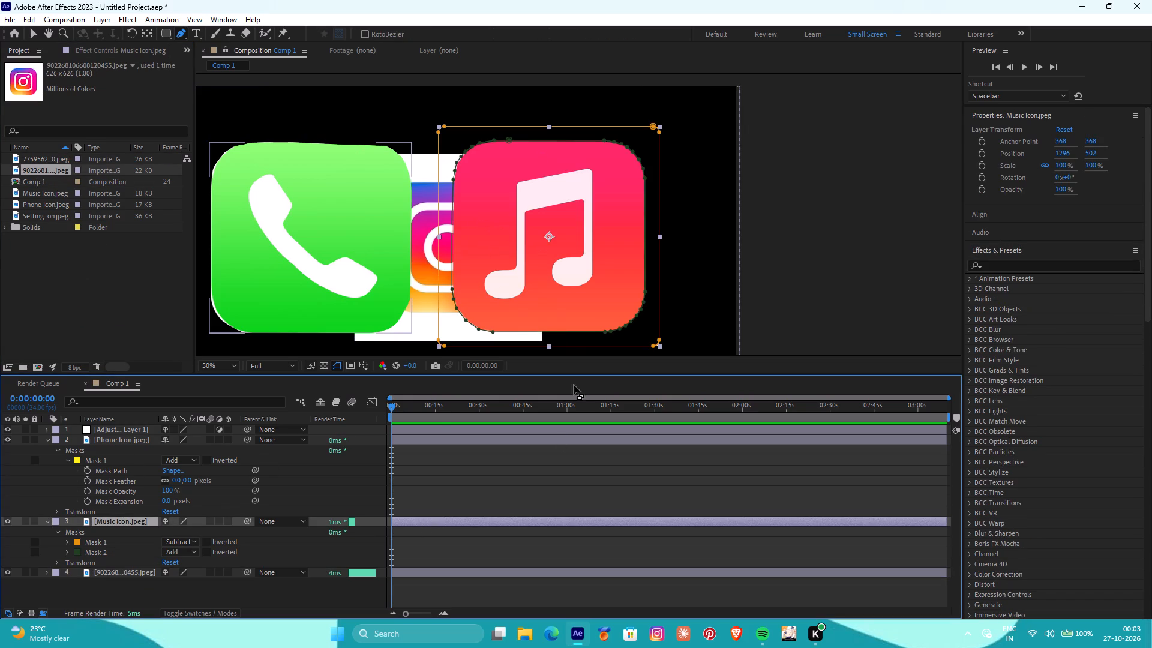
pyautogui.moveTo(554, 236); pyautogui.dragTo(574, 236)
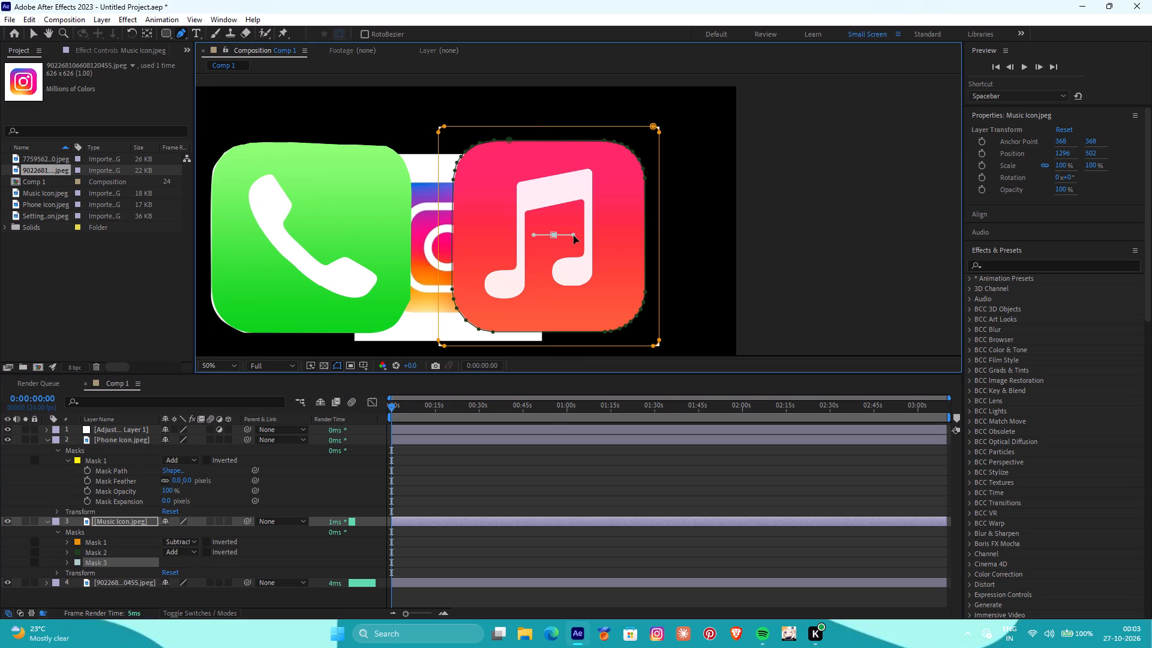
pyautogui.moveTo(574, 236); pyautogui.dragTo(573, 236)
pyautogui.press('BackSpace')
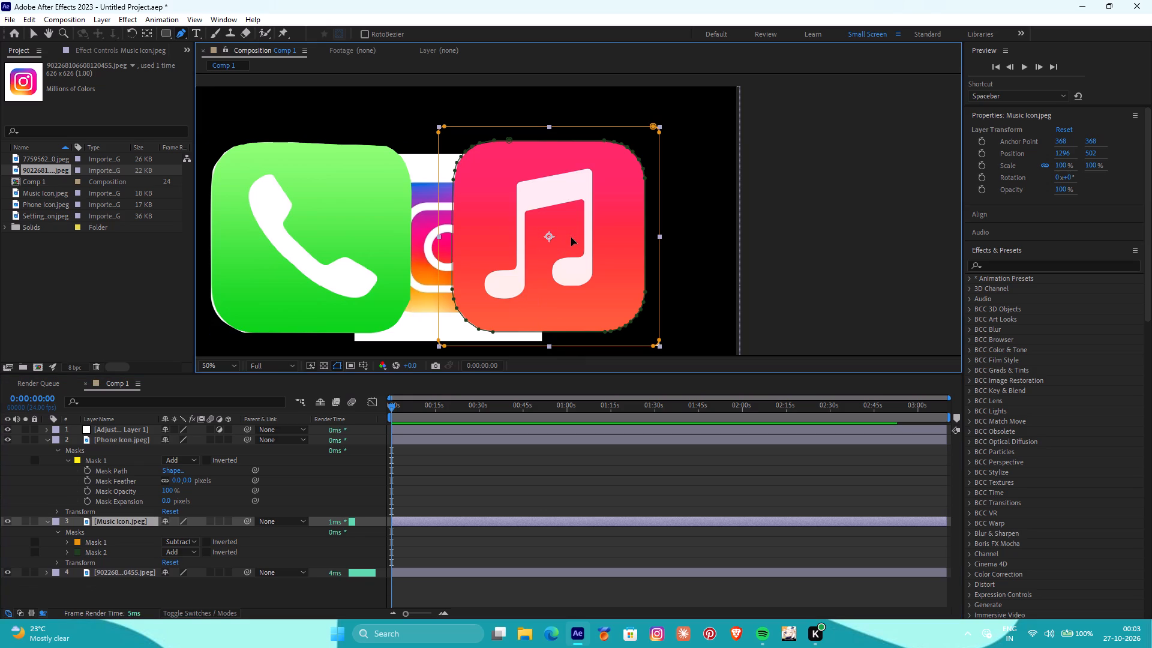
# Move the Music Icon layer with the Selection tool to the composition's right edge, at about position 1888, 472.
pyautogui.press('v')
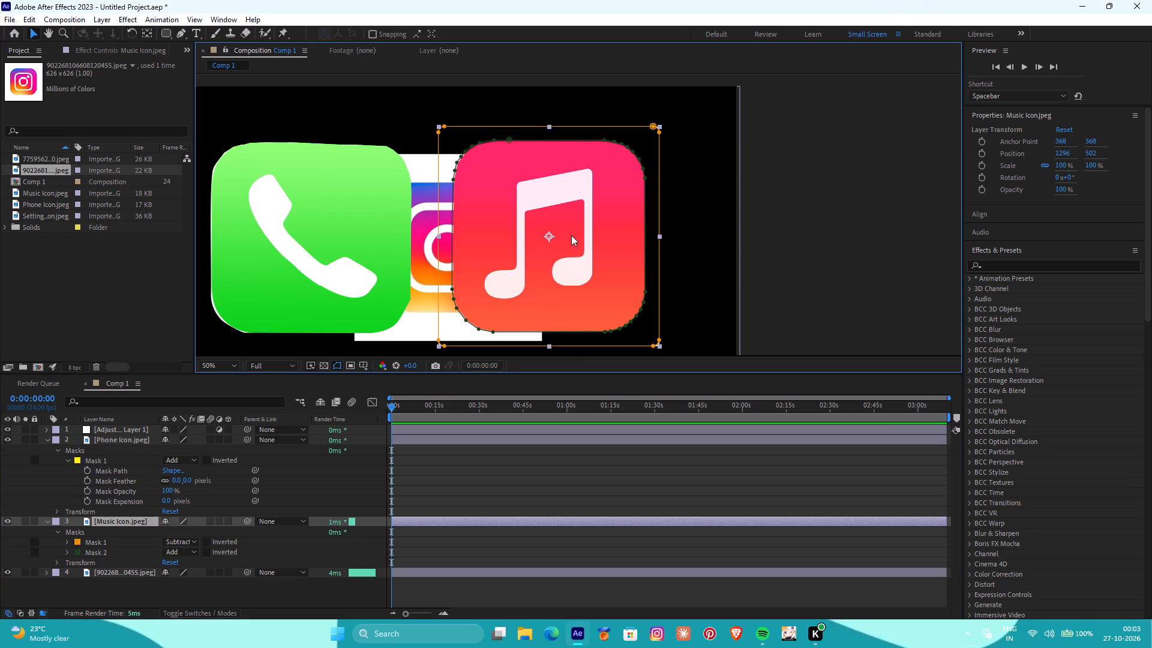
pyautogui.moveTo(550, 236); pyautogui.dragTo(728, 228)
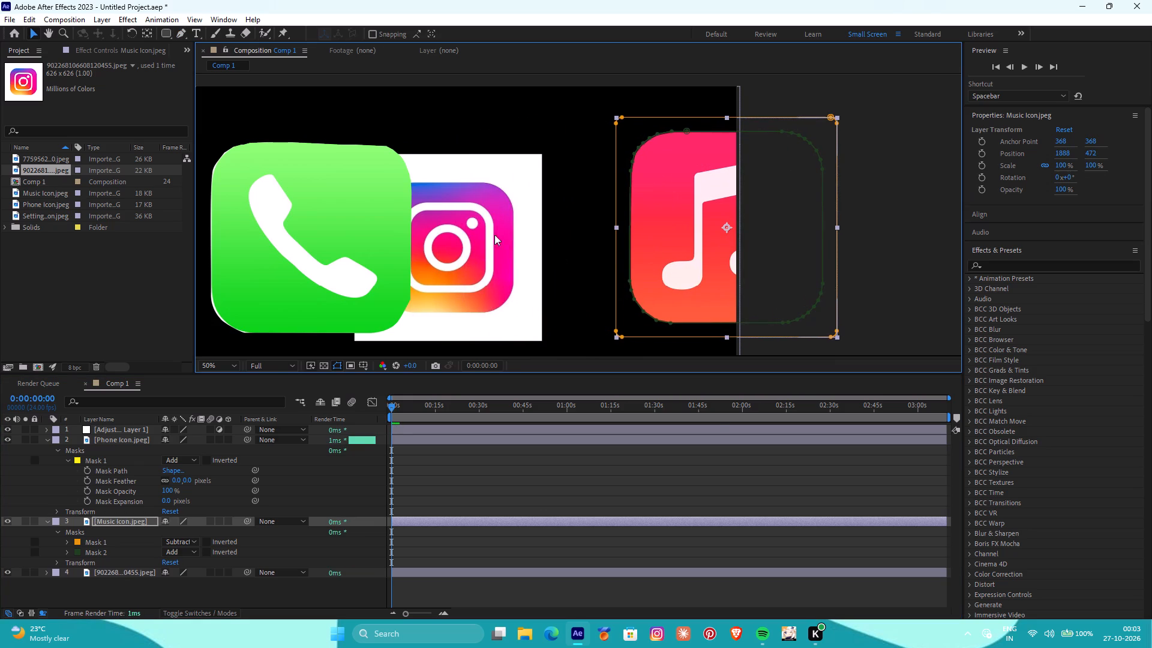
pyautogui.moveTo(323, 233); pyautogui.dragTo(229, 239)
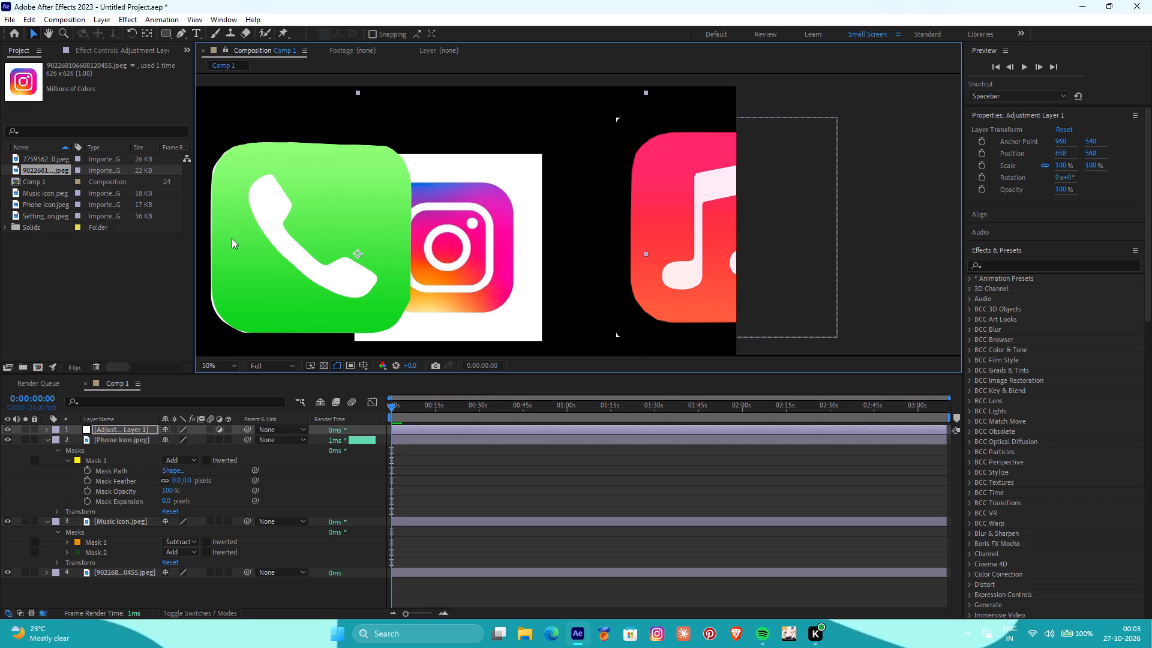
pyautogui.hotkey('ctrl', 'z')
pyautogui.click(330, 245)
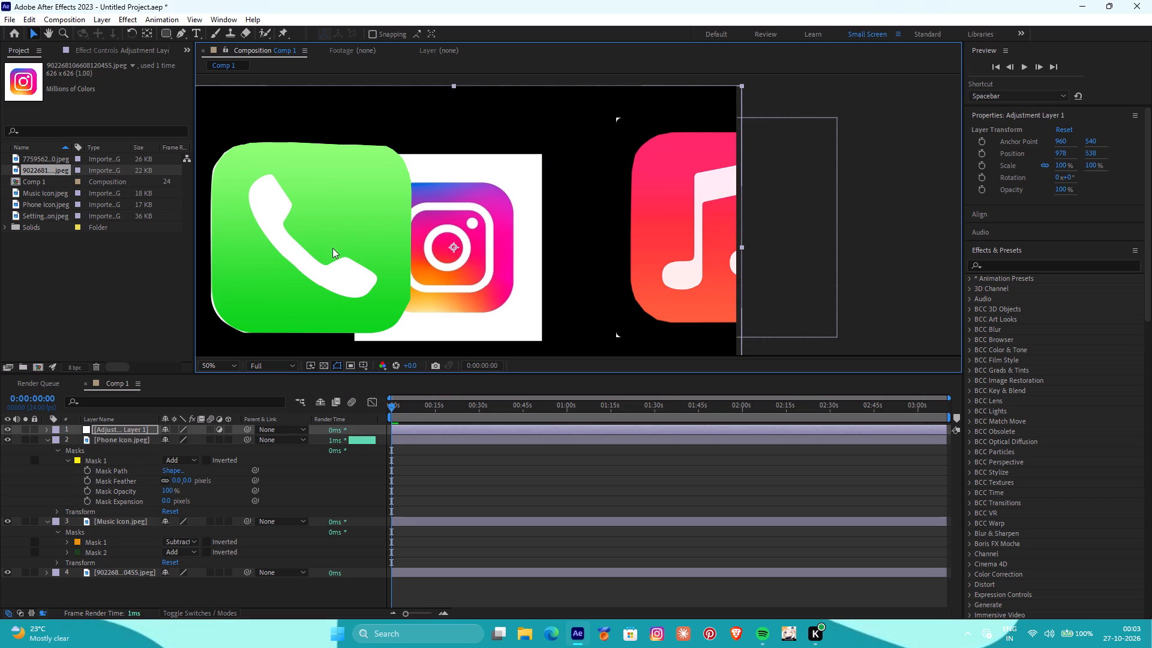
# Move the Phone Icon layer off the composition's left edge, to about position -329, 490.
pyautogui.click(464, 439)
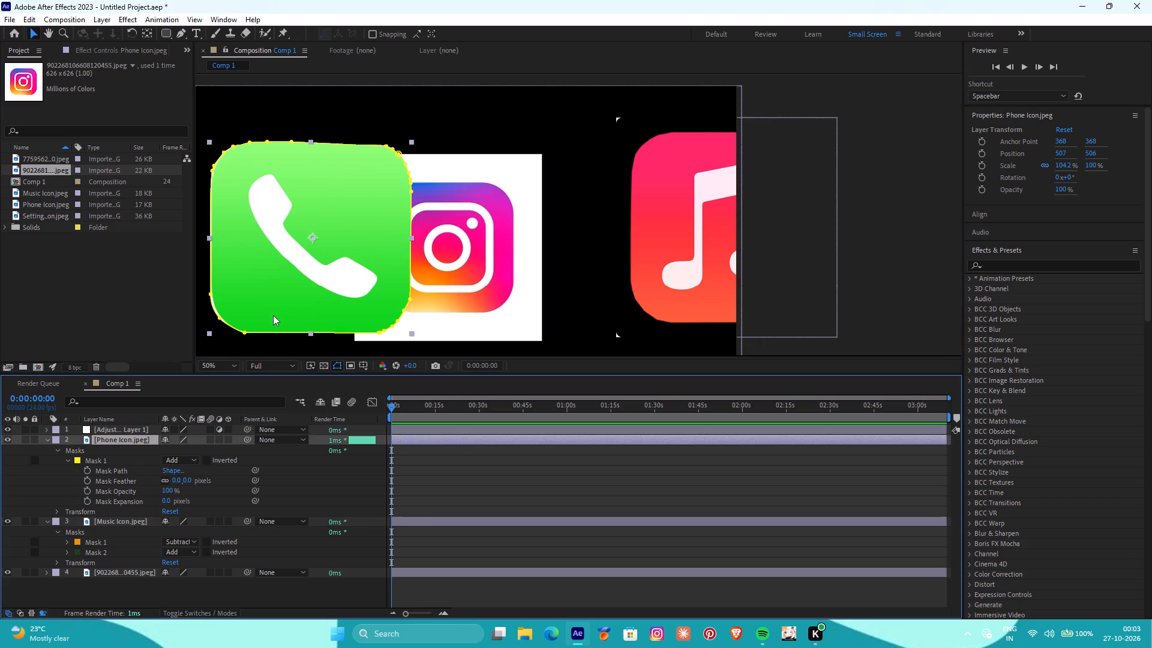
pyautogui.moveTo(311, 238); pyautogui.dragTo(248, 231)
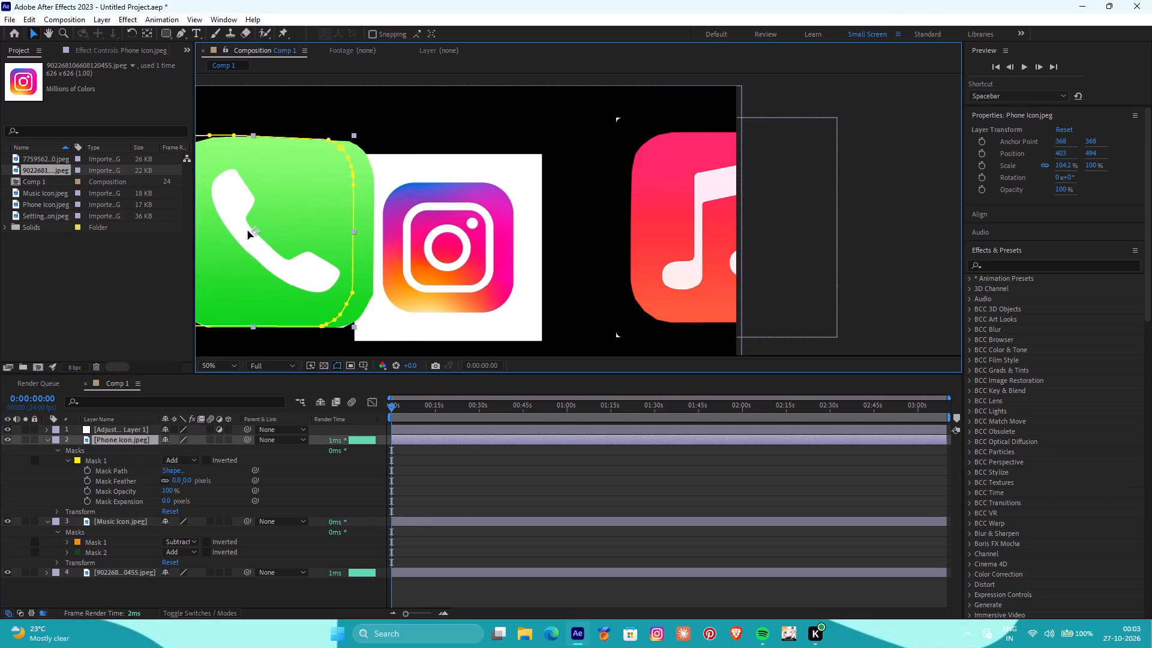
pyautogui.moveTo(248, 231); pyautogui.dragTo(161, 233)
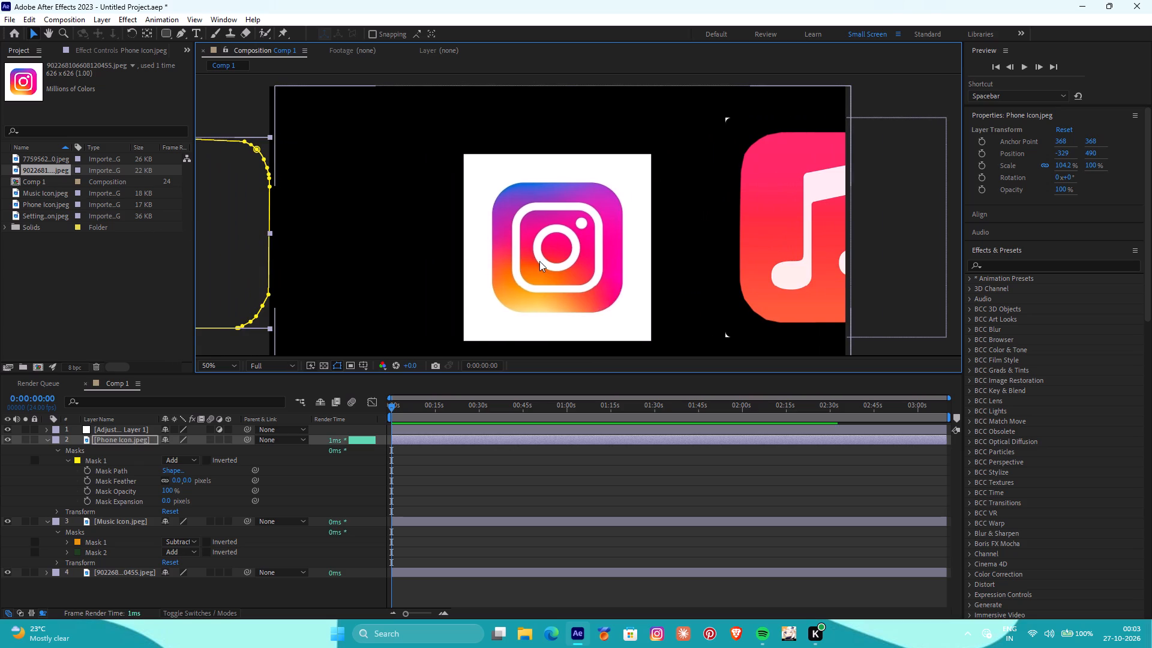
# Scale the Instagram icon layer to about 89.8 by 88.8% and move it up to about position 963, 455.
pyautogui.click(542, 255)
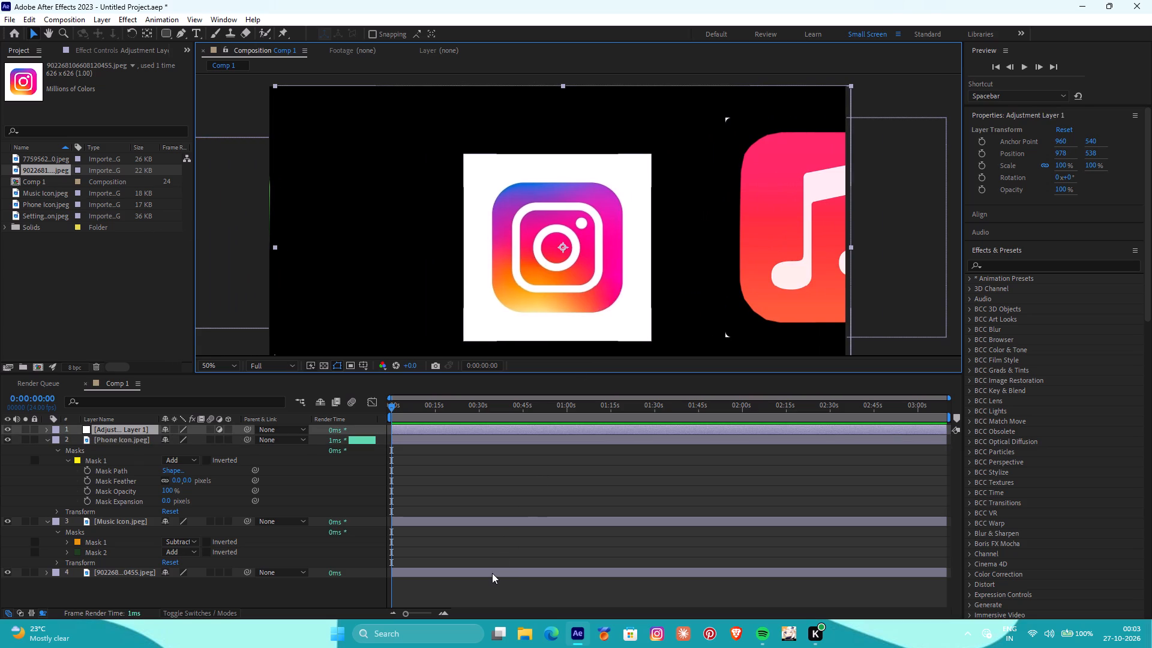
pyautogui.click(493, 572)
pyautogui.scroll(2, 578, 262)
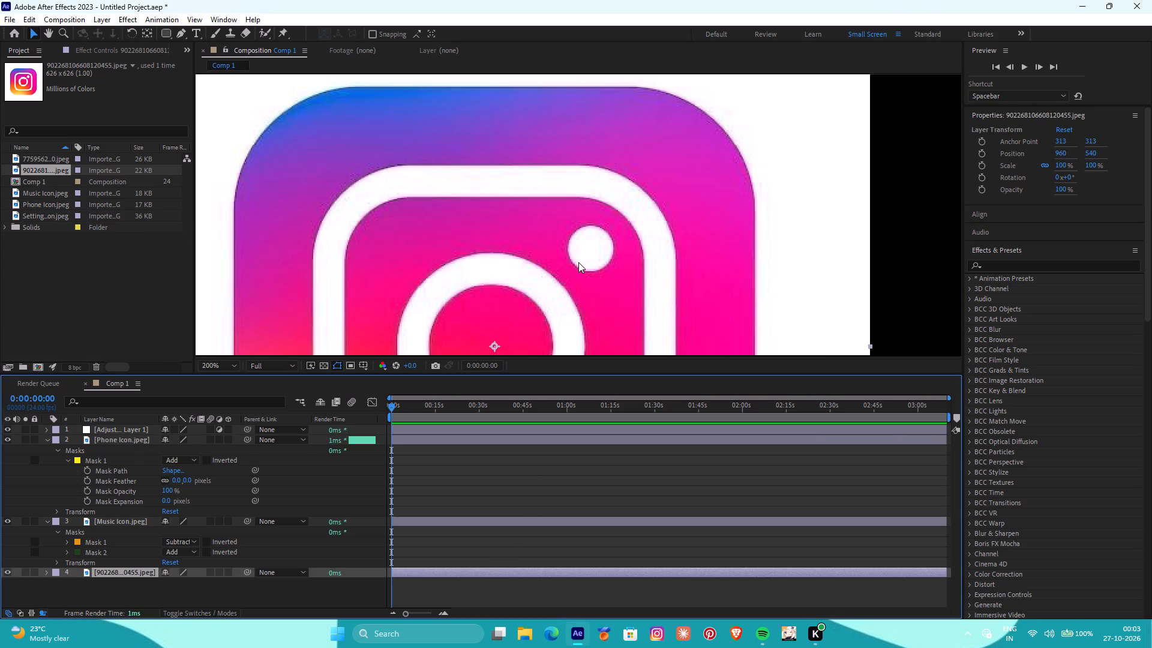
pyautogui.scroll(-1, 578, 262)
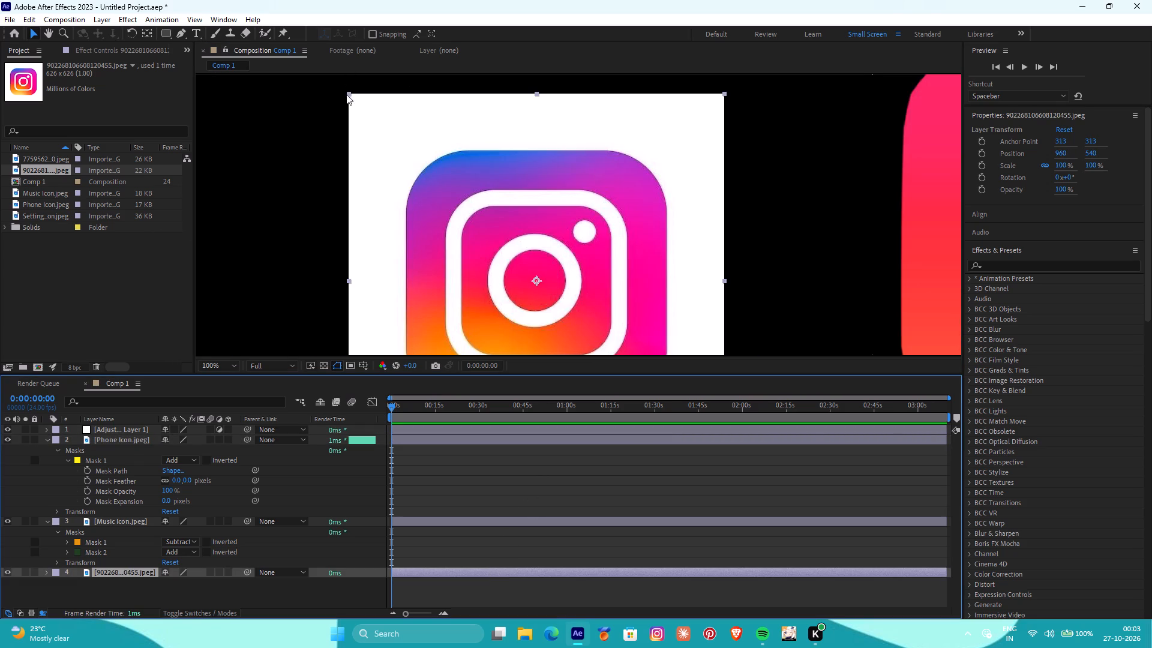
pyautogui.moveTo(349, 91); pyautogui.dragTo(368, 112)
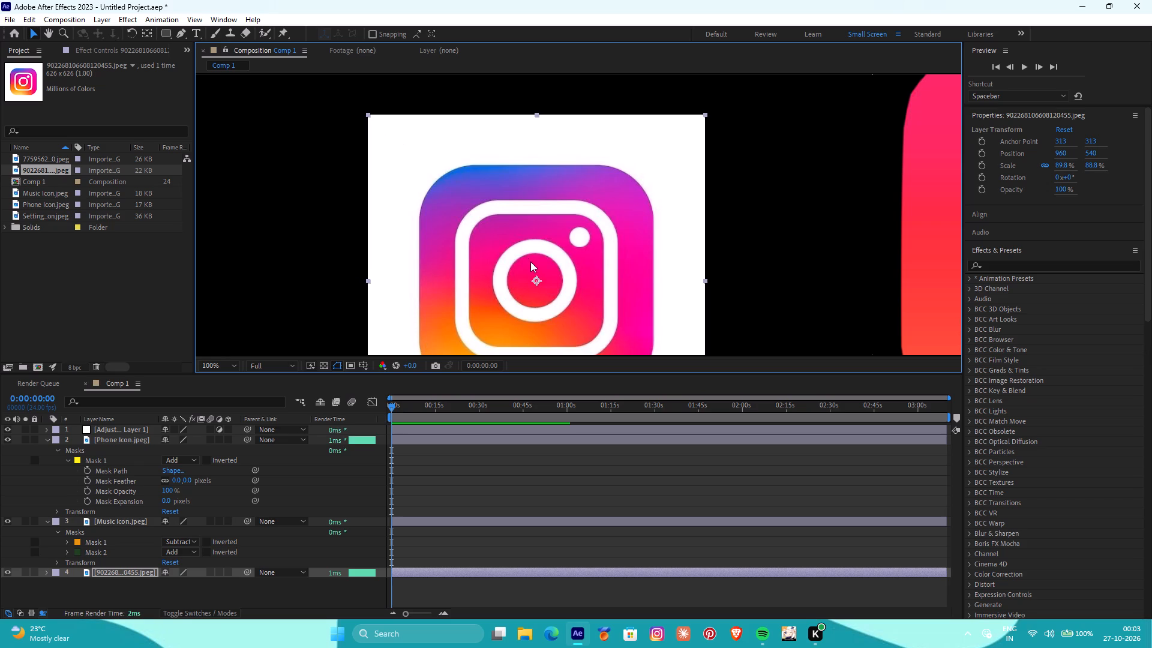
pyautogui.moveTo(536, 278); pyautogui.dragTo(538, 230)
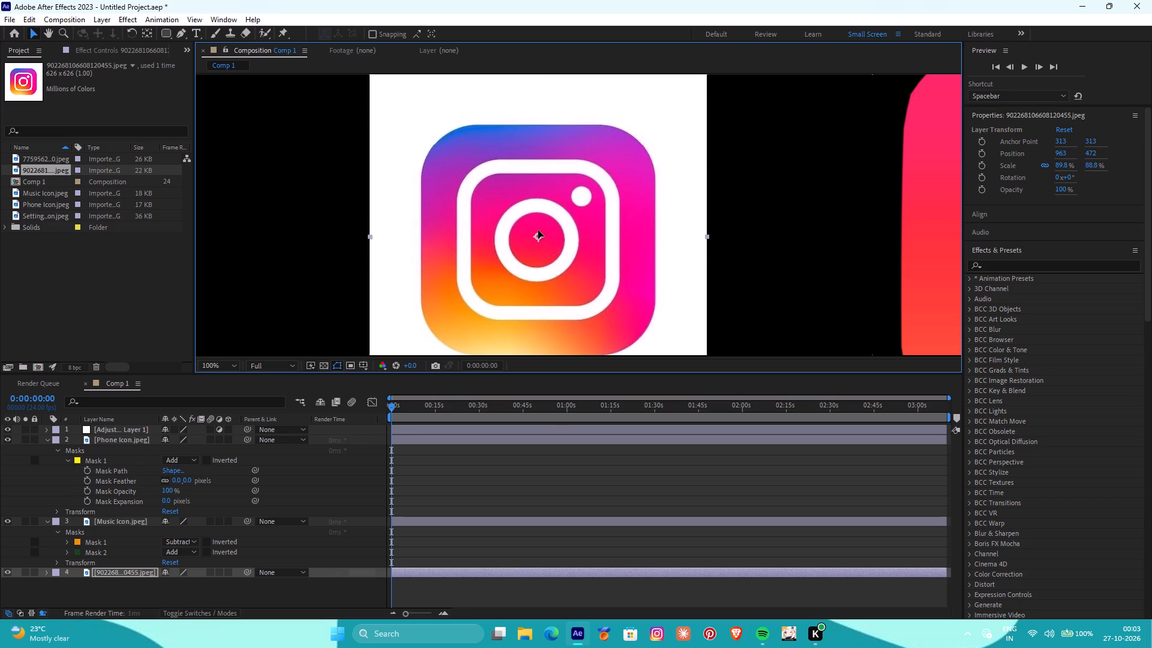
pyautogui.moveTo(538, 230); pyautogui.dragTo(538, 227)
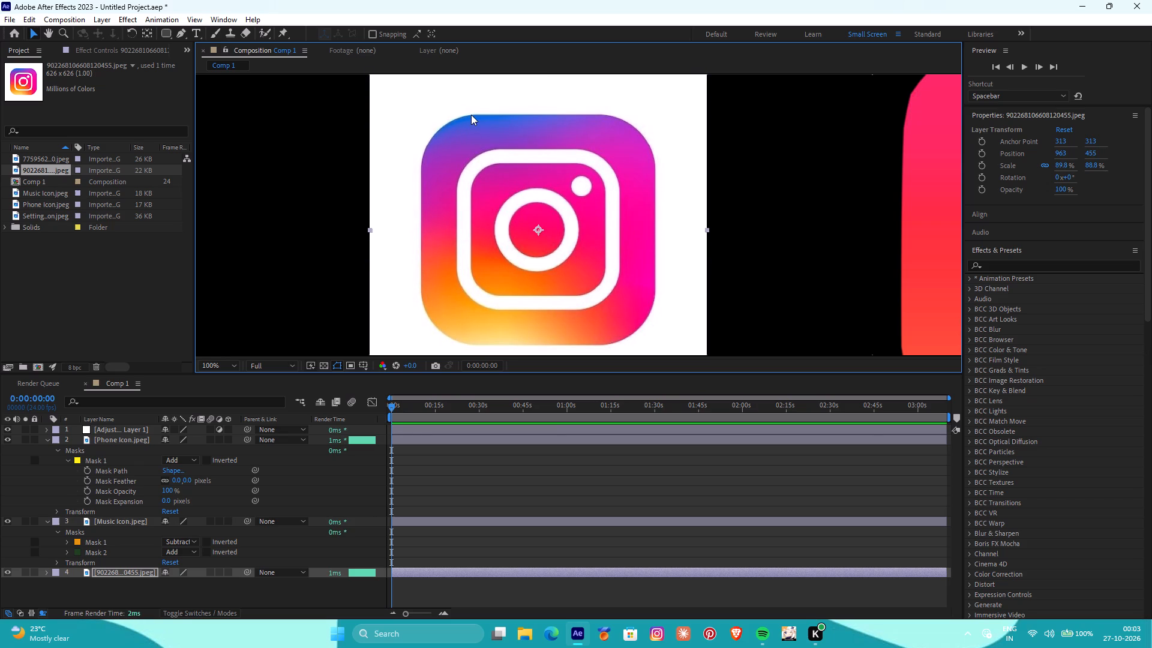
# Start a Pen tool mask on the Instagram layer with points at the icon's upper-left curve and midway along its top edge.
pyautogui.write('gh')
pyautogui.click(468, 115)
pyautogui.scroll(2, 484, 109)
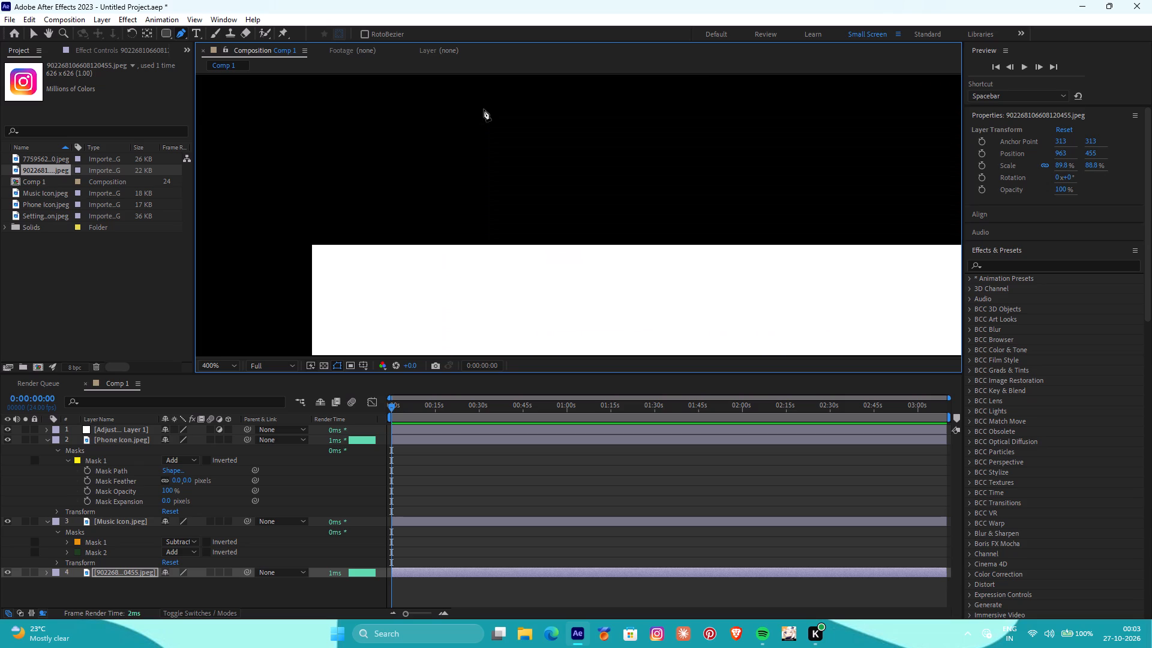
pyautogui.scroll(-2, 483, 116)
pyautogui.scroll(-1, 577, 214)
pyautogui.keyDown('alt'); pyautogui.scroll(2, 625, 244); pyautogui.keyUp('alt')
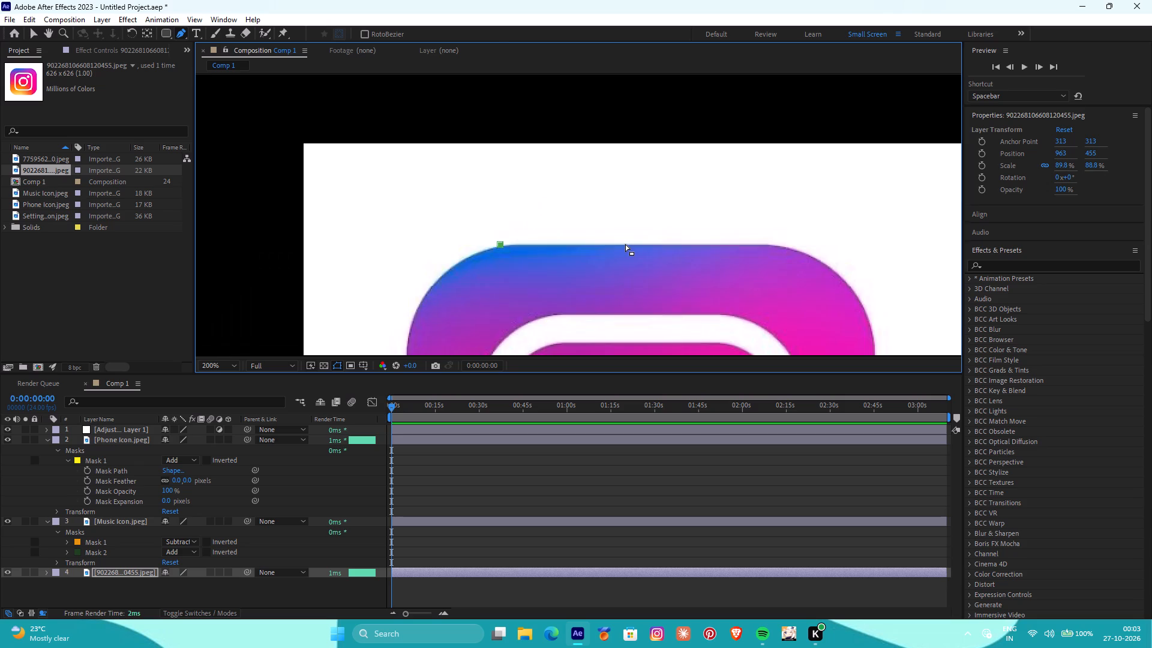
pyautogui.keyDown('alt'); pyautogui.scroll(1, 625, 244); pyautogui.keyUp('alt')
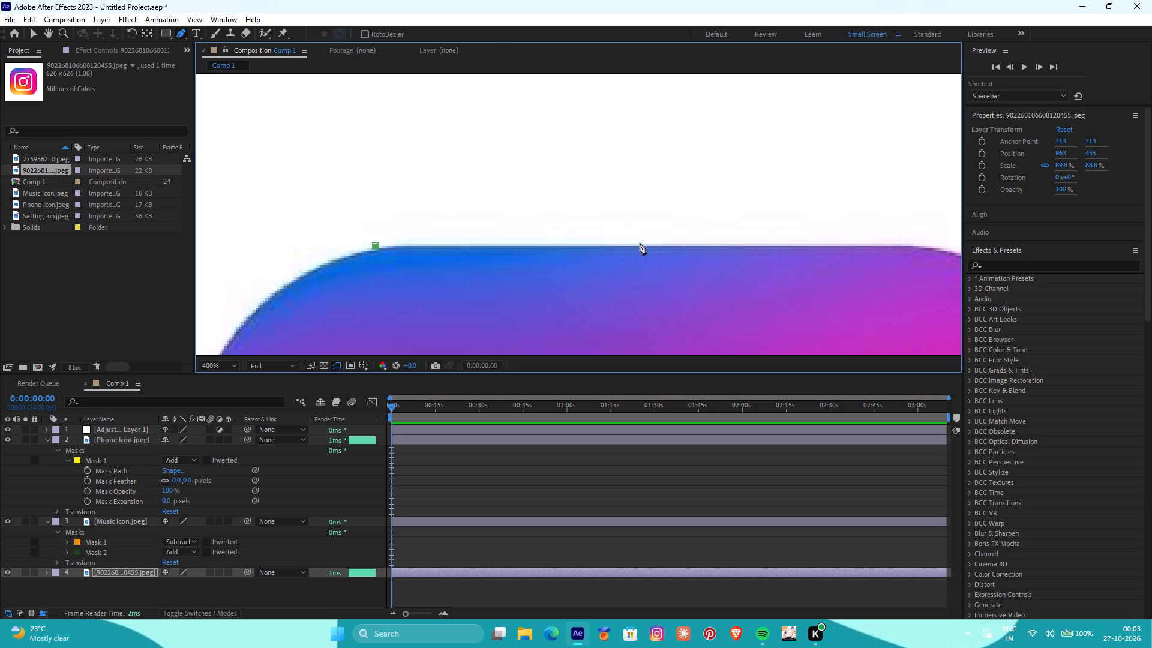
pyautogui.click(640, 243)
pyautogui.click(640, 243)
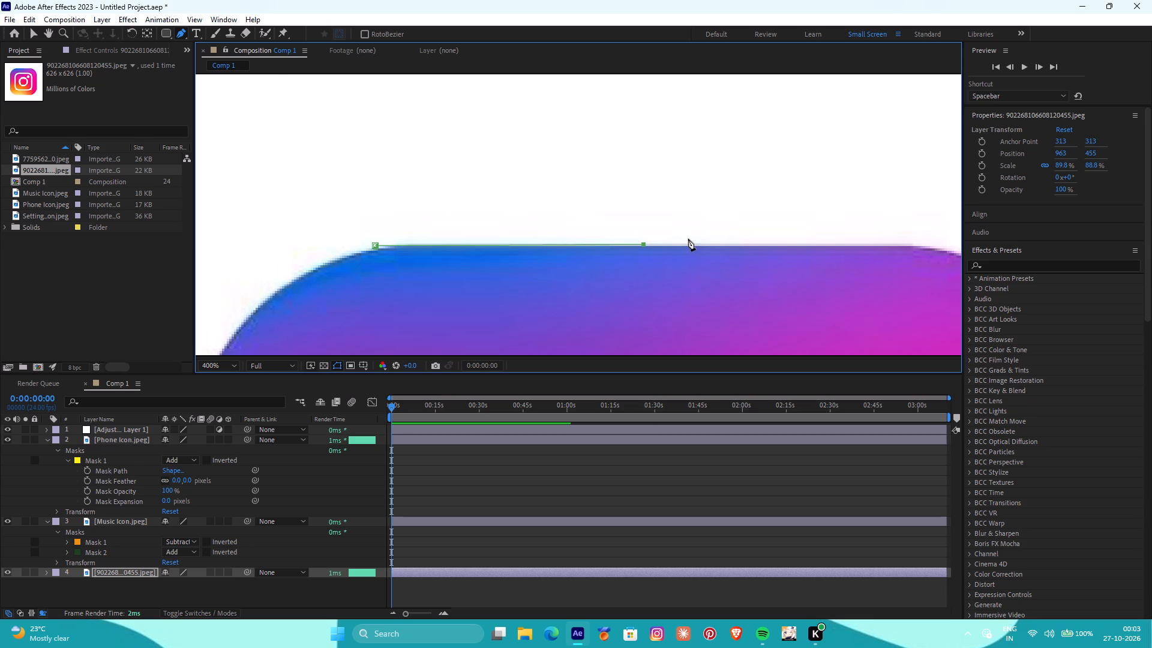
# Add a mask point where the Instagram icon's top edge meets its upper-right curve, fitting it onto the icon's outline.
pyautogui.scroll(-1, 688, 239)
pyautogui.keyDown('alt'); pyautogui.scroll(3, 752, 234); pyautogui.keyUp('alt')
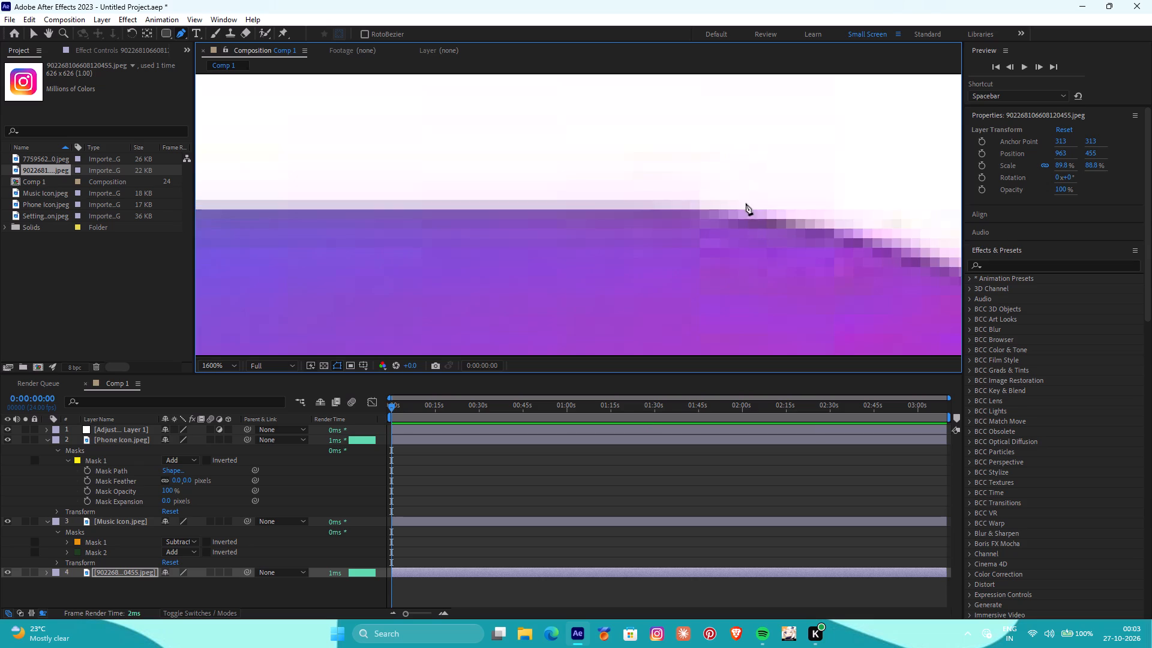
pyautogui.click(740, 206)
pyautogui.moveTo(741, 206); pyautogui.dragTo(749, 212)
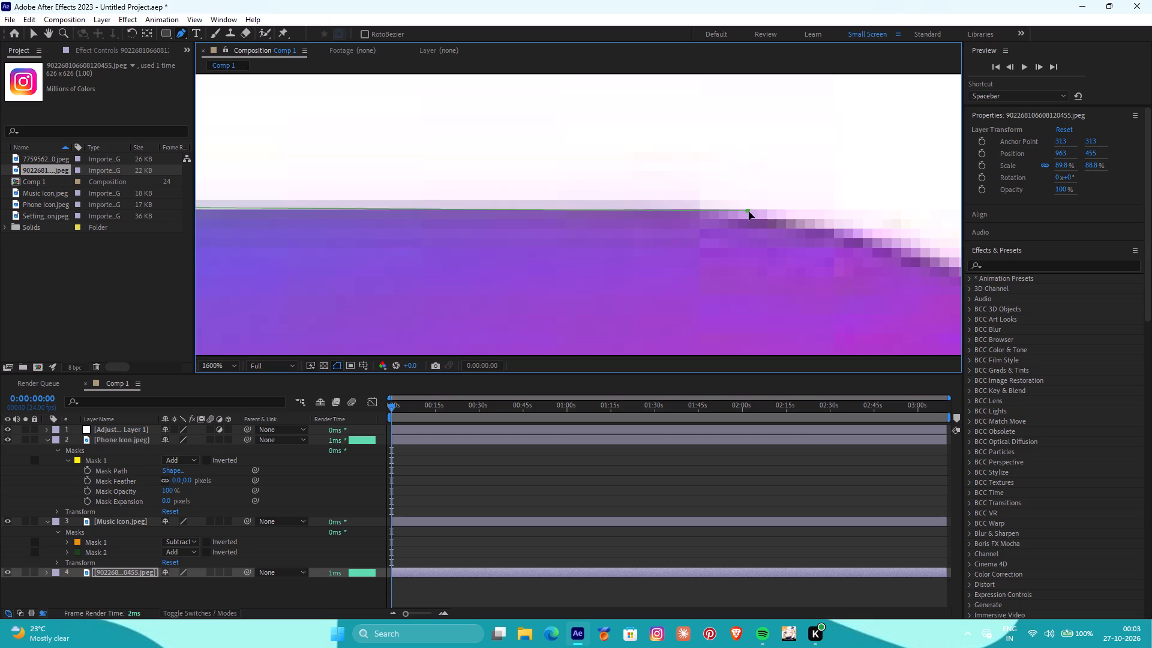
pyautogui.moveTo(749, 212); pyautogui.dragTo(748, 211)
# Nudge the middle mask point down slightly so it sits on the Instagram icon's top edge.
pyautogui.scroll(-2, 746, 210)
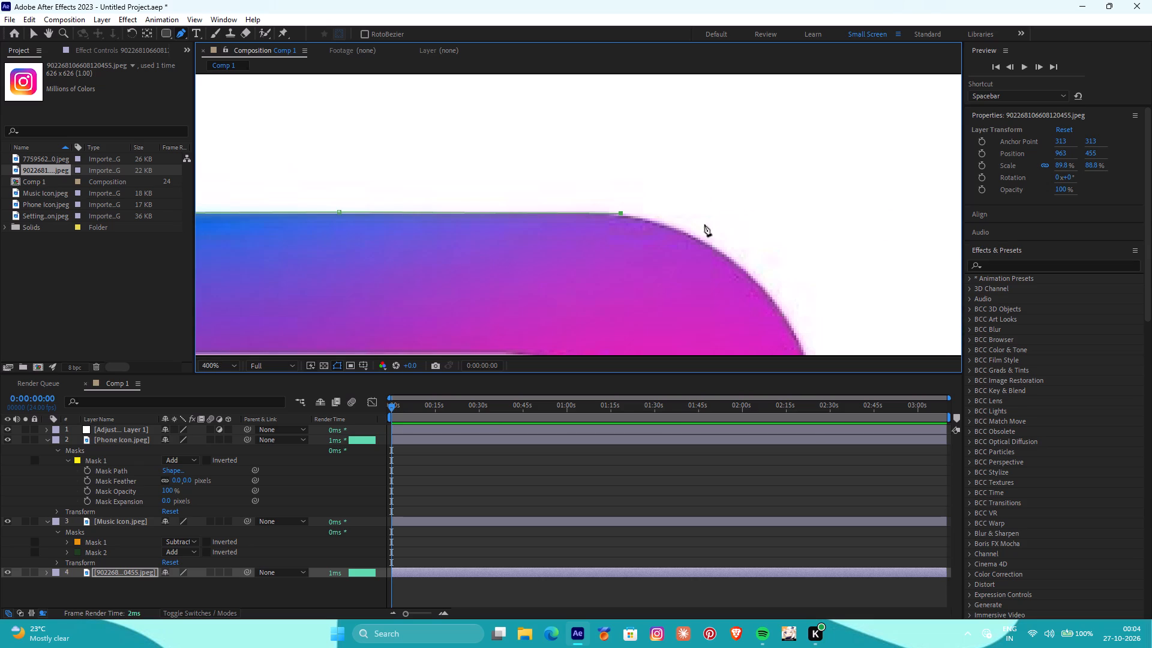
pyautogui.keyDown('alt'); pyautogui.scroll(2, 357, 215); pyautogui.keyUp('alt')
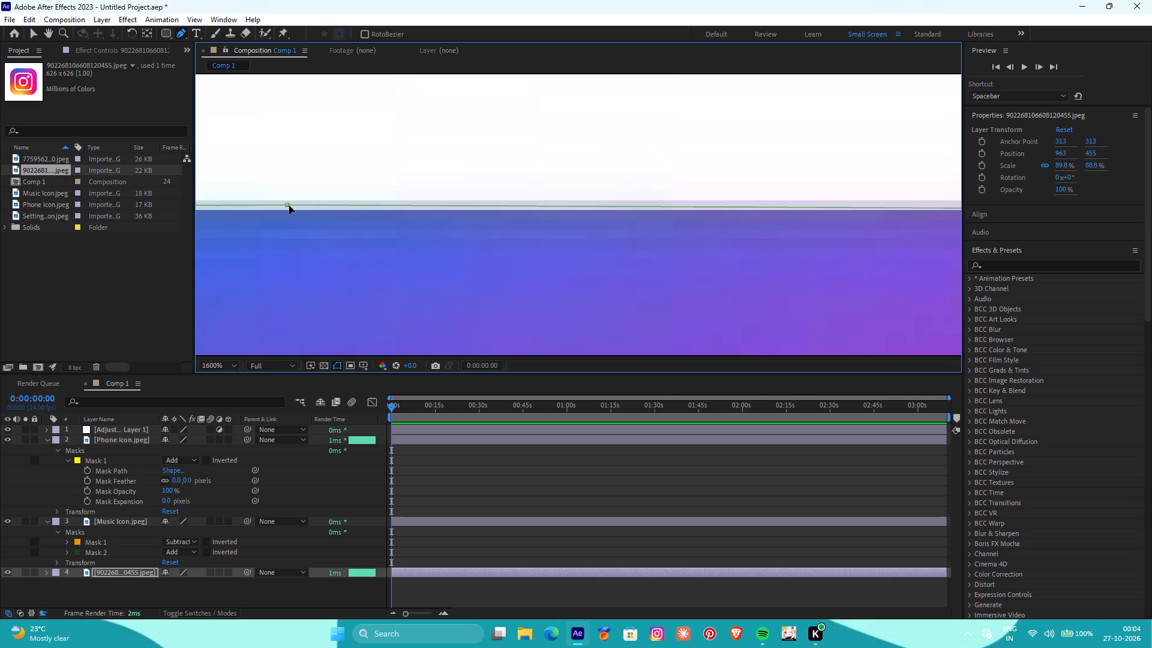
pyautogui.click(287, 203)
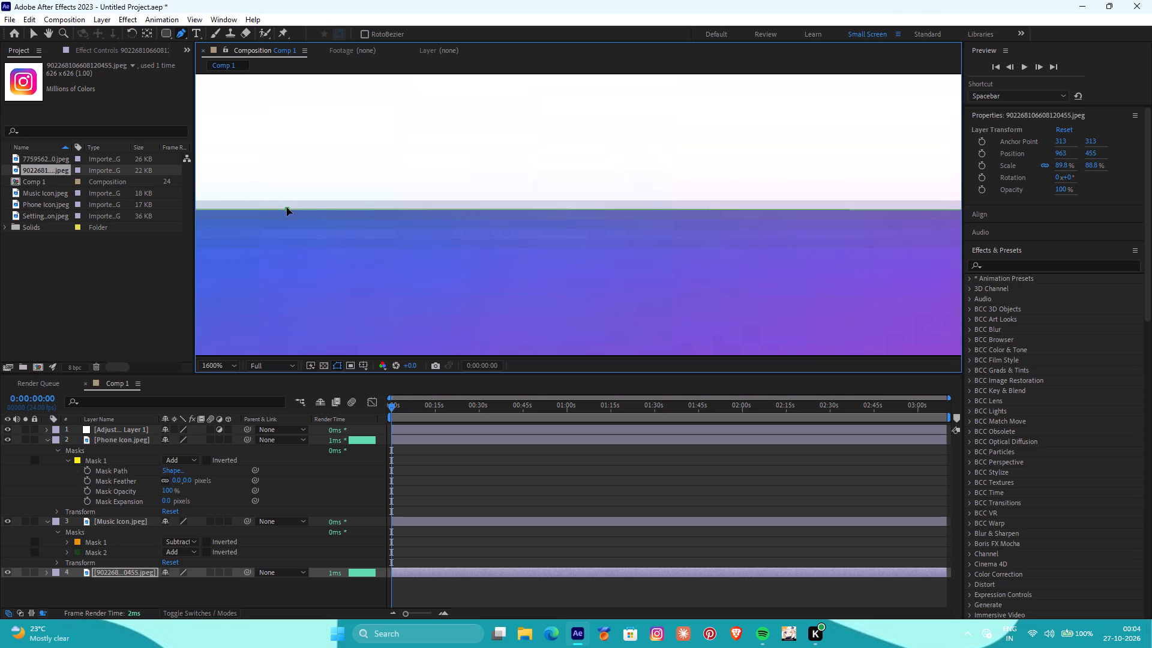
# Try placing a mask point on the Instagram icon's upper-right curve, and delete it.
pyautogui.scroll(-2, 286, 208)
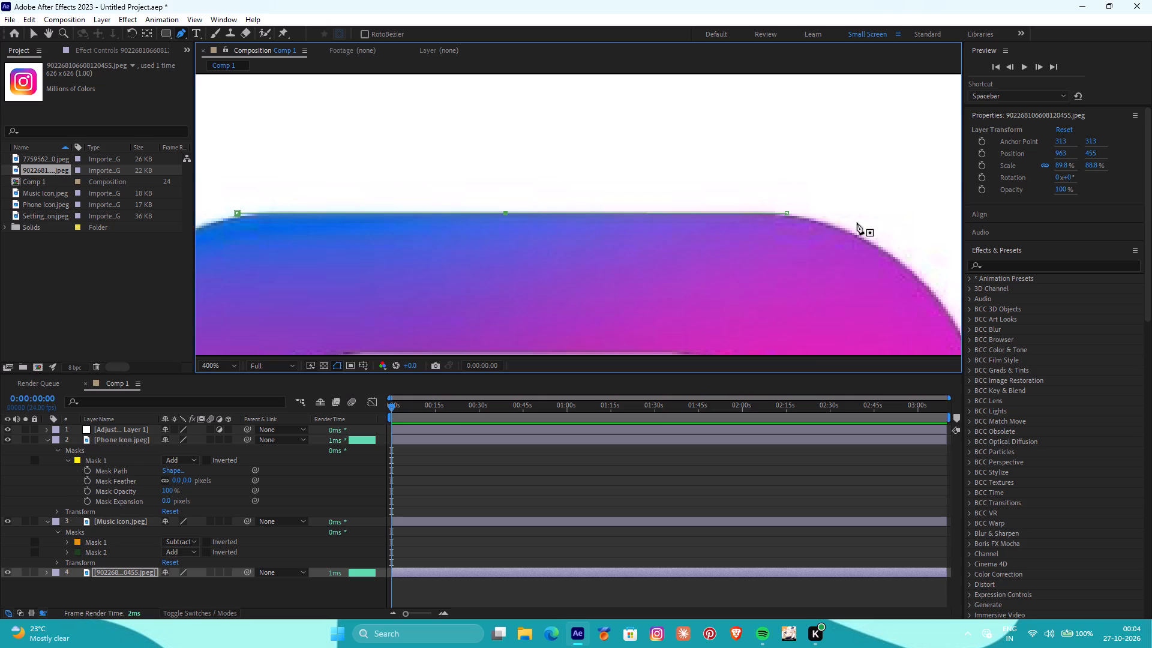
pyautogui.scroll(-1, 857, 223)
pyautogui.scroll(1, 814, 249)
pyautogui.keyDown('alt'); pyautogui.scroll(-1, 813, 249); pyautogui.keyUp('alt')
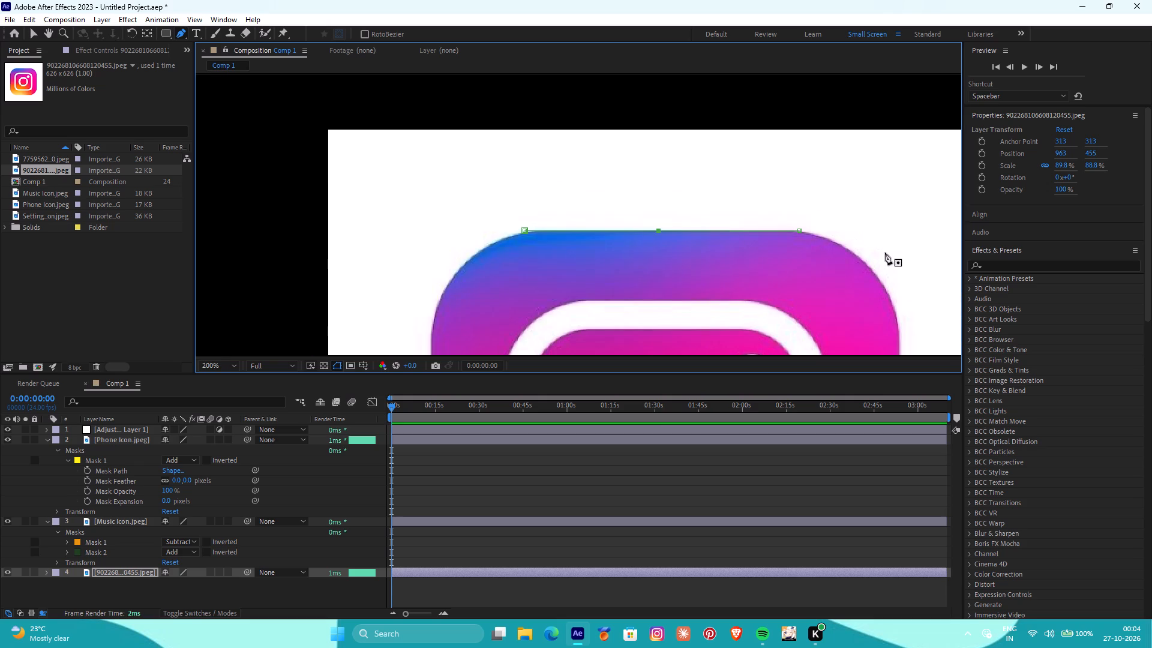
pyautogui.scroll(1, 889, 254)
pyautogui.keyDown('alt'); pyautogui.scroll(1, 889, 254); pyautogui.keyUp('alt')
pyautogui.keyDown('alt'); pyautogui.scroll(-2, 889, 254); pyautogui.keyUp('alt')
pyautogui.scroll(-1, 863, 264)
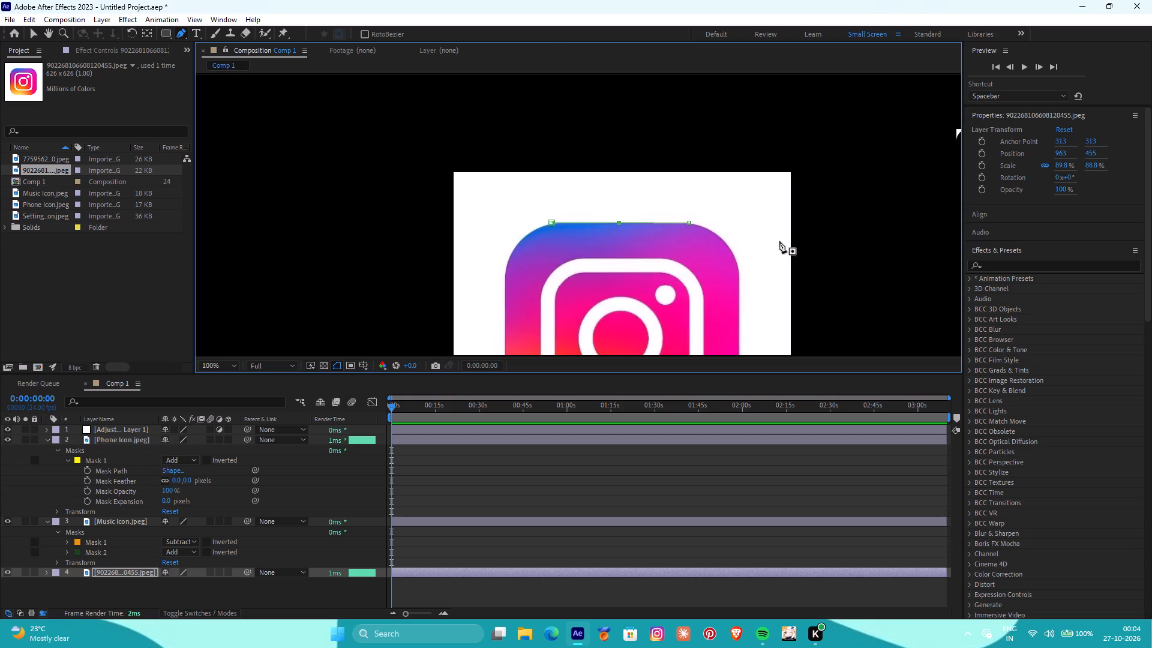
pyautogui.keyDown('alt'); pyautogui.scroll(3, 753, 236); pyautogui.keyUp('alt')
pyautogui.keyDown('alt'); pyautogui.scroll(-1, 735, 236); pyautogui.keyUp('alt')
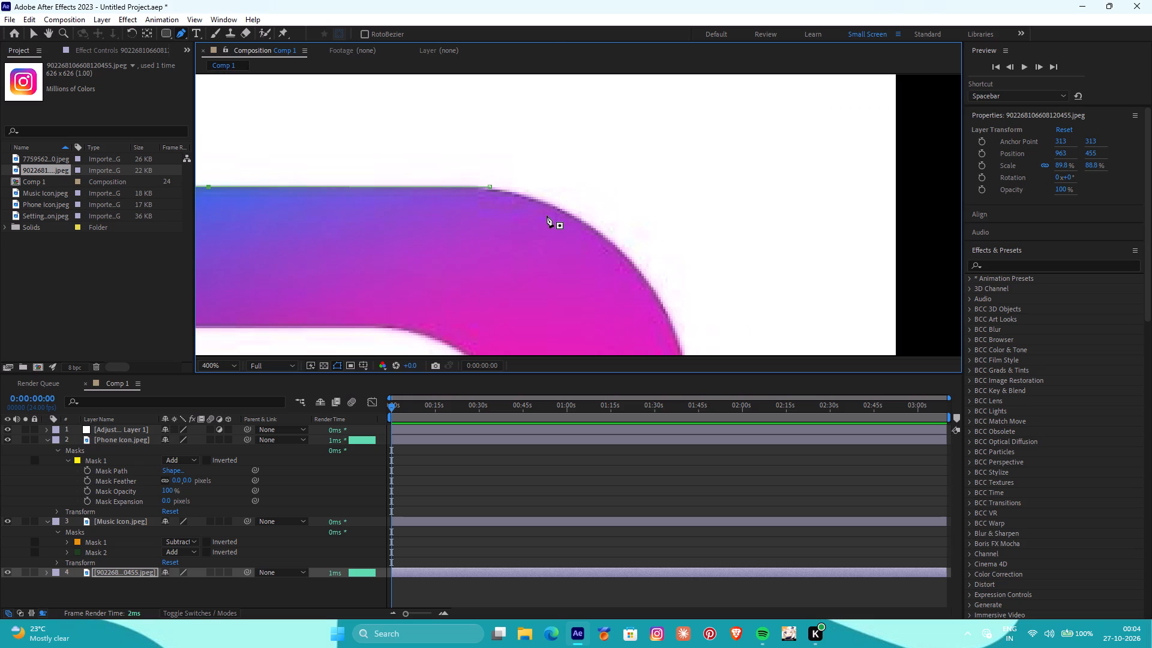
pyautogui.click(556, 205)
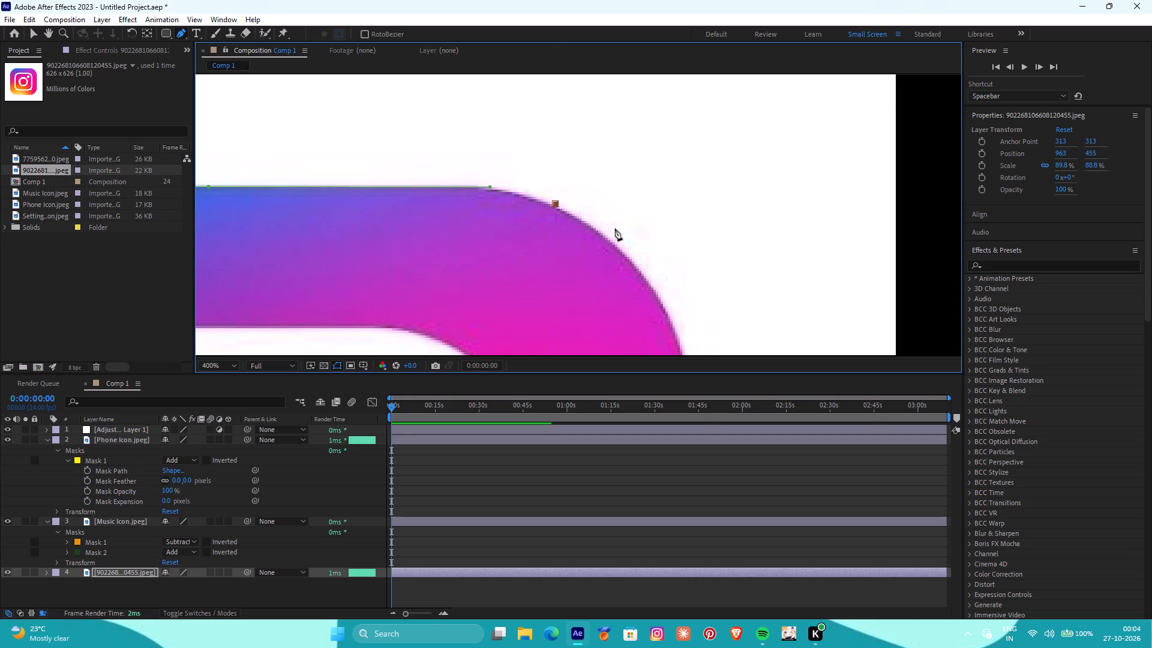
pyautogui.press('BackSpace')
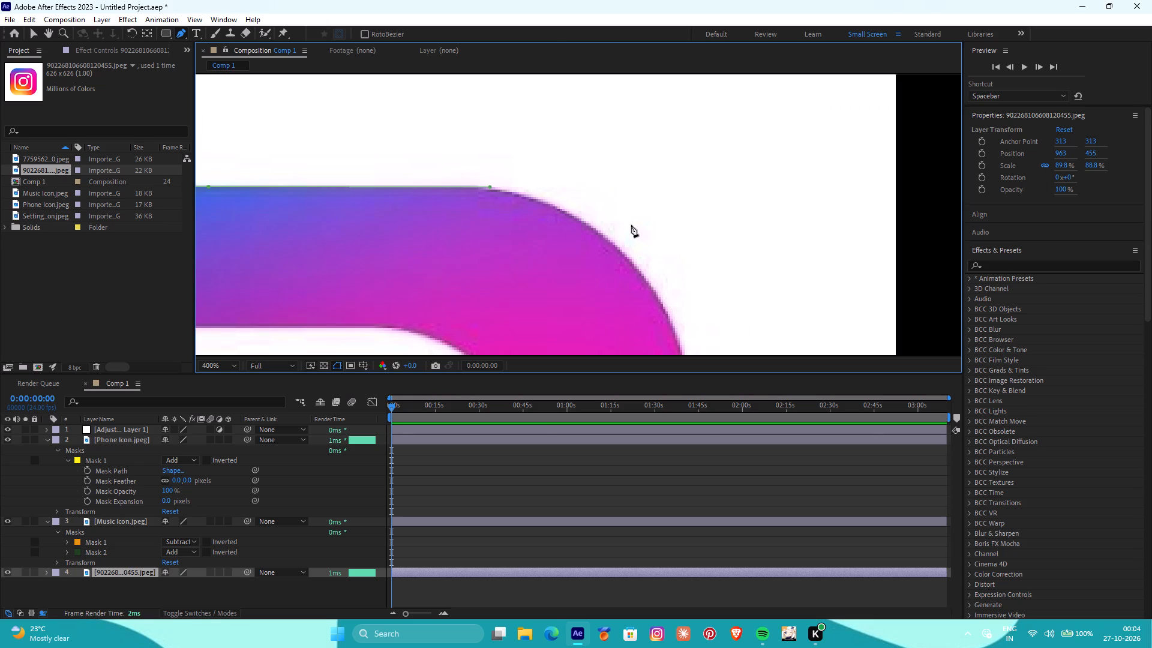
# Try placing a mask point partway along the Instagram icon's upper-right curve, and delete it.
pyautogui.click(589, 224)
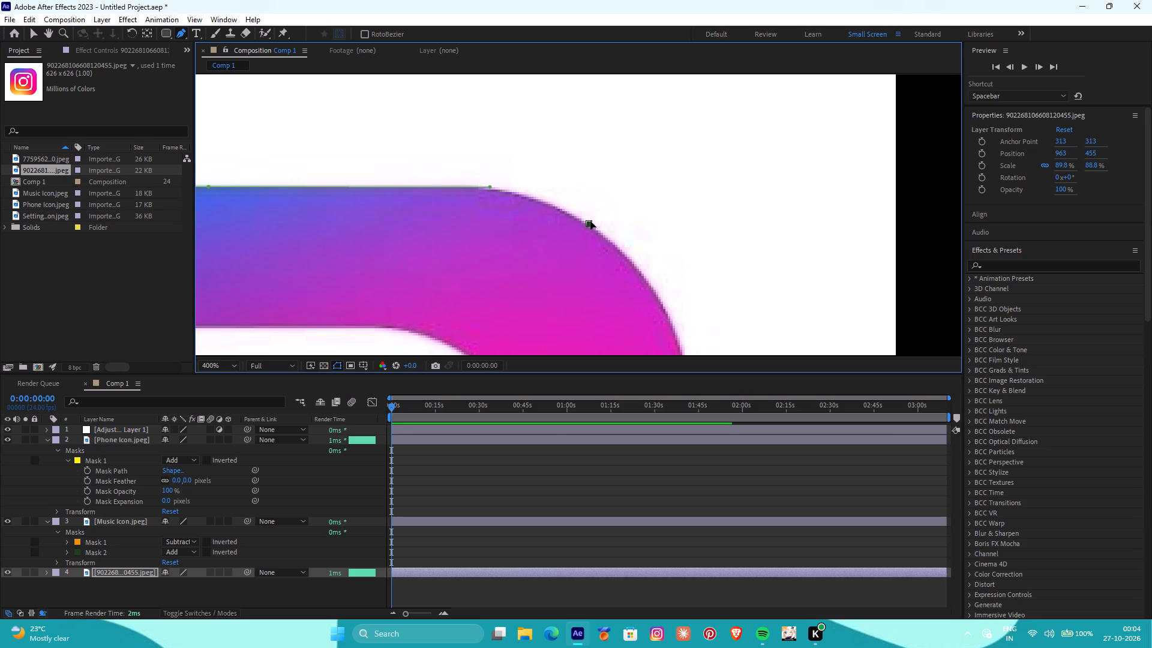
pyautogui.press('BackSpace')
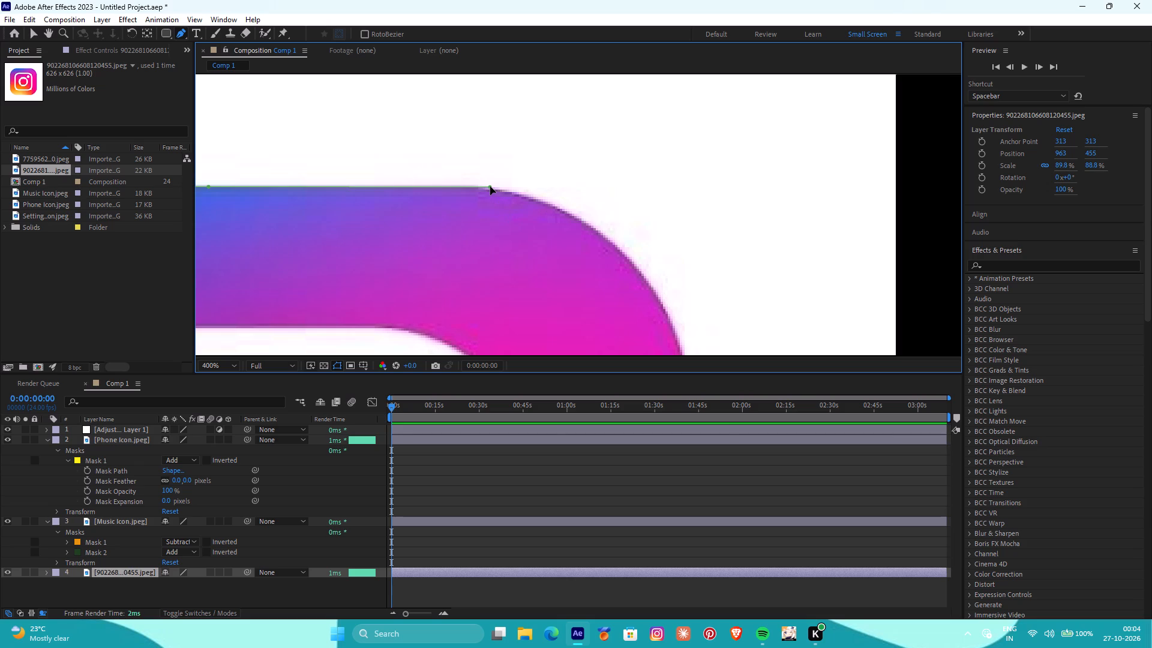
# Continue the Instagram mask from its last top-edge point with four points down the icon's upper-right curve.
pyautogui.click(490, 187)
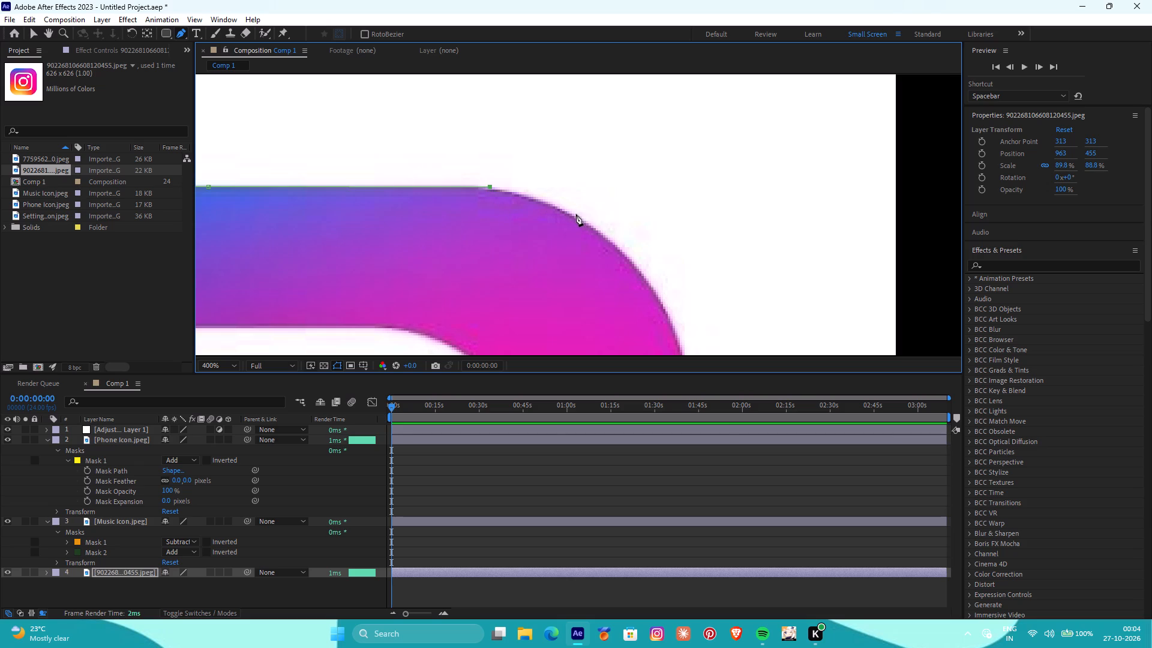
pyautogui.click(577, 214)
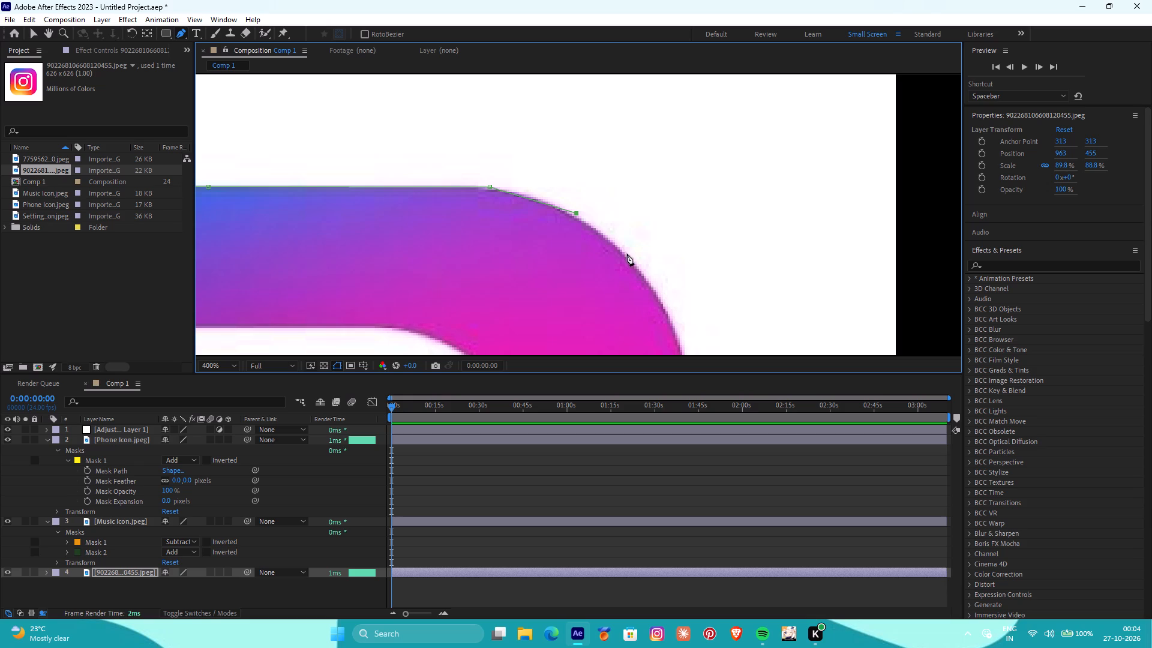
pyautogui.click(627, 254)
pyautogui.click(662, 303)
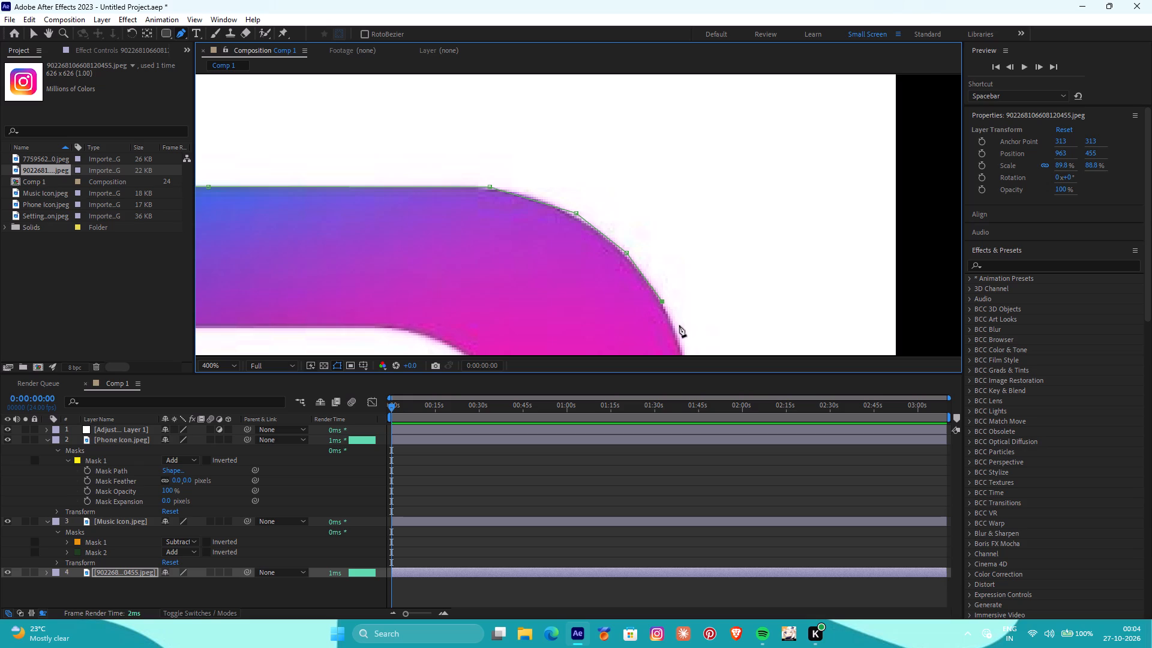
pyautogui.click(679, 338)
# Insert two extra mask points on the upper-right curve and nudge the neighbouring points onto the icon's outline.
pyautogui.click(529, 197)
pyautogui.click(529, 199)
pyautogui.click(577, 213)
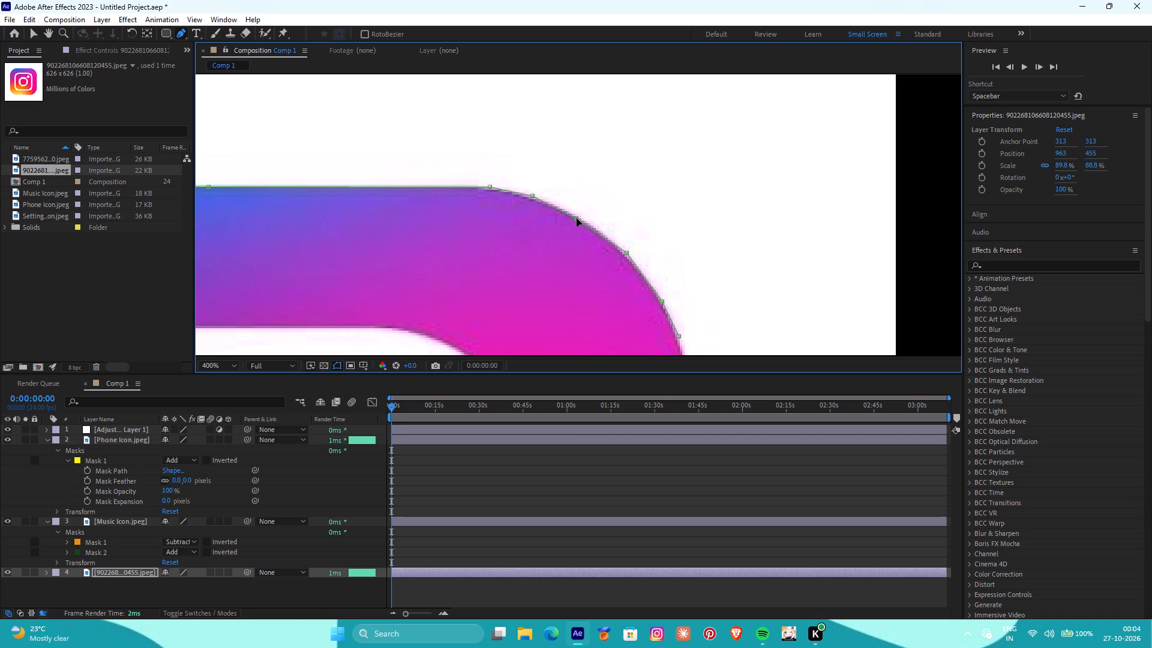
pyautogui.click(578, 217)
pyautogui.click(628, 253)
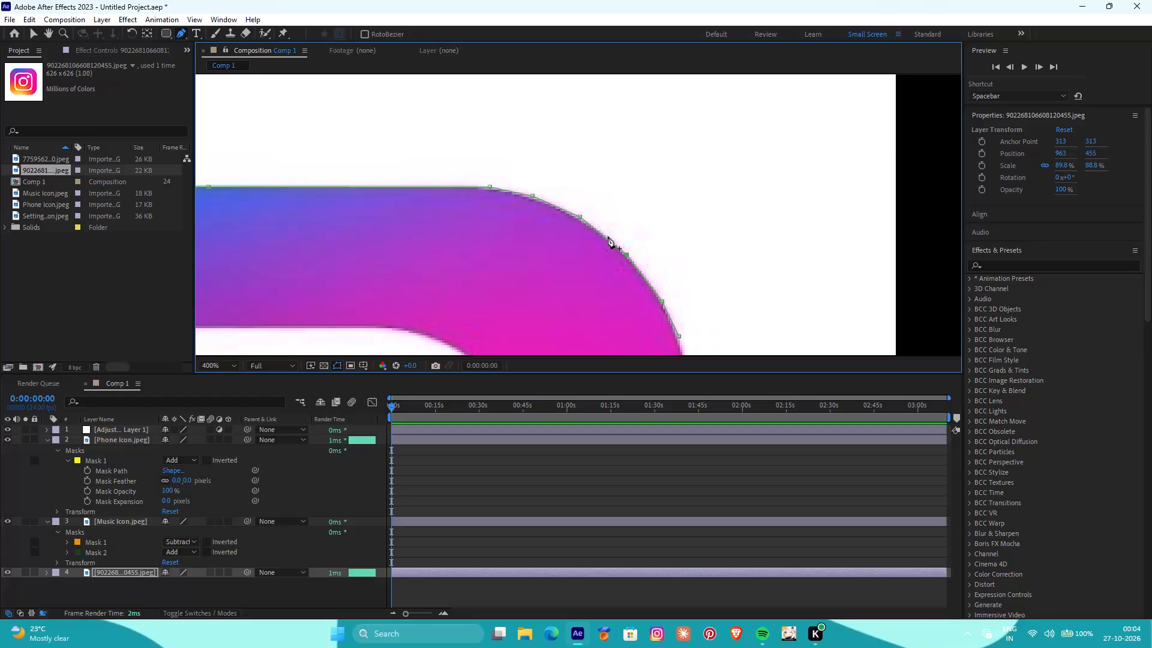
pyautogui.click(607, 237)
pyautogui.click(605, 237)
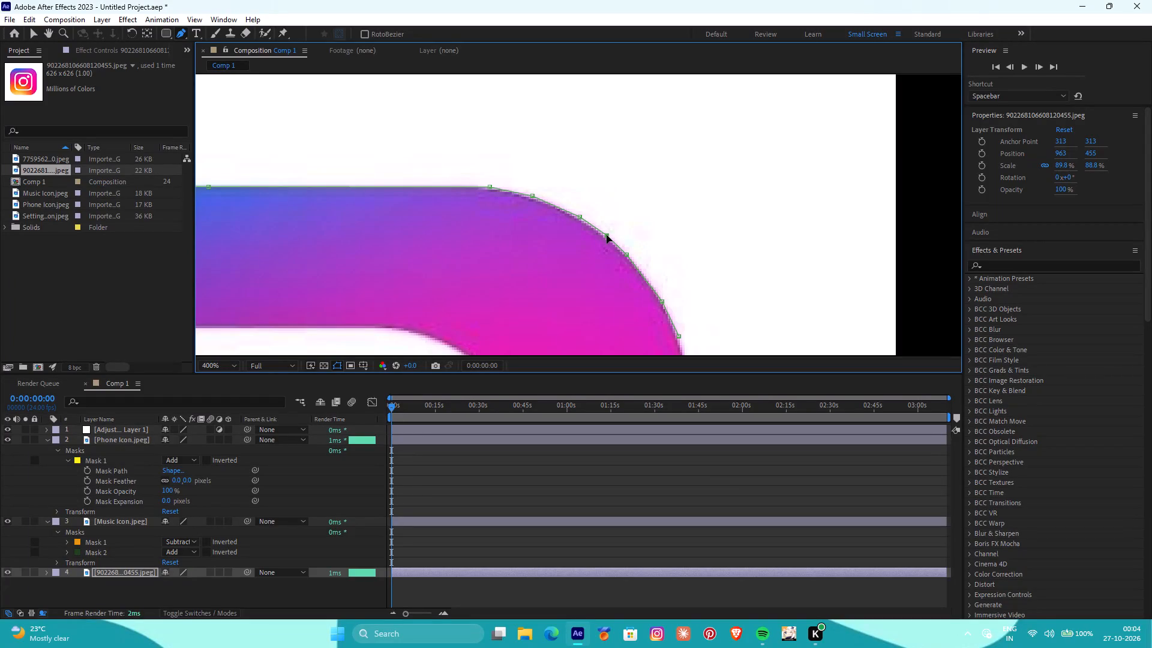
# Move the last mask point farther down the upper-right curve and insert another point above it, fitting both to the icon's edge.
pyautogui.scroll(-1, 631, 247)
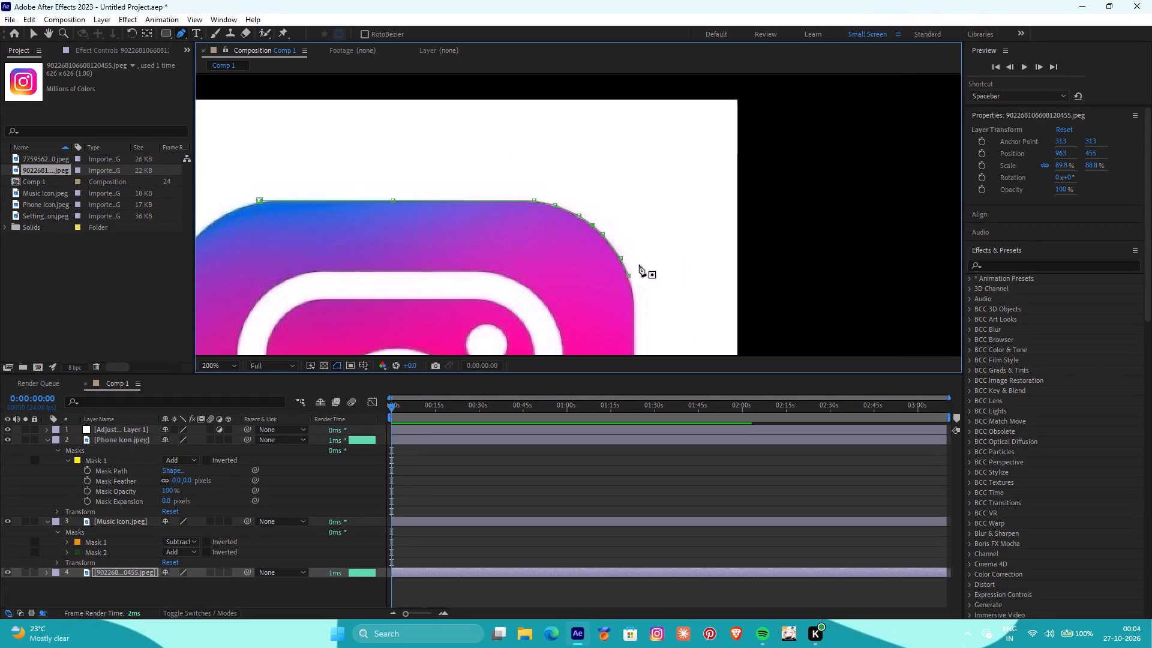
pyautogui.scroll(1, 643, 271)
pyautogui.keyDown('alt'); pyautogui.scroll(1, 643, 271); pyautogui.keyUp('alt')
pyautogui.keyDown('alt'); pyautogui.scroll(-2, 643, 271); pyautogui.keyUp('alt')
pyautogui.keyDown('alt'); pyautogui.scroll(1, 676, 317); pyautogui.keyUp('alt')
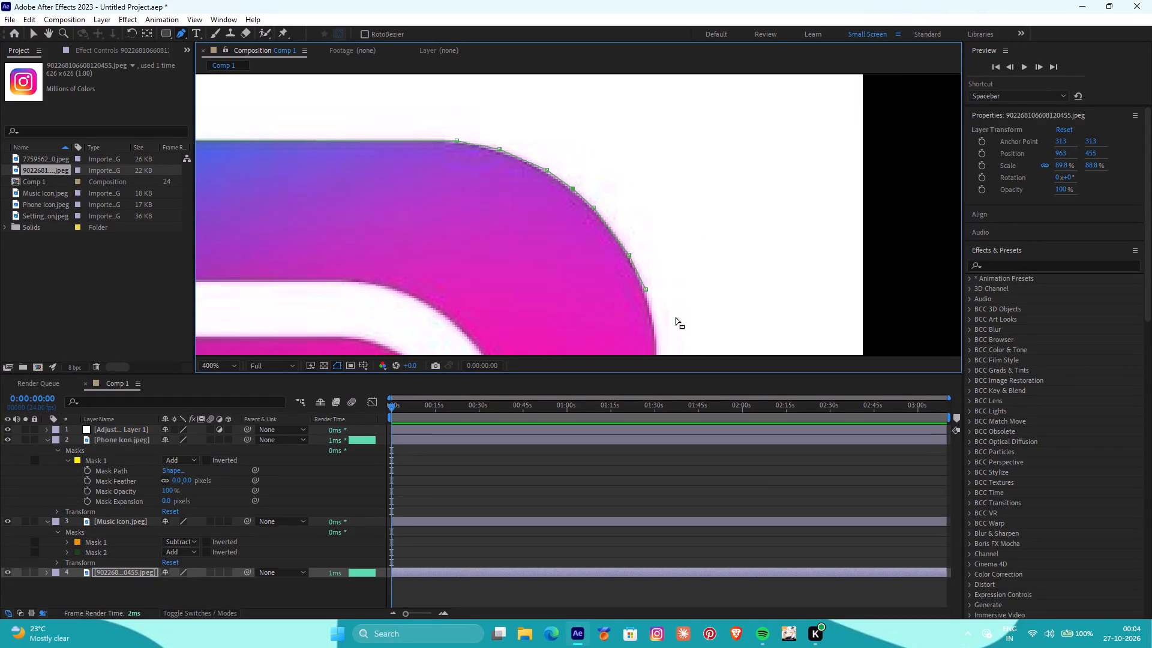
pyautogui.keyDown('alt'); pyautogui.scroll(1, 676, 317); pyautogui.keyUp('alt')
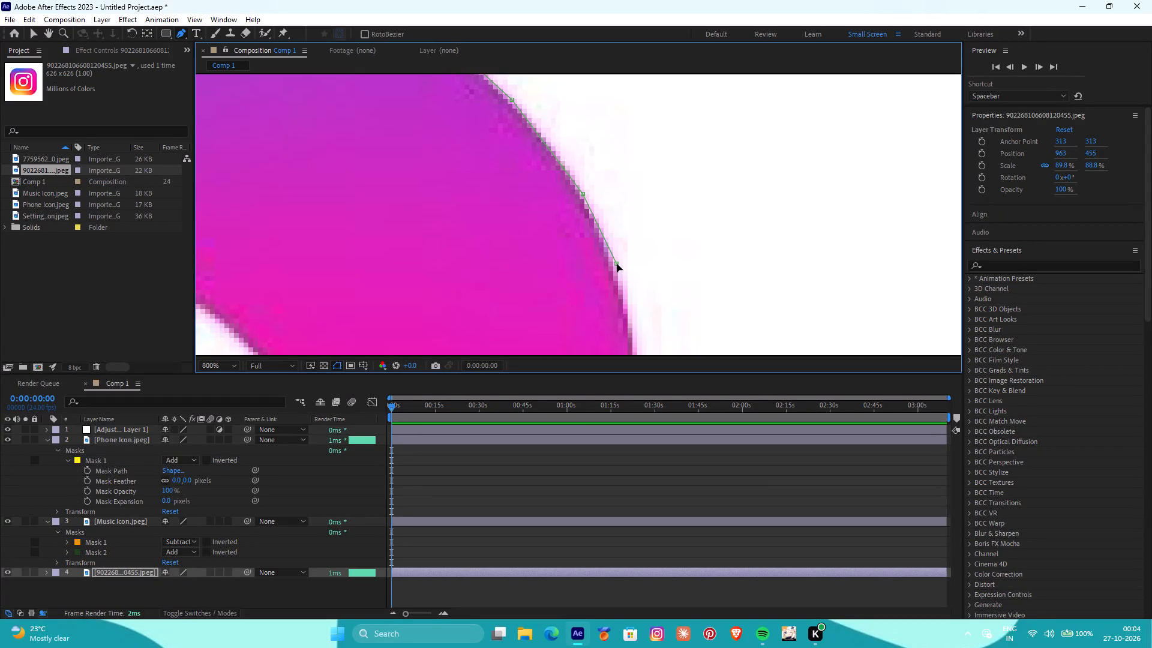
pyautogui.moveTo(618, 263); pyautogui.dragTo(632, 318)
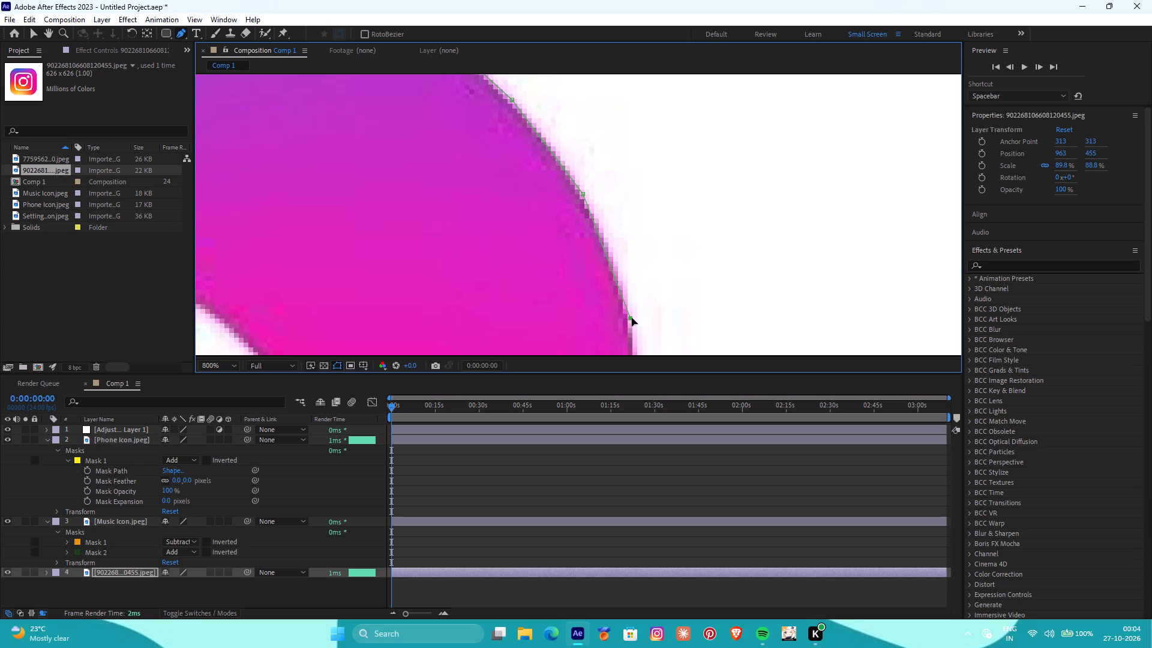
pyautogui.moveTo(632, 318); pyautogui.dragTo(631, 317)
pyautogui.click(605, 254)
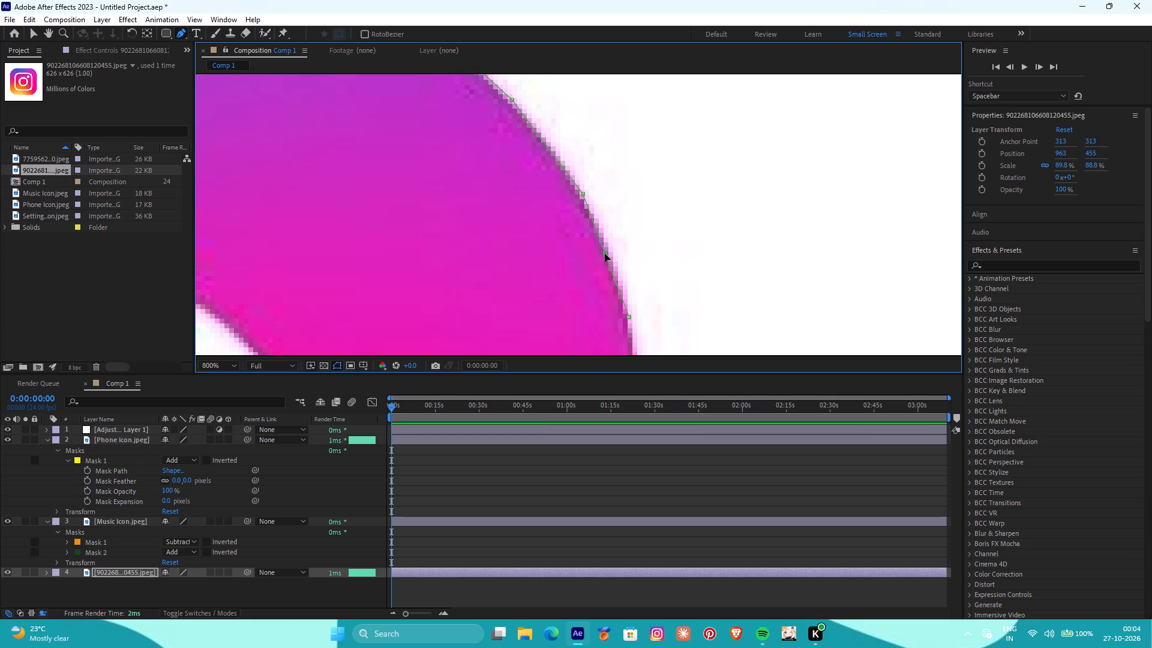
pyautogui.click(605, 254)
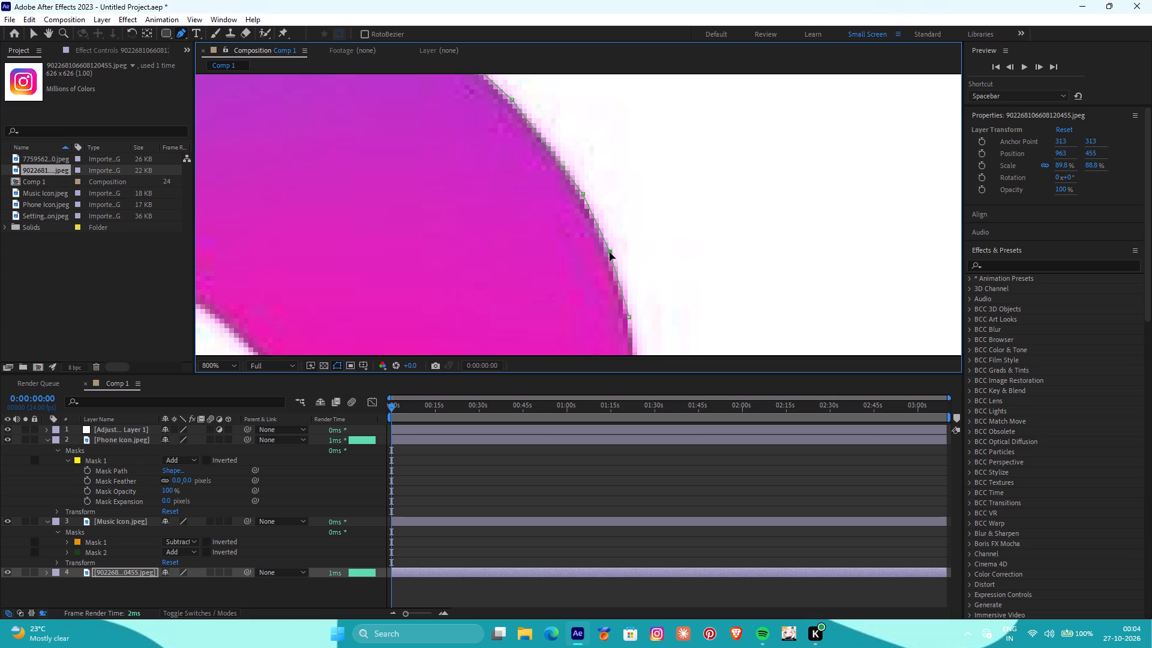
pyautogui.click(631, 317)
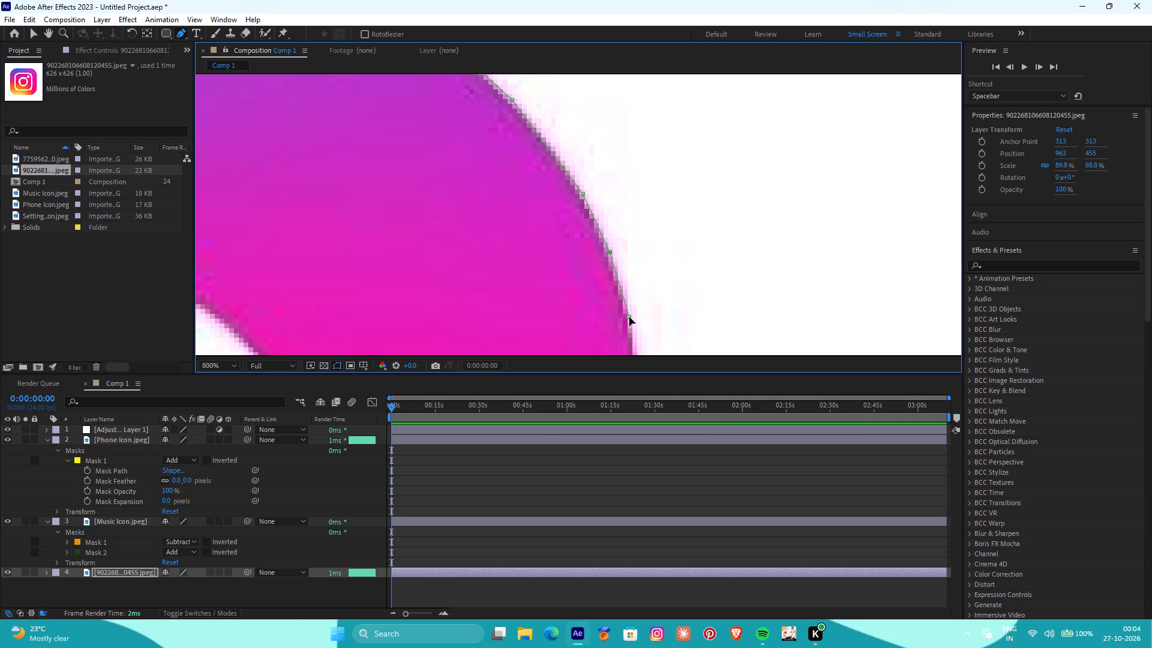
# Add two mask points where the Instagram icon's upper-right curve runs into its straight right edge.
pyautogui.scroll(-2, 633, 316)
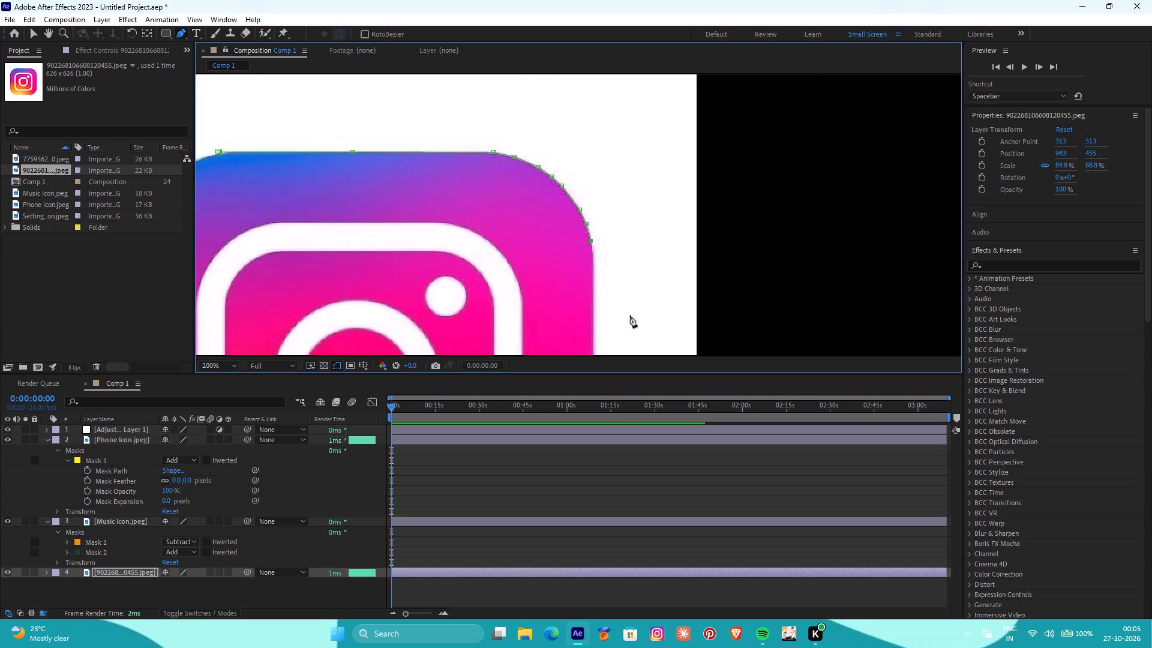
pyautogui.keyDown('alt'); pyautogui.scroll(2, 610, 298); pyautogui.keyUp('alt')
pyautogui.scroll(-1, 563, 161)
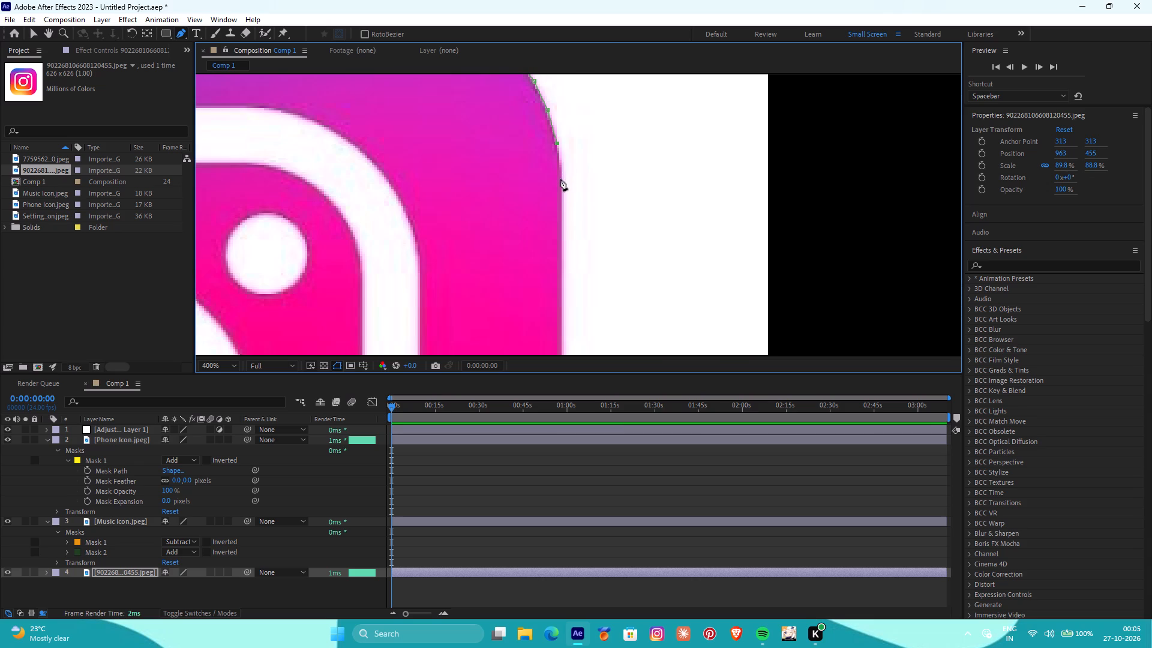
pyautogui.click(560, 179)
pyautogui.click(559, 178)
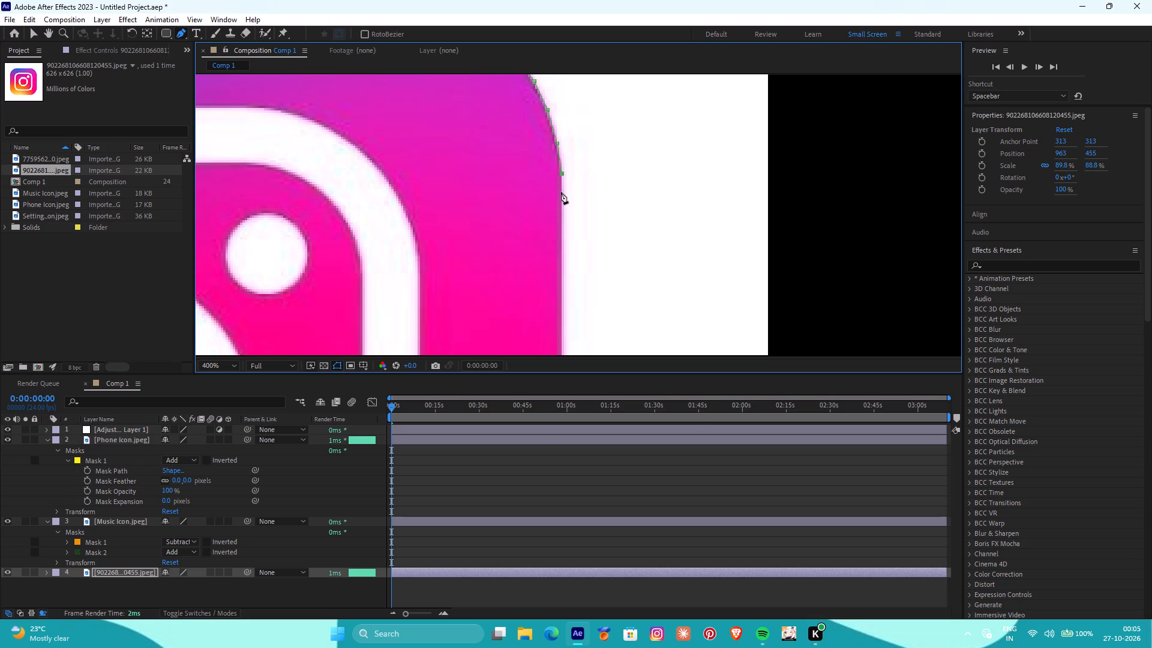
pyautogui.click(561, 208)
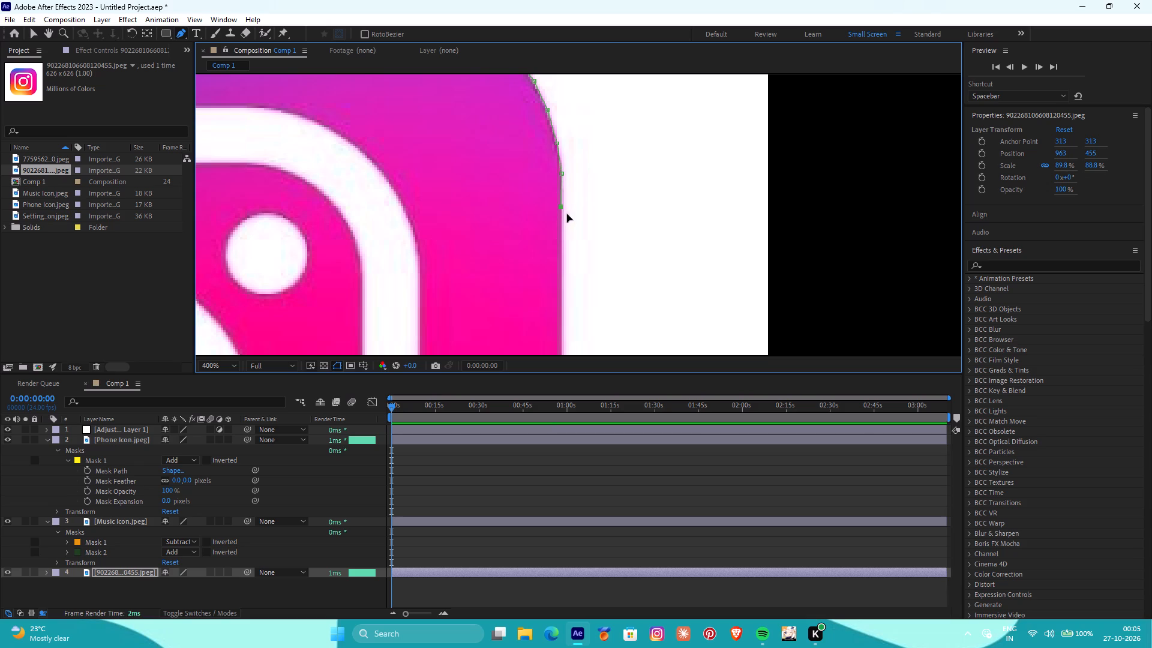
pyautogui.click(560, 206)
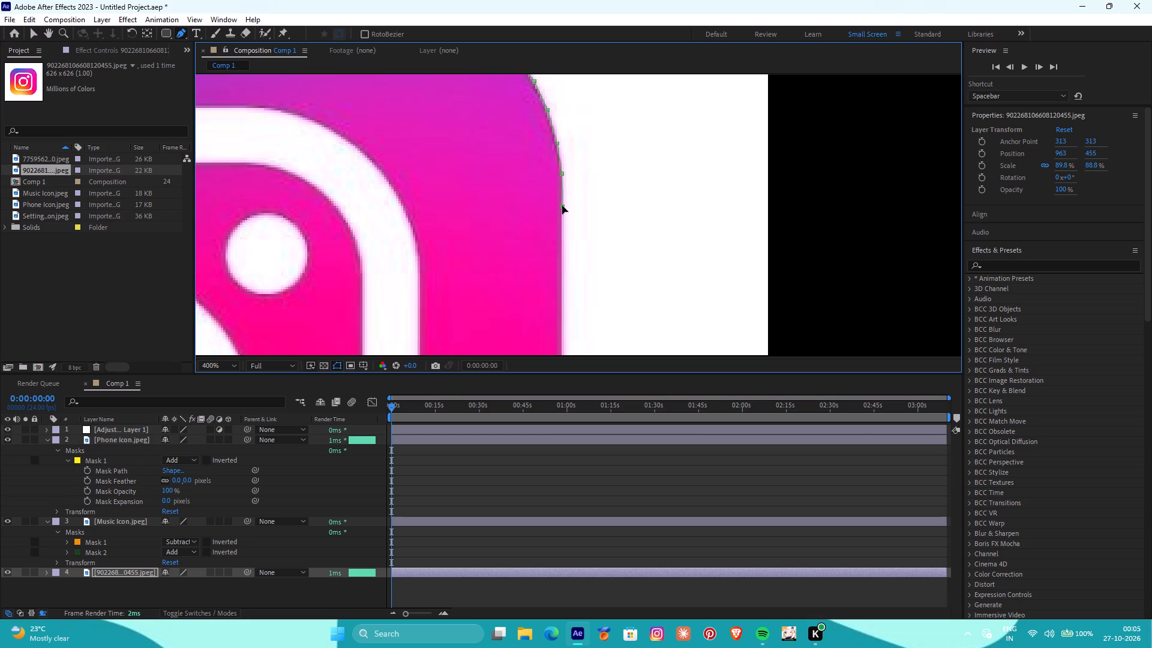
# Add a mask point at the bottom of the icon's straight right edge and two more around its lower-right curve.
pyautogui.scroll(-2, 563, 206)
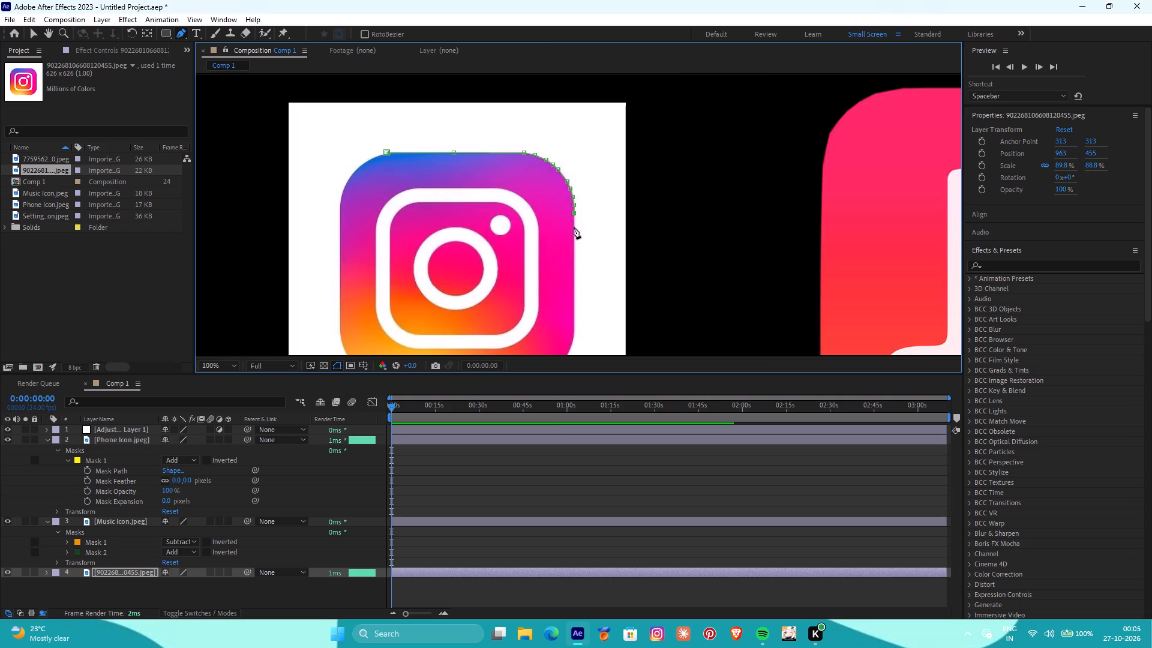
pyautogui.scroll(-1, 586, 300)
pyautogui.keyDown('alt'); pyautogui.scroll(3, 581, 286); pyautogui.keyUp('alt')
pyautogui.click(544, 206)
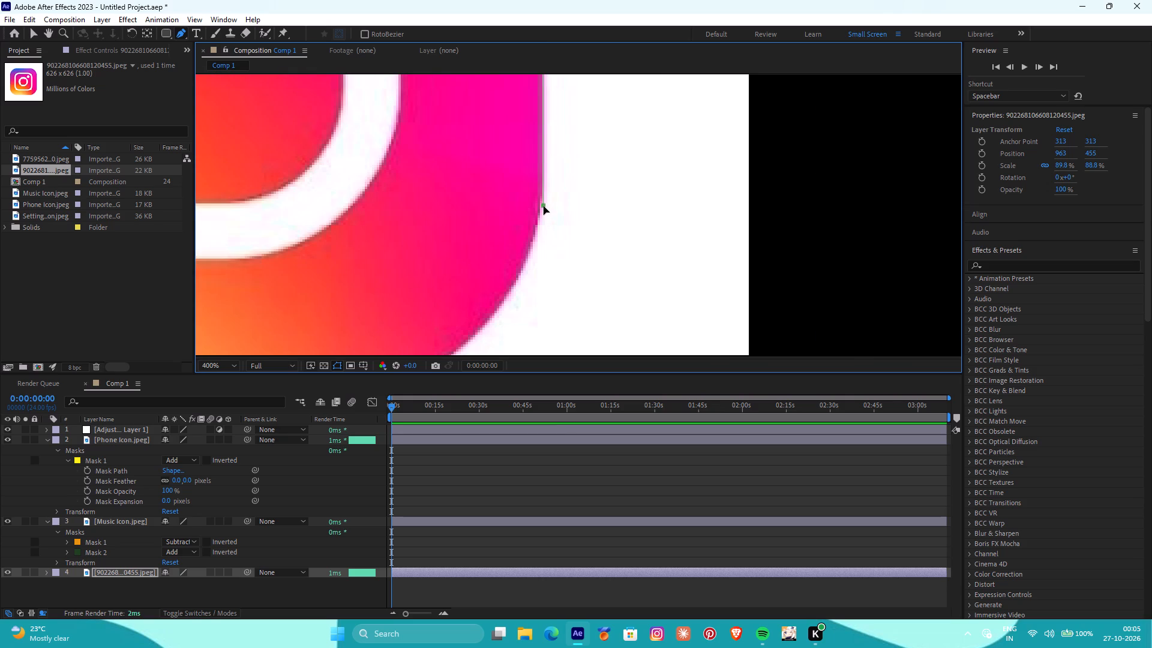
pyautogui.click(544, 205)
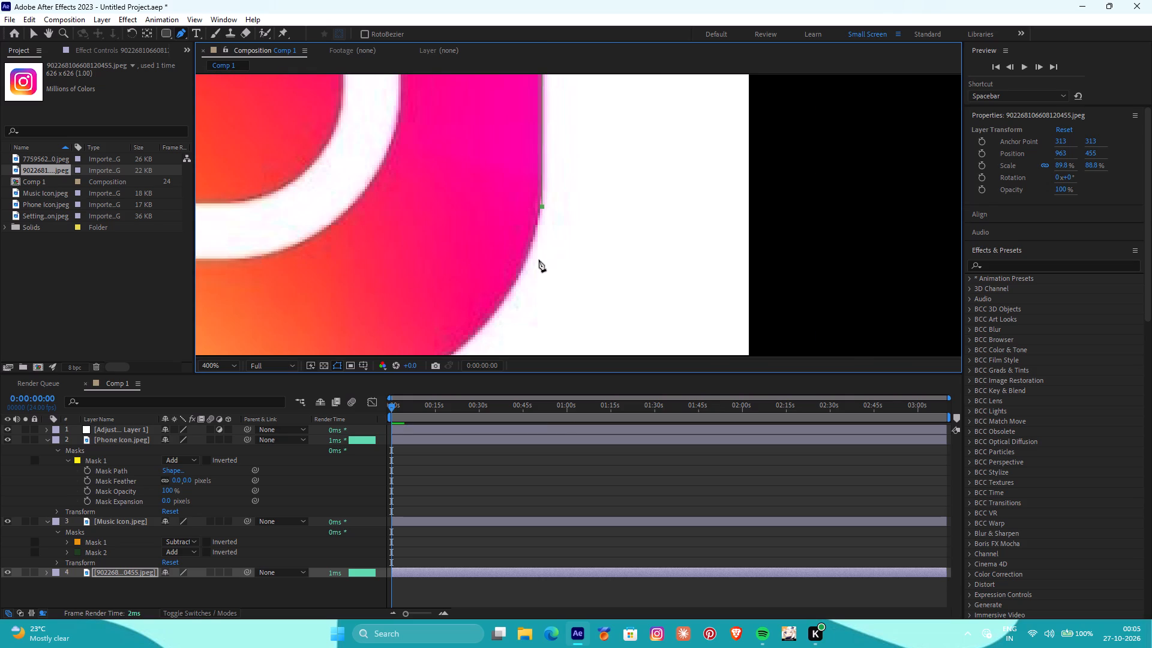
pyautogui.click(523, 271)
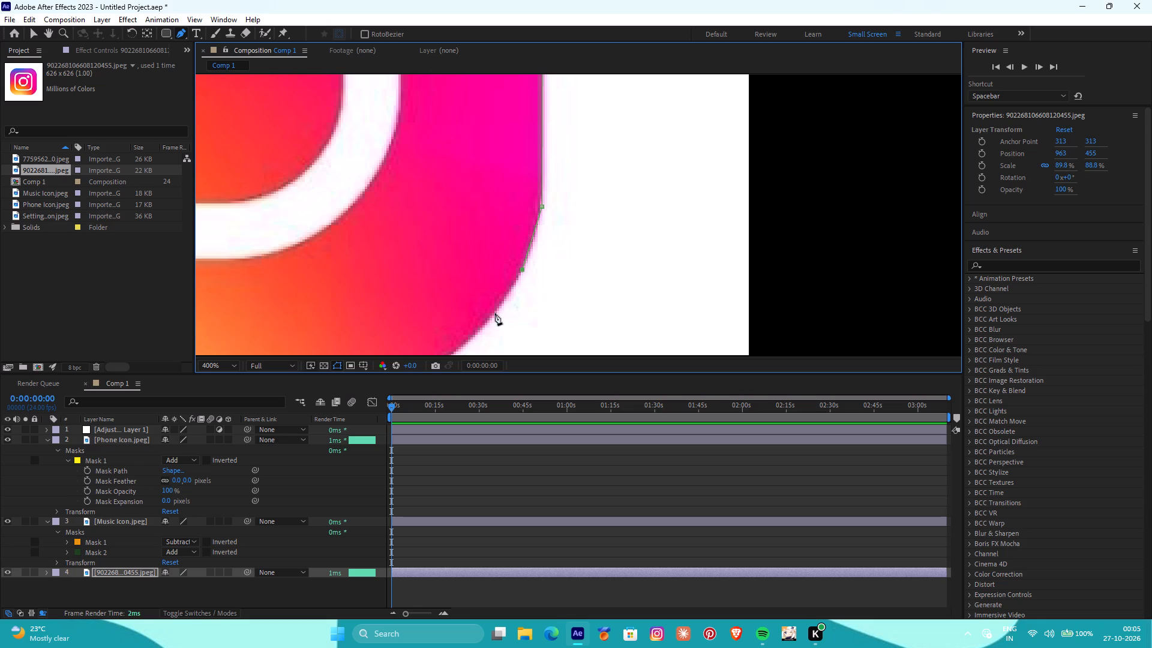
pyautogui.click(487, 321)
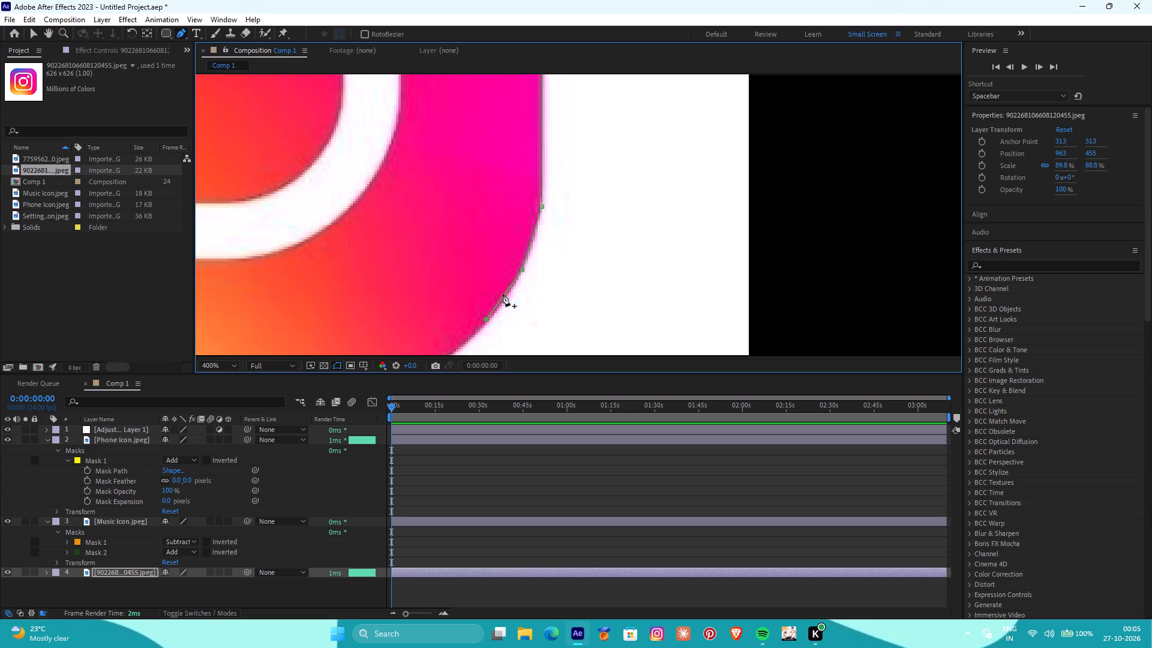
# Insert a mask point between the last two points on the lower-right curve and fit it to the icon's edge.
pyautogui.click(503, 294)
pyautogui.click(503, 295)
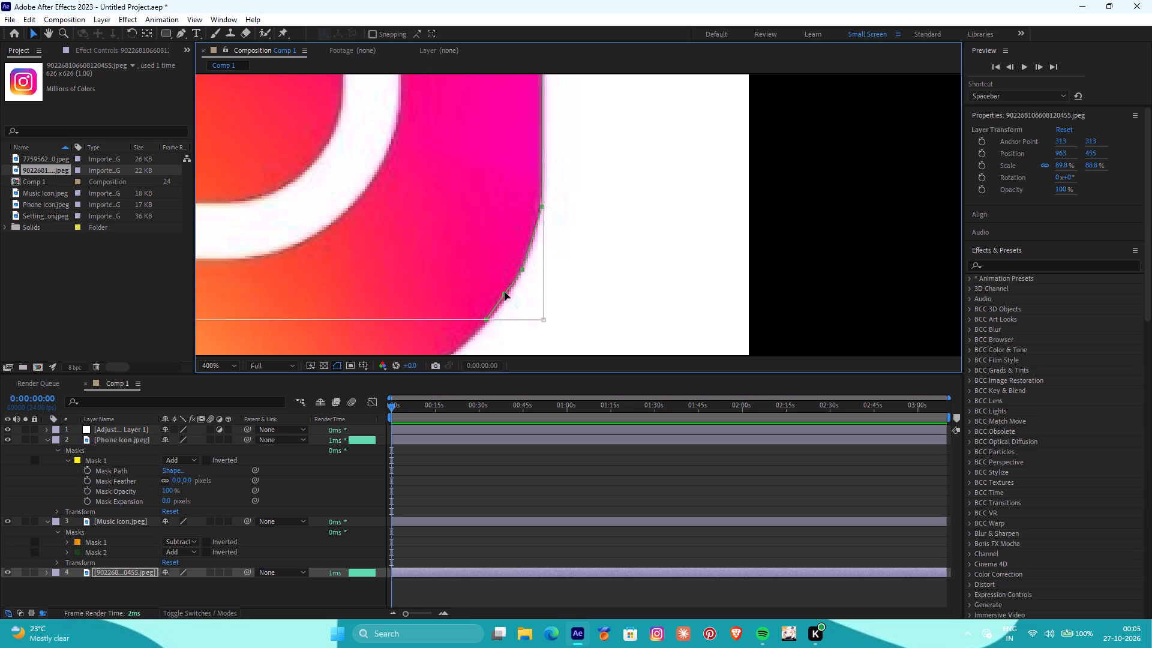
pyautogui.click(505, 292)
# Reselect Mask 1 on the Instagram layer and nudge the inserted lower-right curve point outward toward the icon's edge.
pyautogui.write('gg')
pyautogui.click(92, 555)
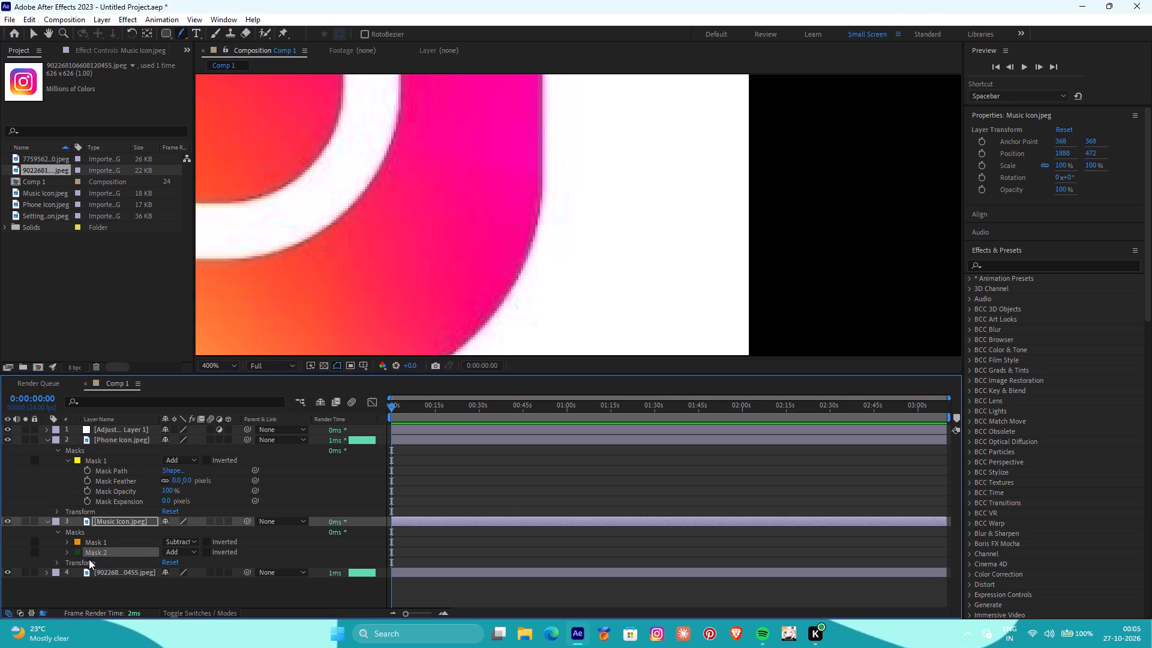
pyautogui.click(128, 571)
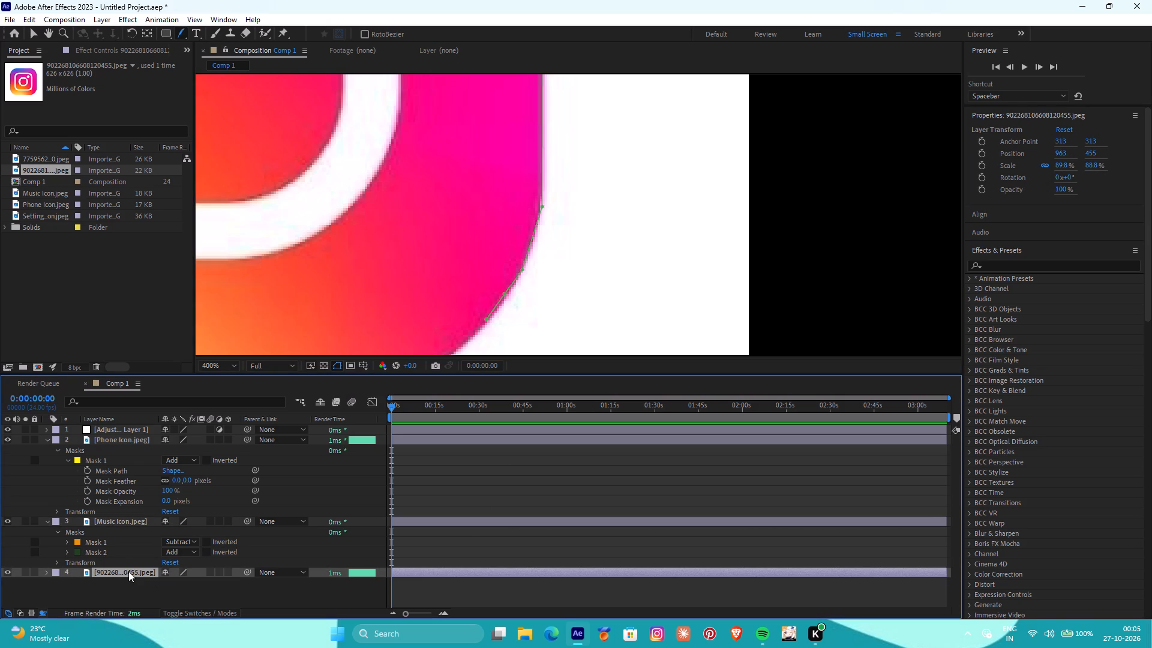
pyautogui.click(46, 572)
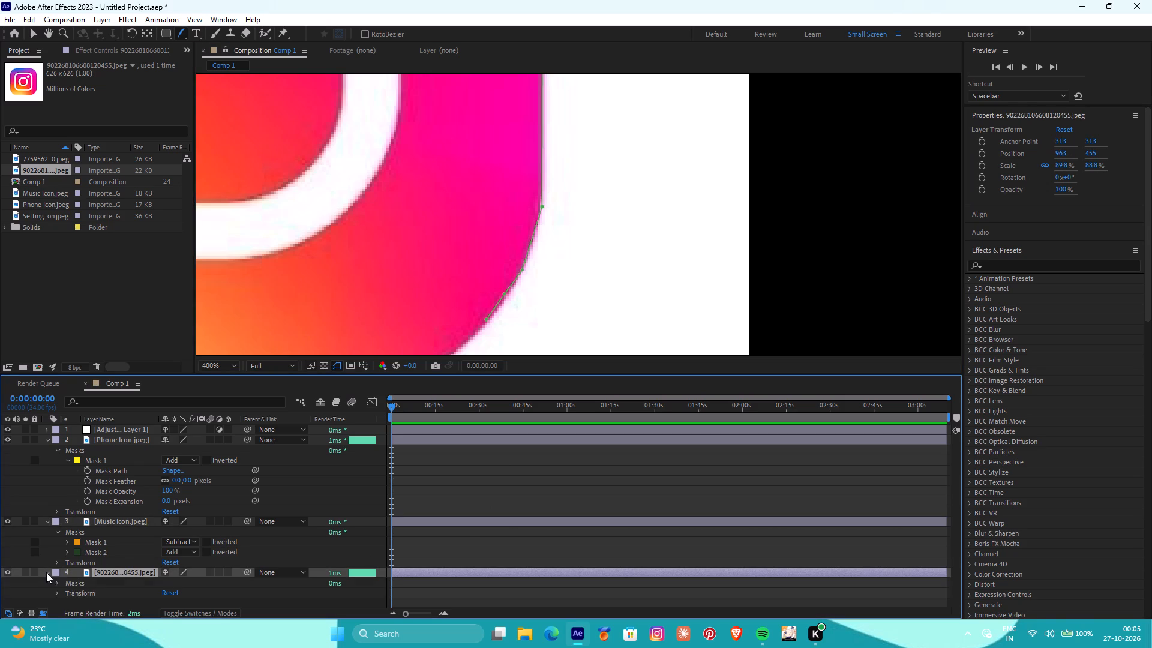
pyautogui.click(71, 583)
pyautogui.click(57, 582)
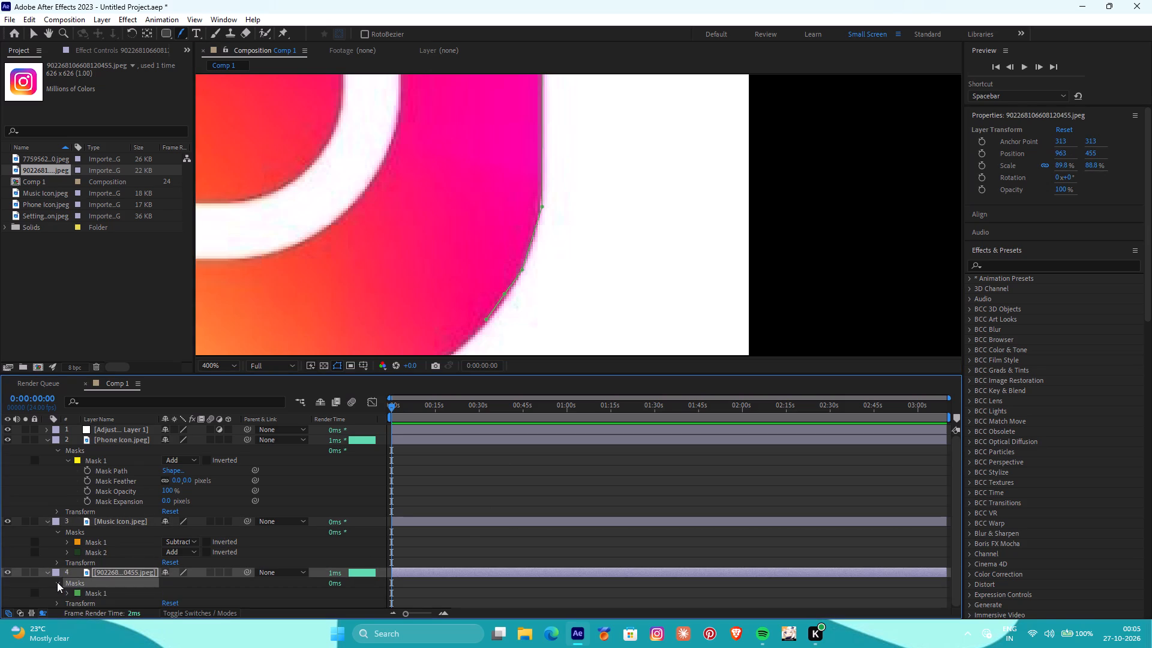
pyautogui.click(82, 592)
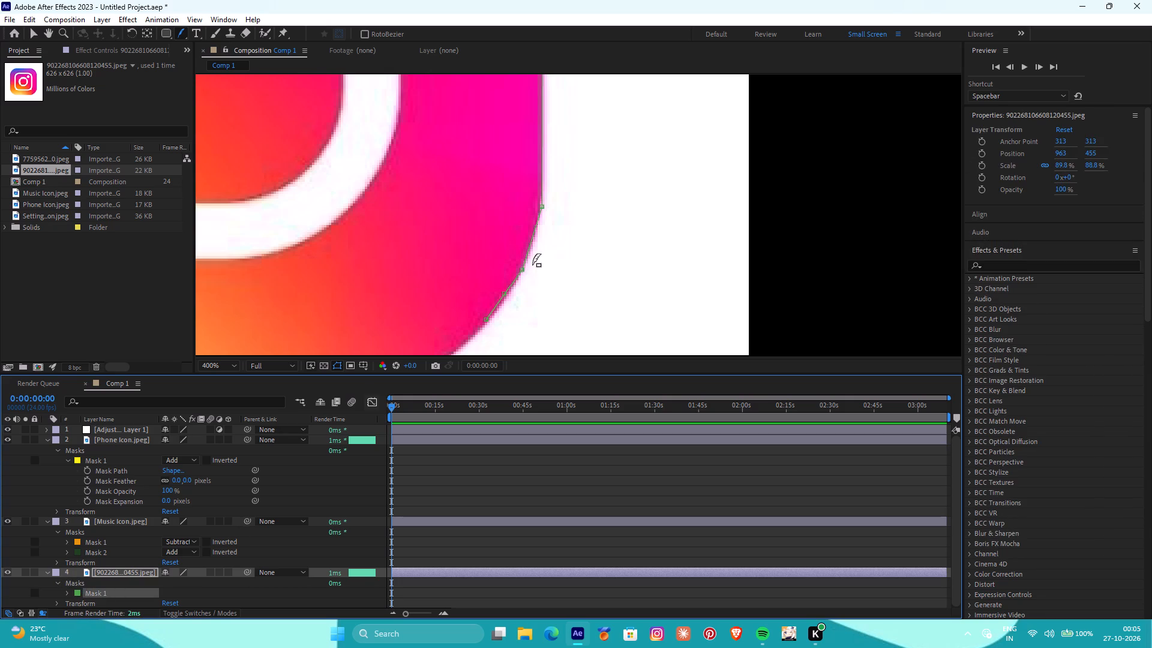
pyautogui.click(503, 293)
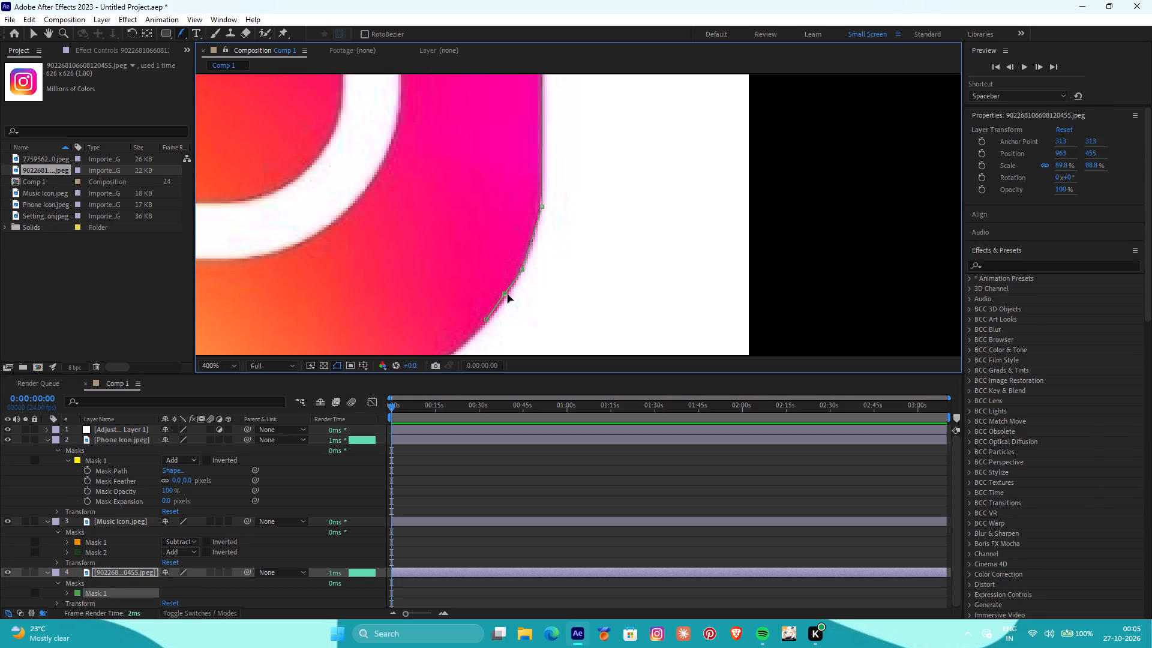
pyautogui.click(503, 294)
pyautogui.moveTo(503, 293); pyautogui.dragTo(511, 298)
# Reselect the Instagram layer's Mask 1 and insert two points just below its straight right edge, fitting them to the lower-right curve.
pyautogui.scroll(-2, 511, 296)
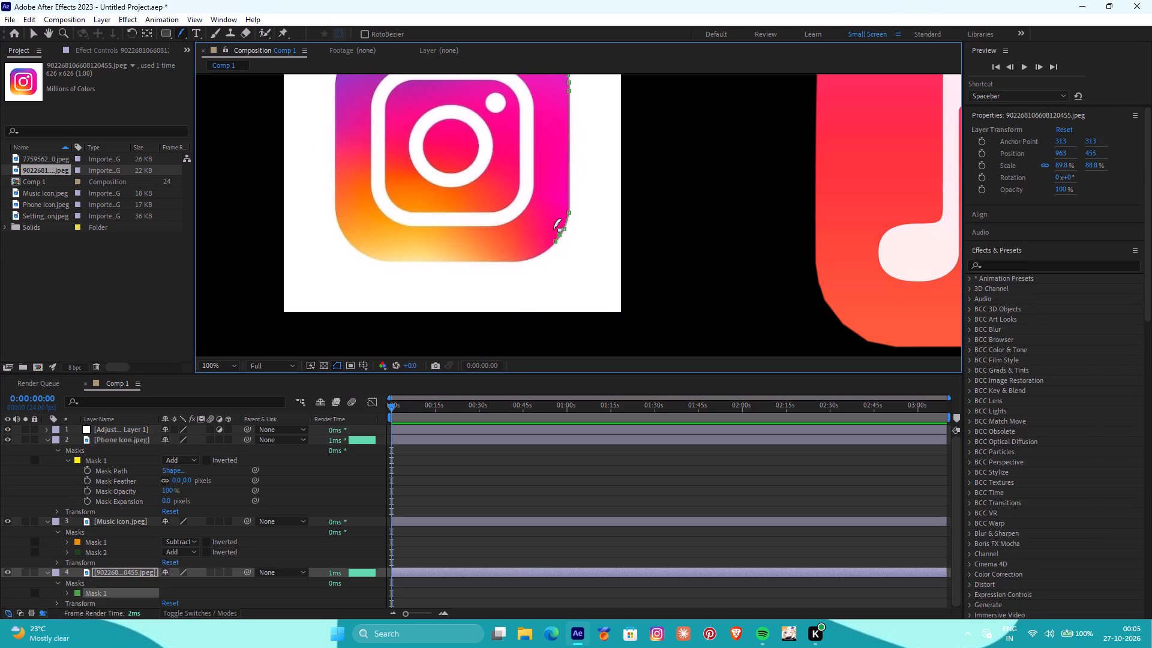
pyautogui.click(508, 577)
pyautogui.click(516, 565)
pyautogui.click(515, 573)
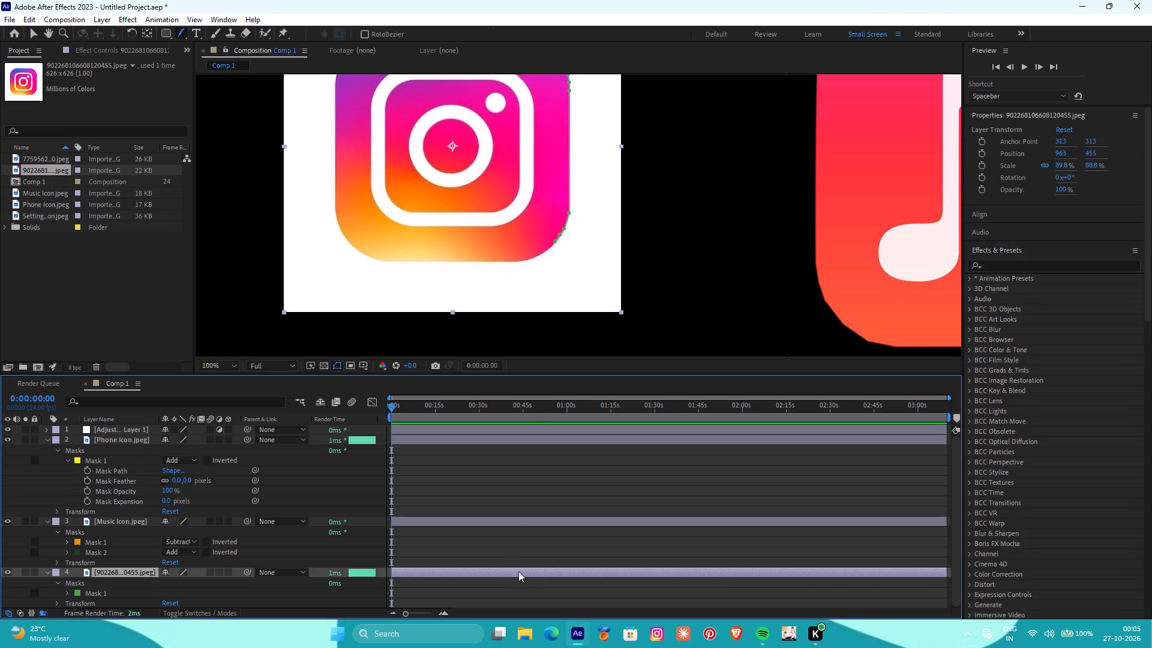
pyautogui.click(559, 233)
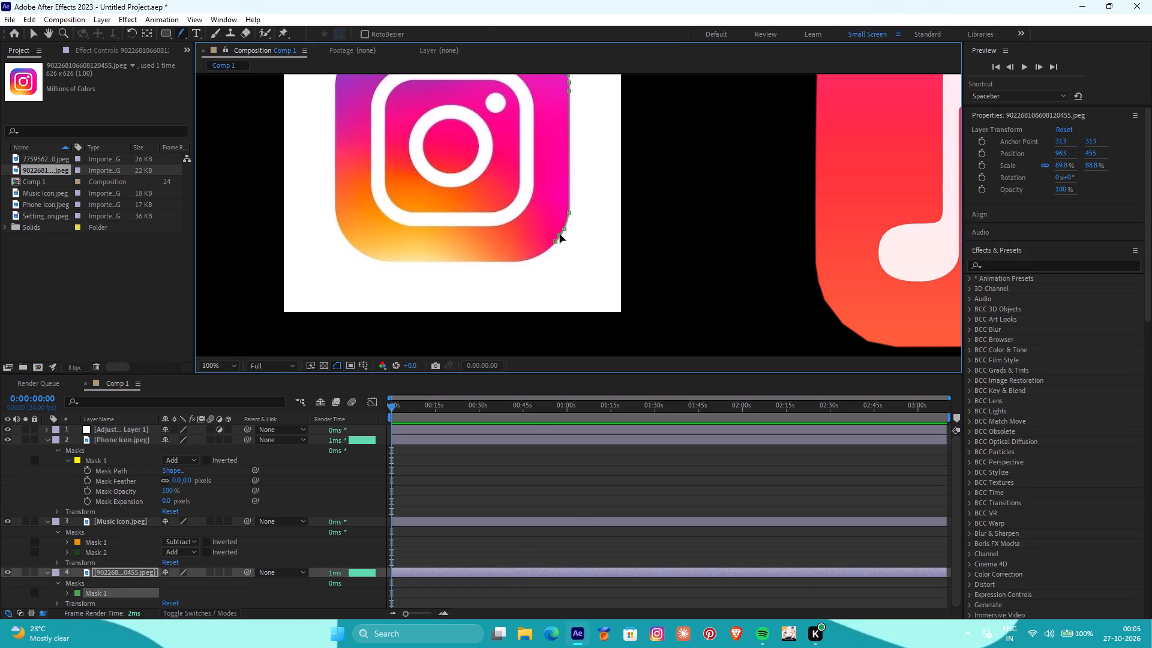
pyautogui.click(560, 235)
pyautogui.scroll(-1, 559, 236)
pyautogui.scroll(2, 579, 221)
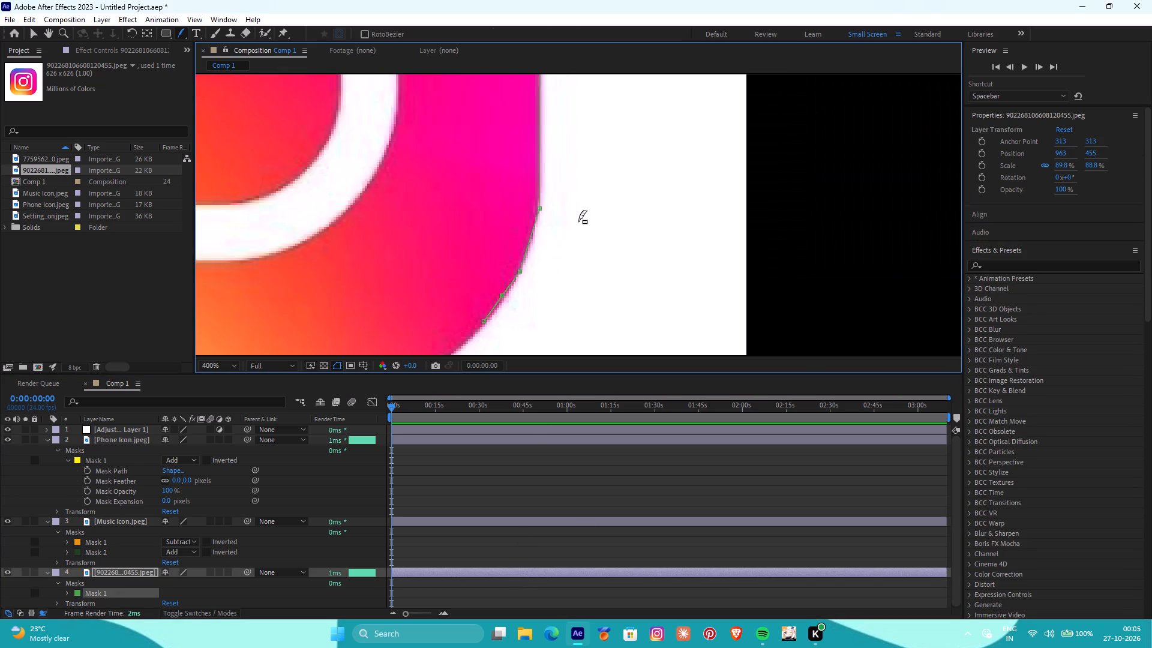
pyautogui.scroll(2, 579, 220)
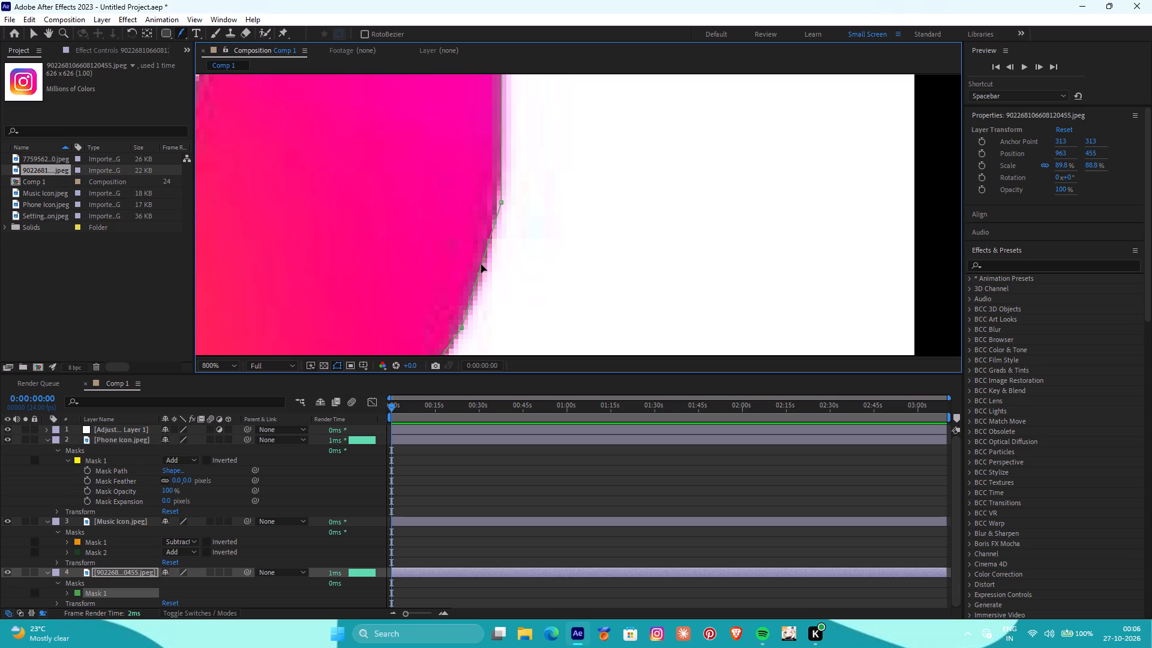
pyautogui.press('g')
pyautogui.click(481, 267)
pyautogui.moveTo(482, 266); pyautogui.dragTo(491, 284)
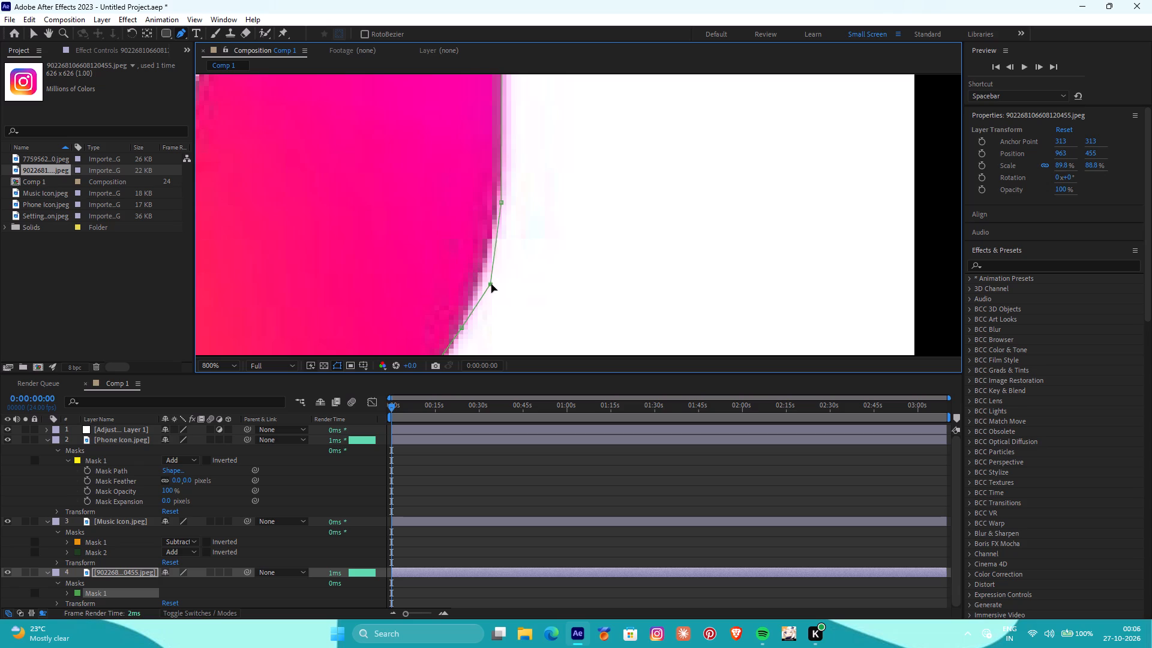
pyautogui.moveTo(491, 284); pyautogui.dragTo(481, 284)
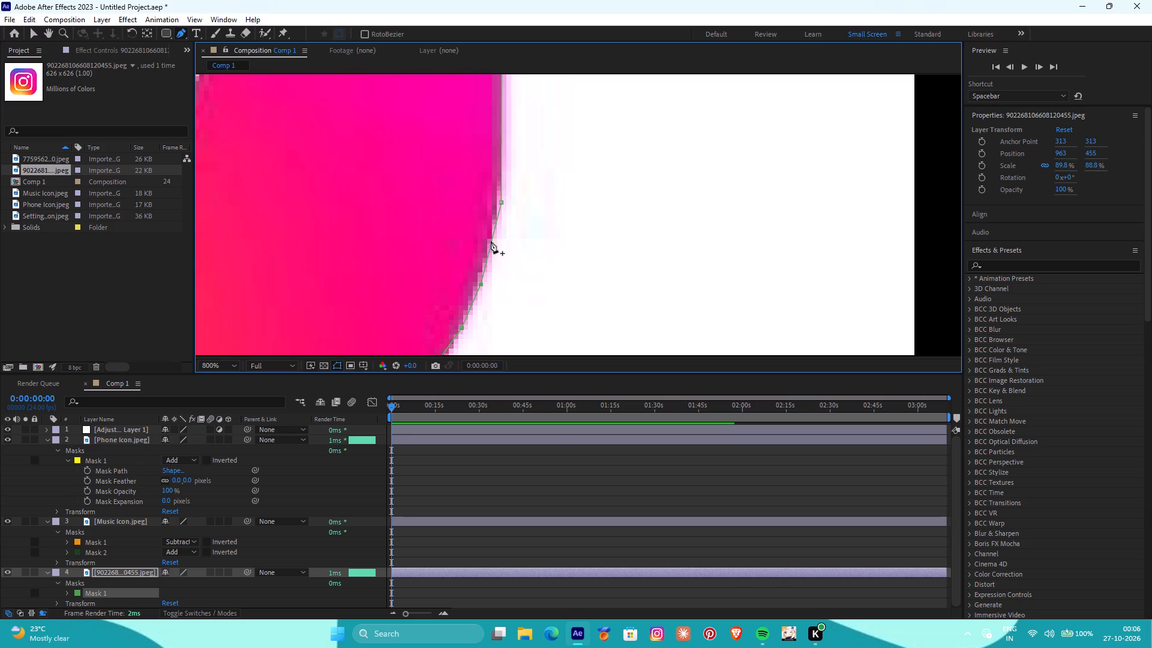
pyautogui.click(491, 241)
pyautogui.click(491, 241)
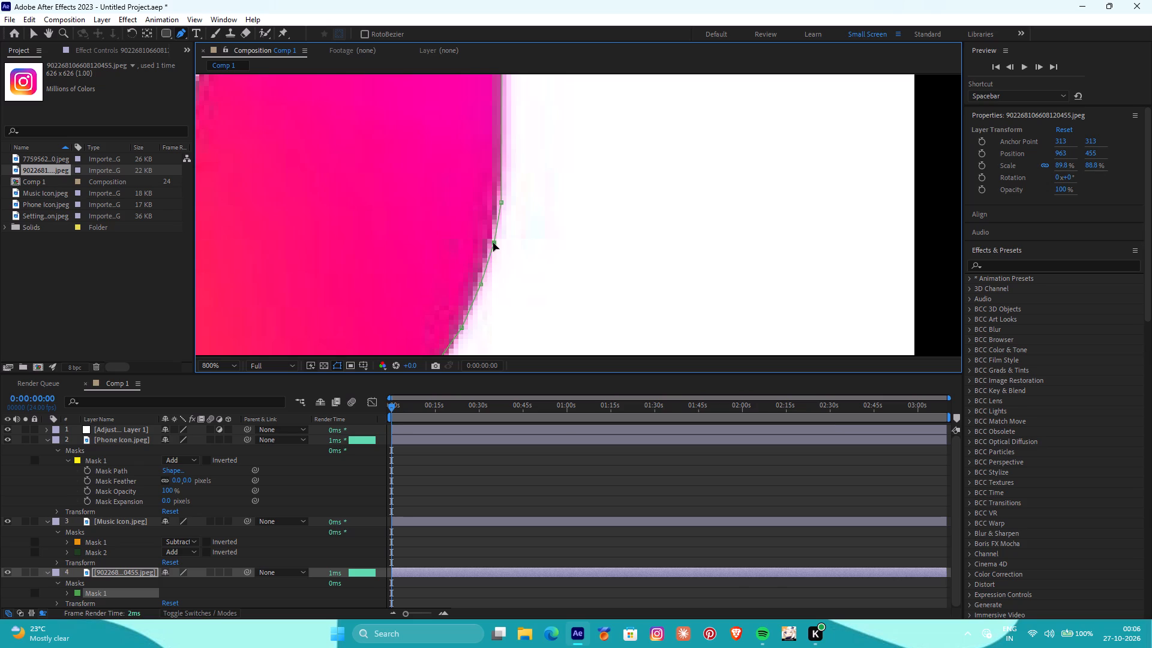
# Move the last two mask points on the Instagram icon's lower-right curve further down along the icon's edge.
pyautogui.scroll(-1, 464, 324)
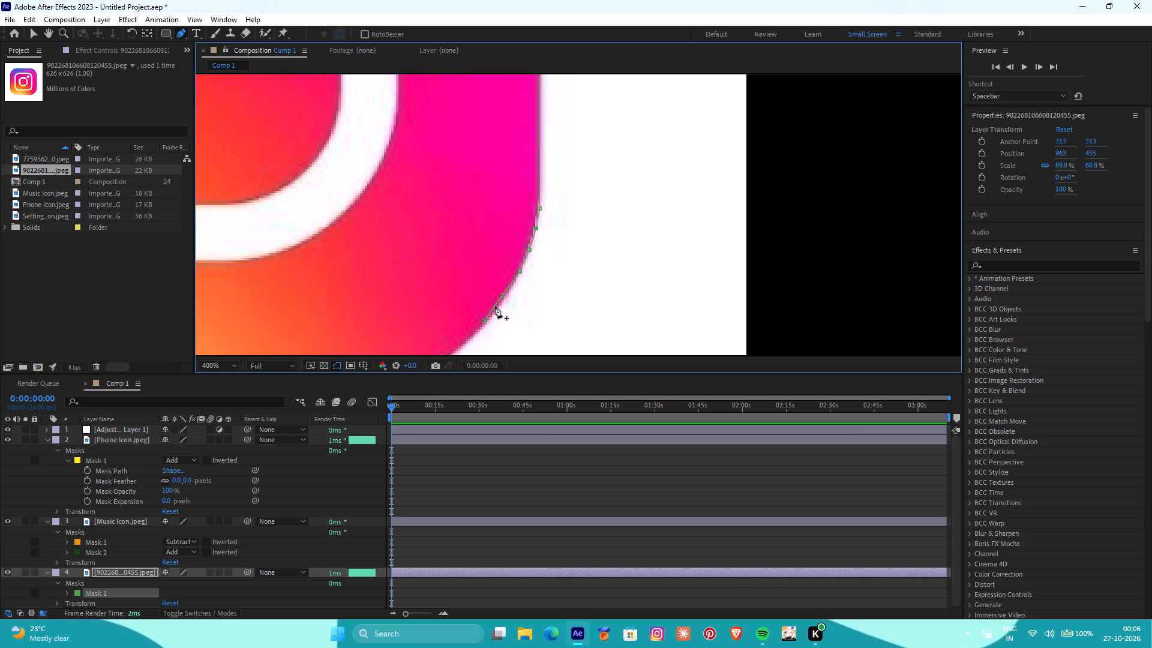
pyautogui.click(502, 295)
pyautogui.moveTo(485, 320); pyautogui.dragTo(477, 333)
# Extend the mask with three more points around the rest of the lower-right curve, ending near the icon's straight bottom edge.
pyautogui.scroll(-1, 487, 325)
pyautogui.keyDown('alt'); pyautogui.scroll(2, 497, 289); pyautogui.keyUp('alt')
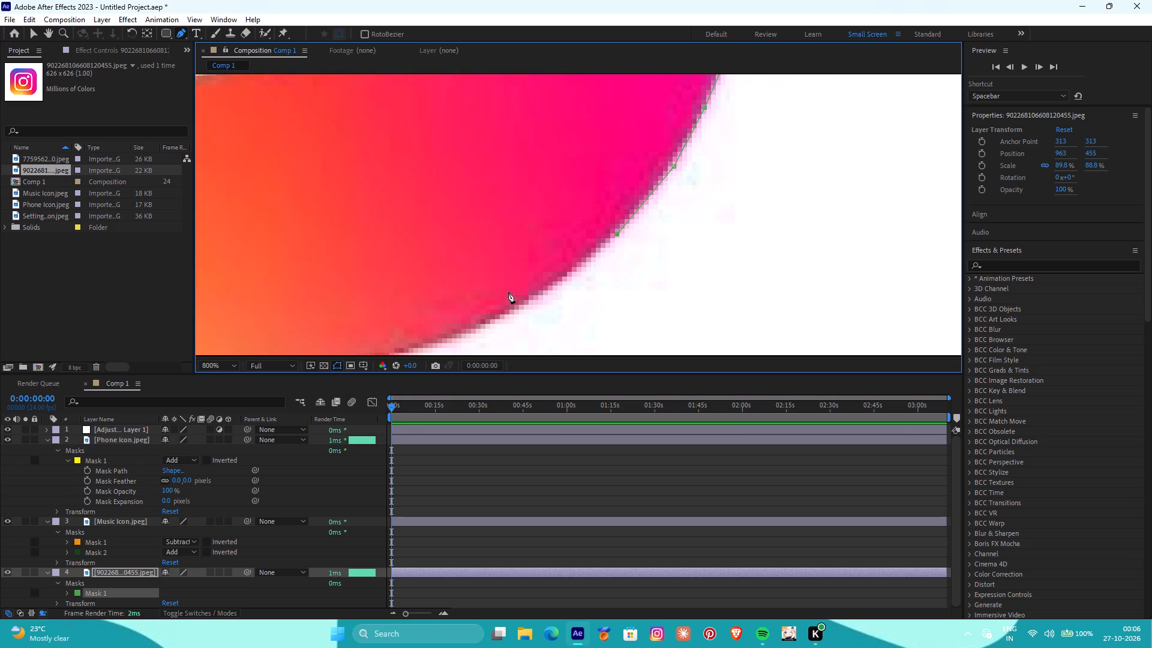
pyautogui.click(517, 306)
pyautogui.moveTo(517, 303); pyautogui.dragTo(517, 310)
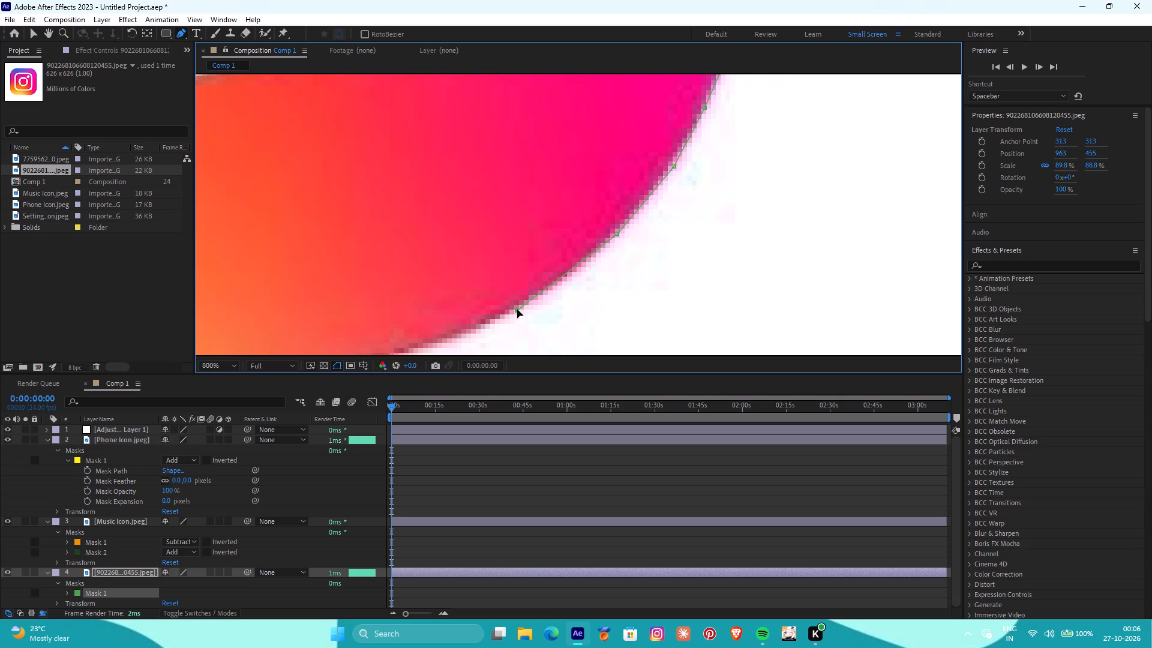
pyautogui.moveTo(517, 310); pyautogui.dragTo(517, 311)
pyautogui.scroll(-1, 516, 310)
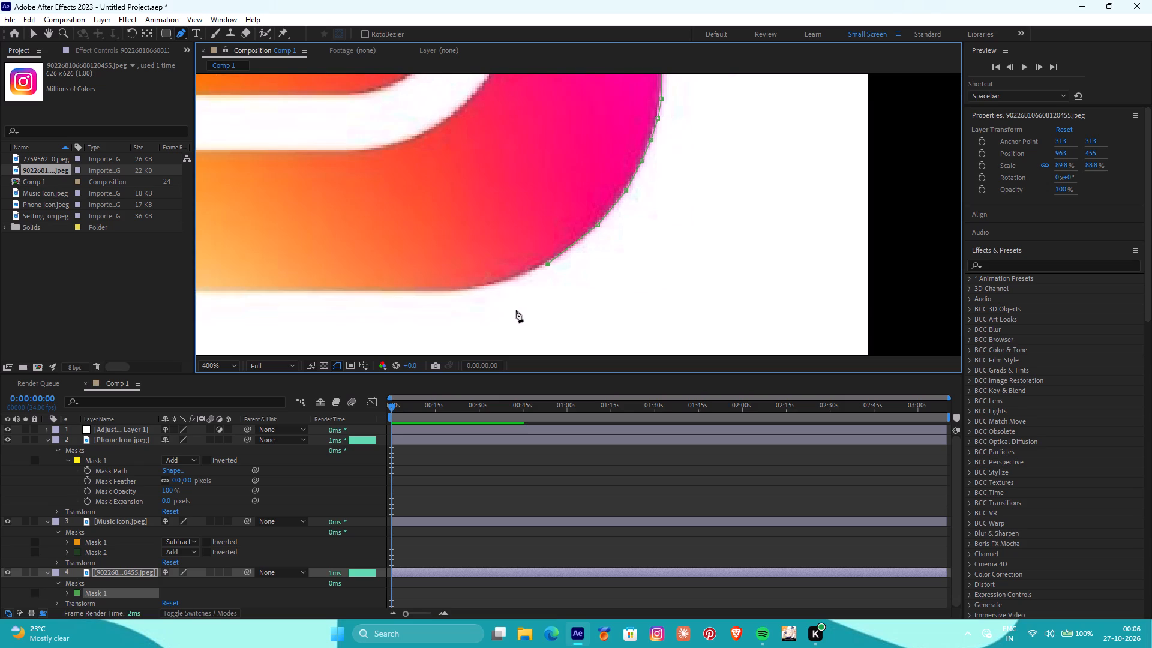
pyautogui.click(505, 283)
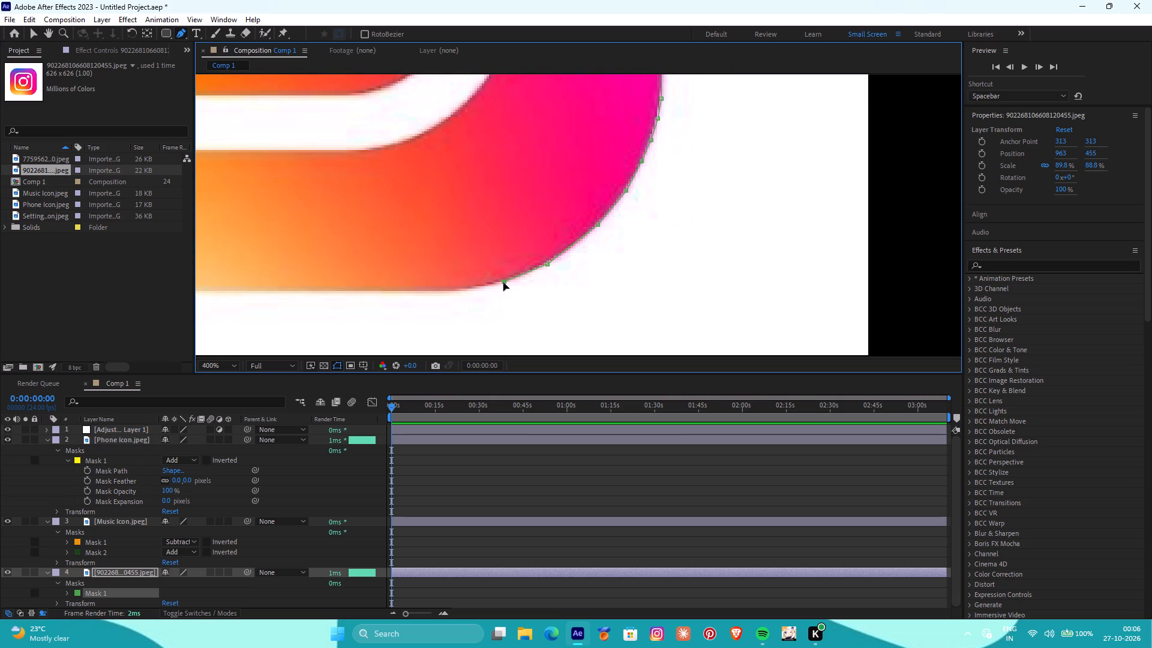
pyautogui.click(476, 287)
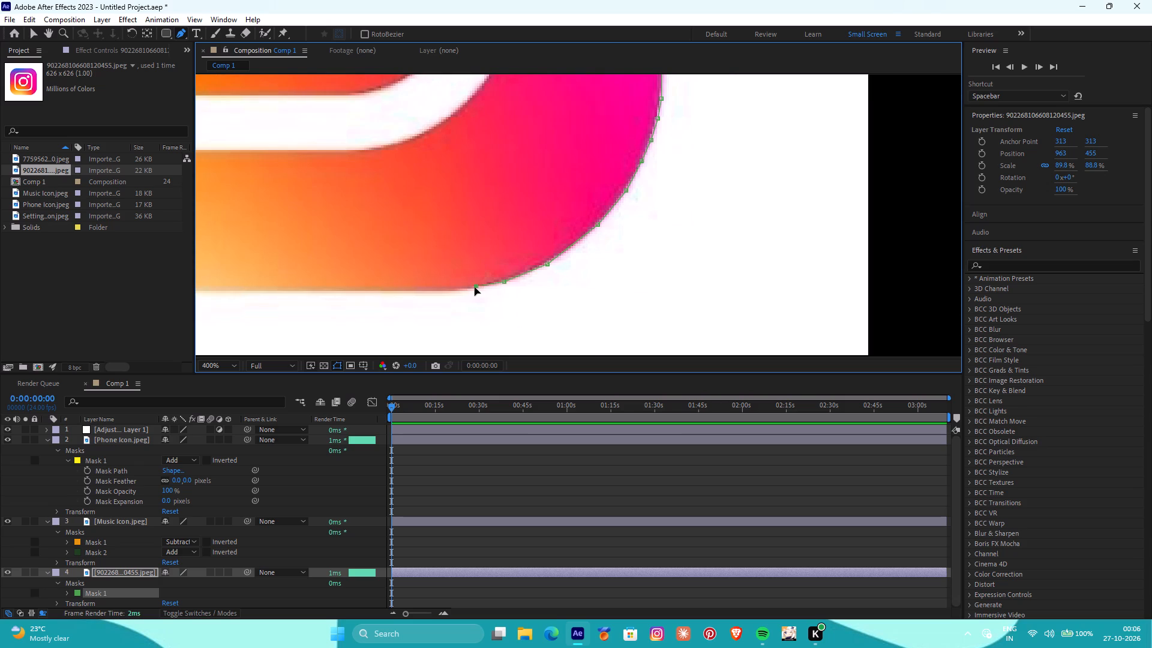
pyautogui.click(476, 286)
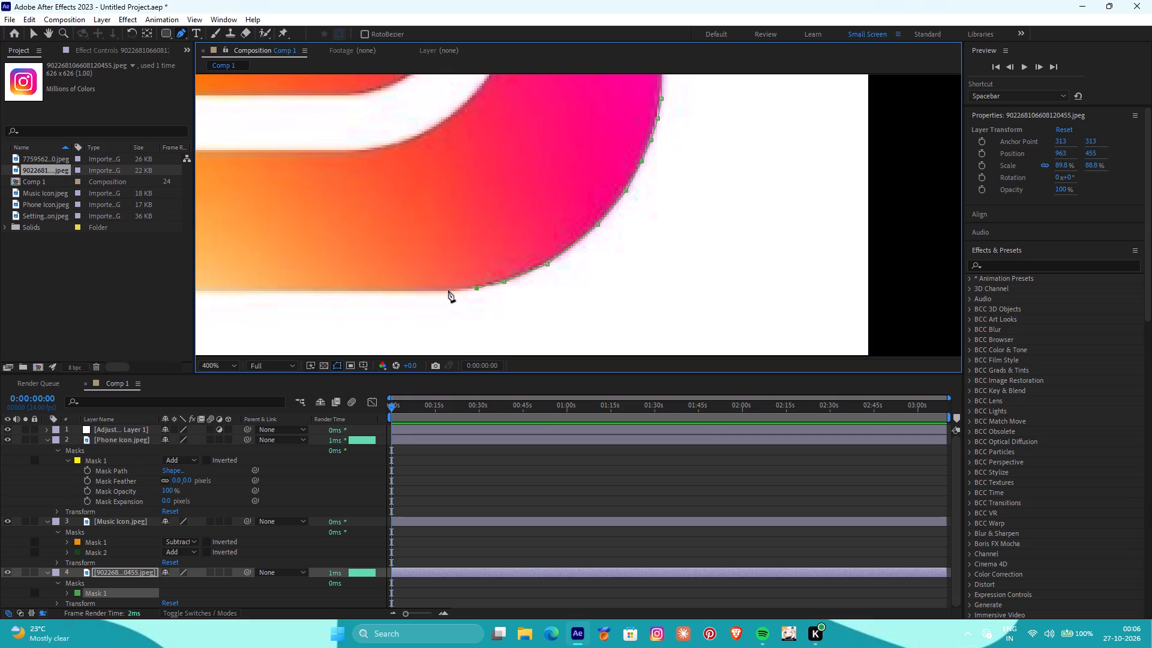
# Continue the Instagram icon's mask path along its bottom edge and around the lower-left corner curve.
pyautogui.click(448, 290)
pyautogui.click(448, 287)
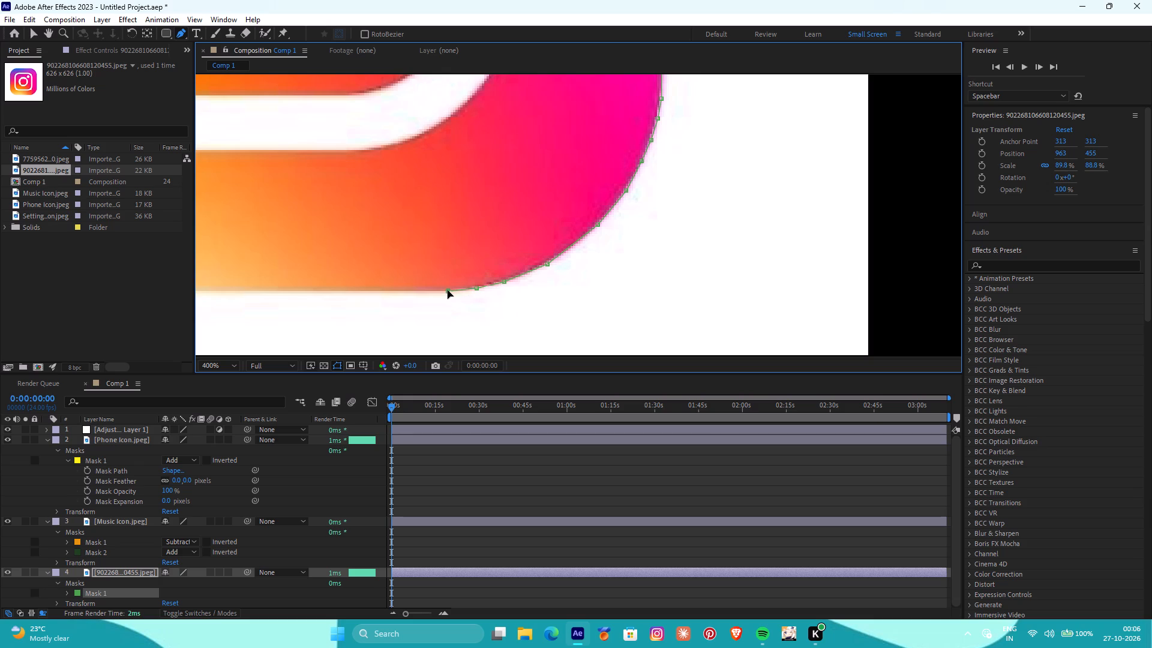
pyautogui.scroll(-1, 448, 290)
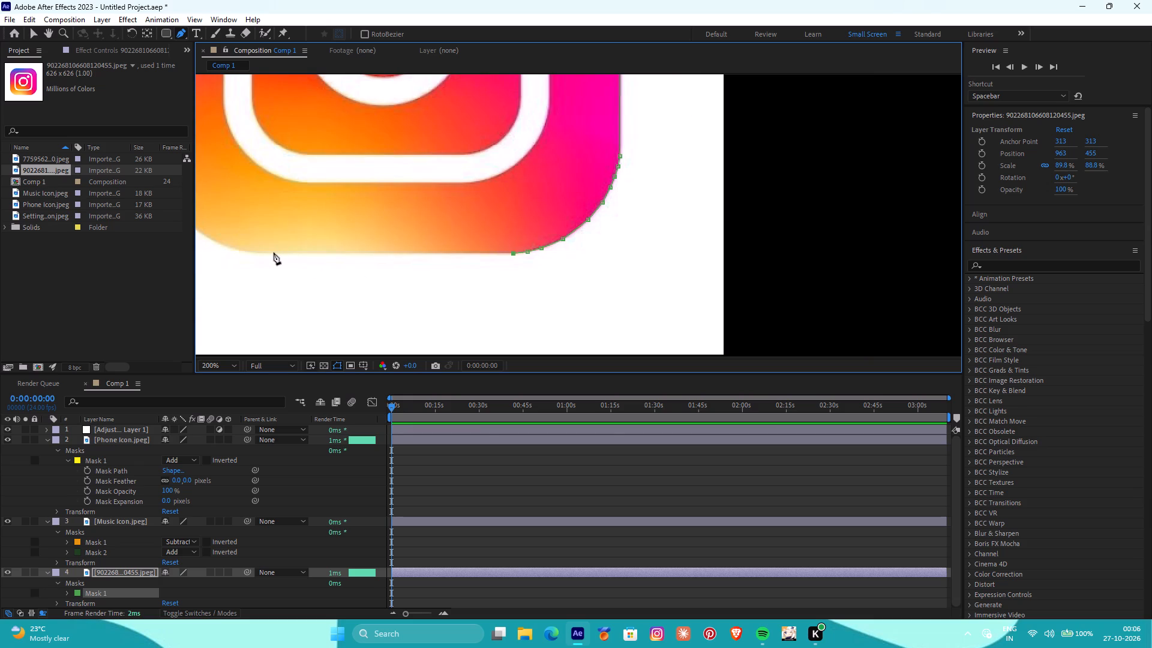
pyautogui.scroll(1, 262, 256)
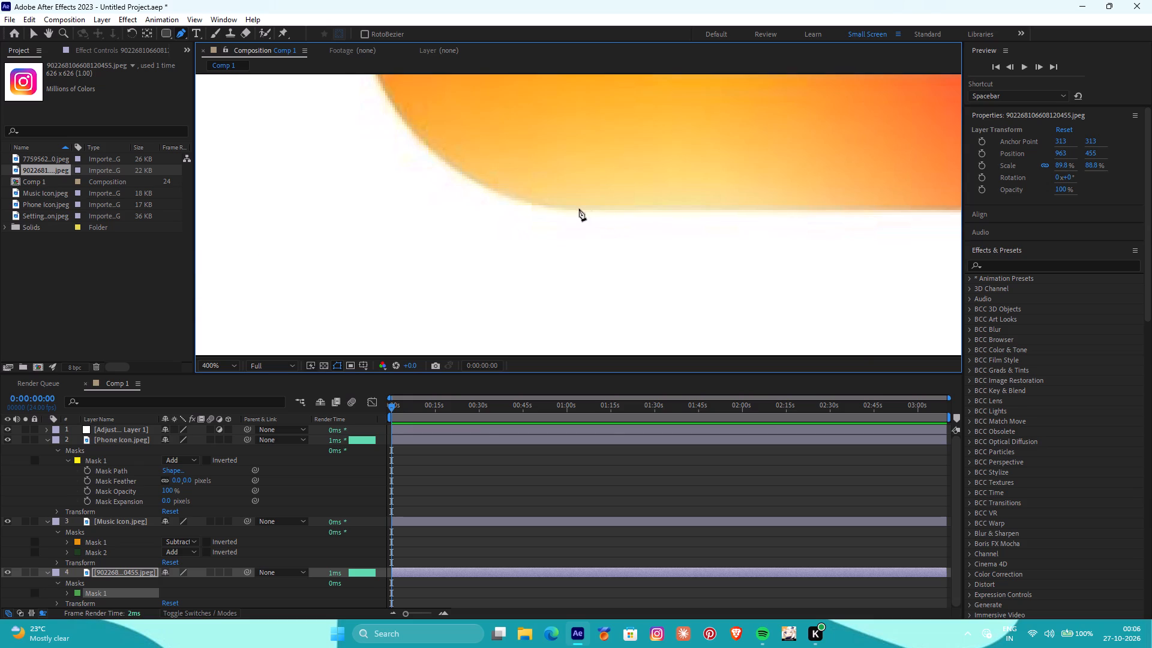
pyautogui.click(563, 211)
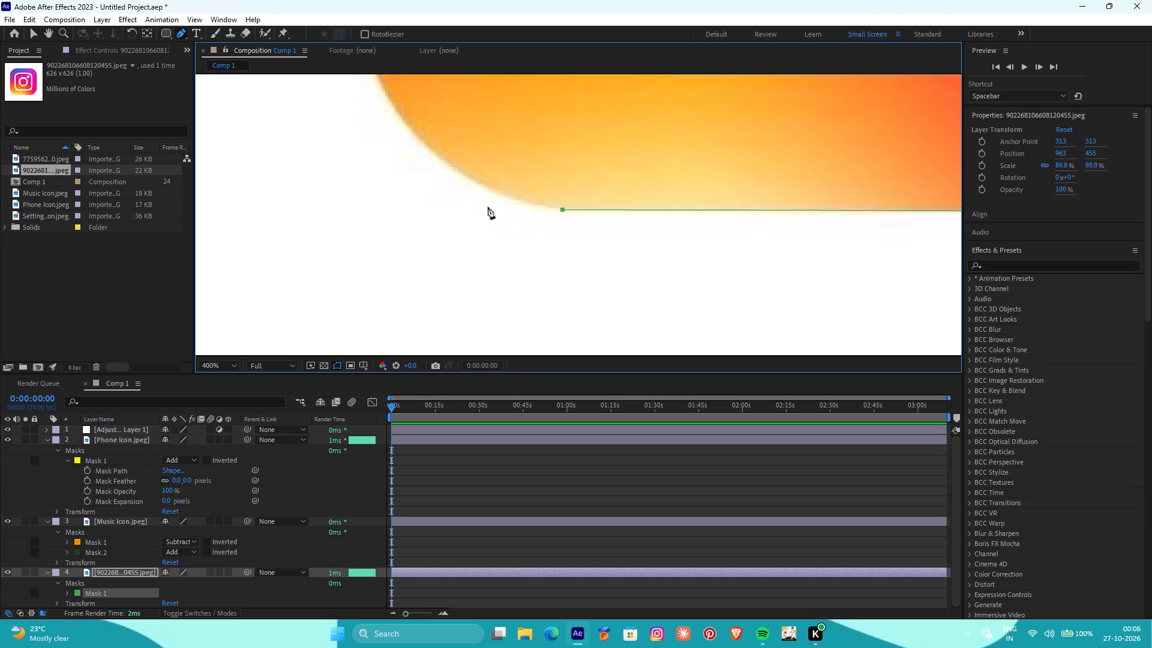
pyautogui.click(476, 181)
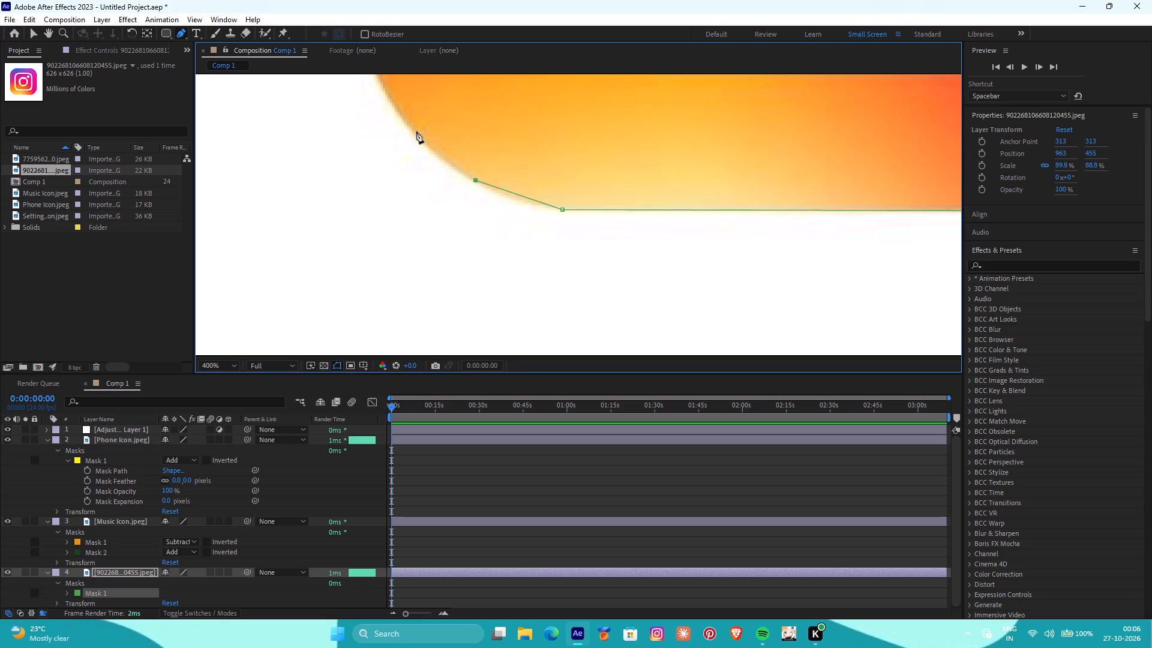
pyautogui.click(416, 131)
pyautogui.click(380, 76)
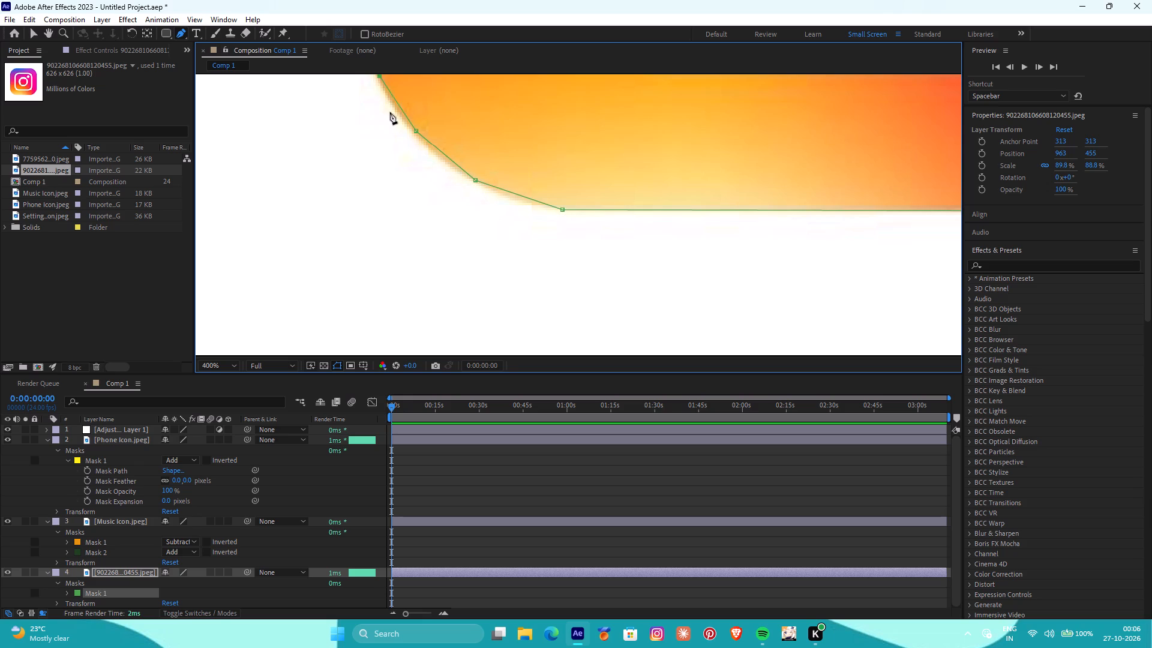
# Add three intermediate mask points on the Instagram icon's lower-left curve and shift the lower two slightly outward.
pyautogui.click(395, 99)
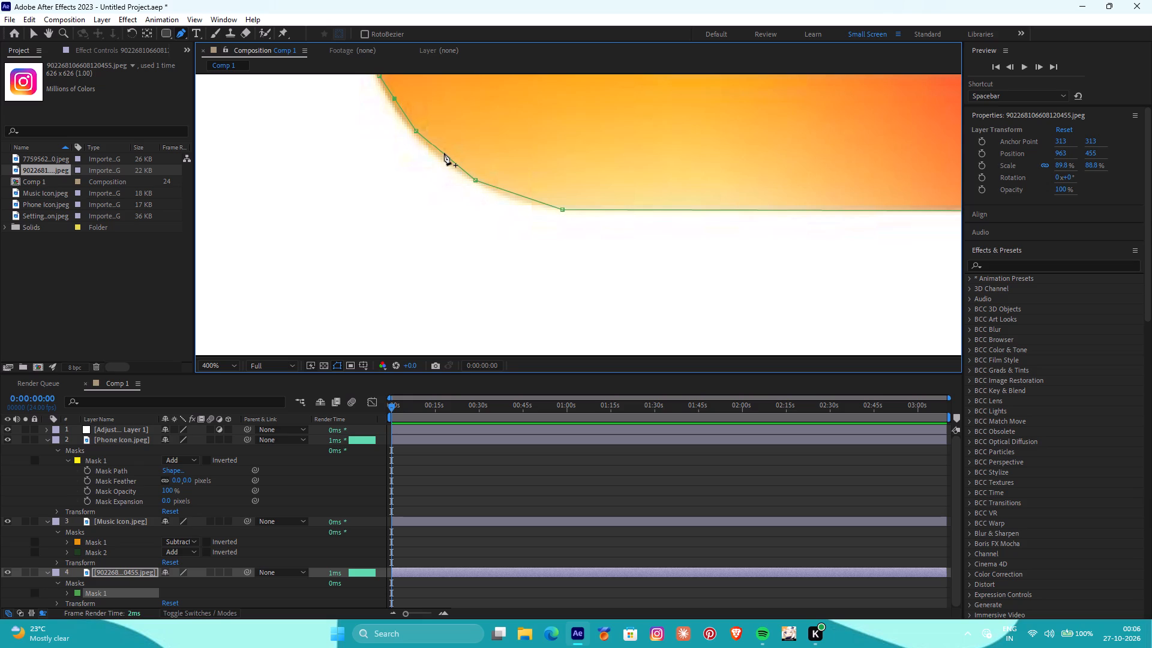
pyautogui.click(444, 153)
pyautogui.click(519, 195)
pyautogui.moveTo(520, 194); pyautogui.dragTo(517, 200)
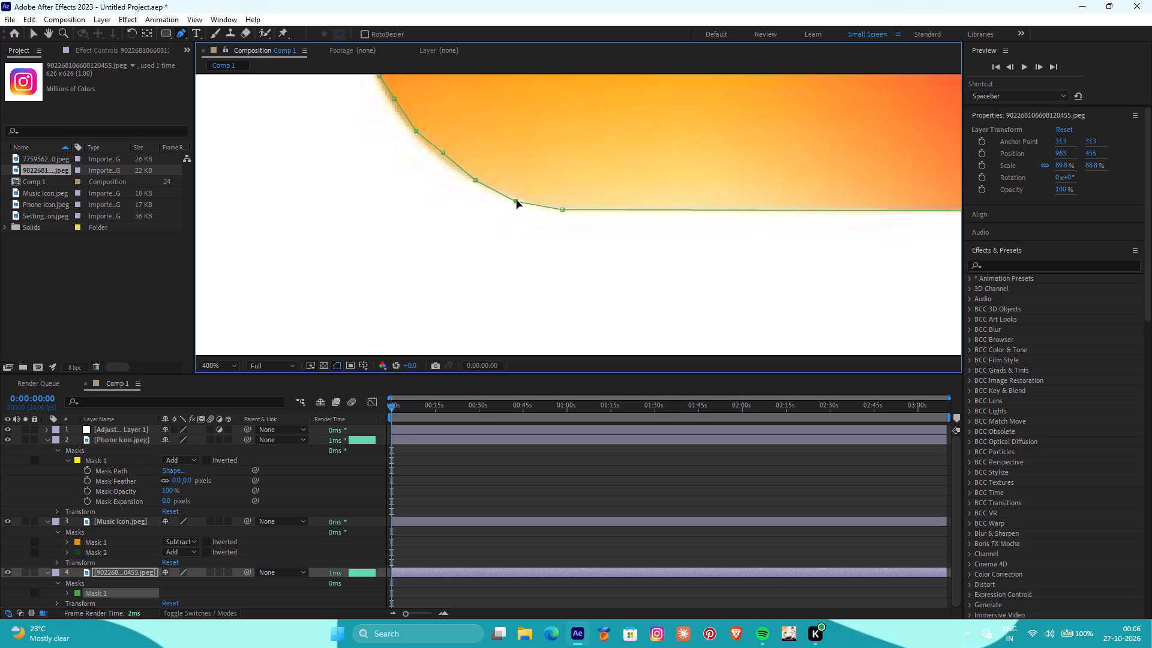
pyautogui.moveTo(517, 200); pyautogui.dragTo(515, 200)
pyautogui.moveTo(445, 152); pyautogui.dragTo(439, 154)
pyautogui.moveTo(439, 154); pyautogui.dragTo(438, 154)
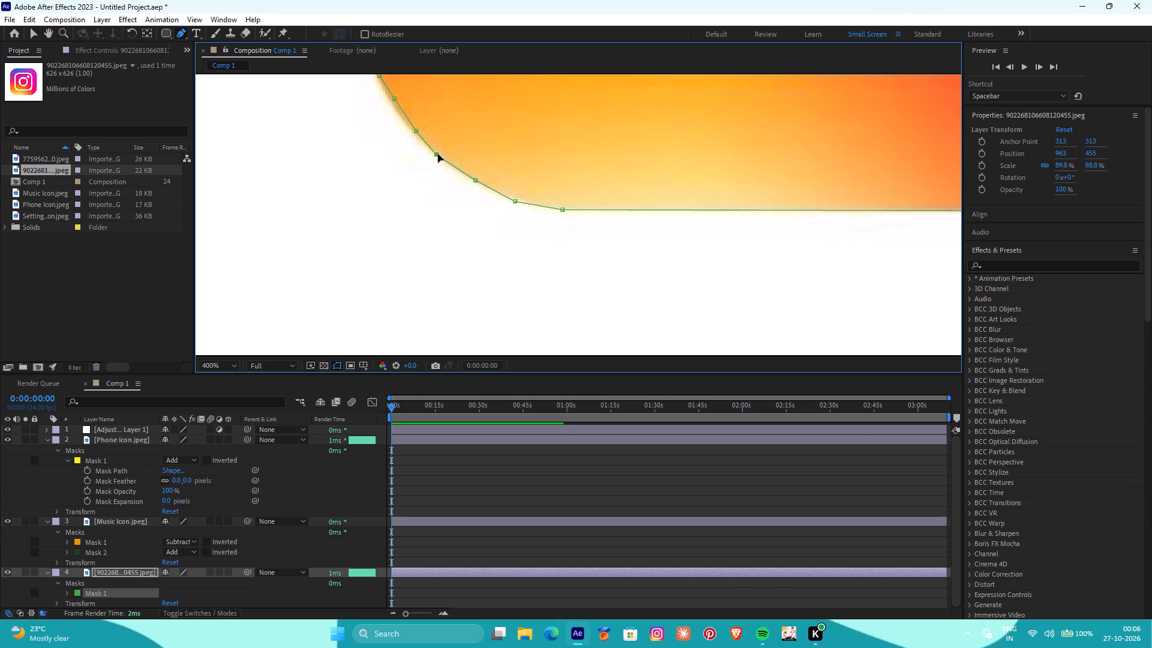
# Fit the upper mask points to the Instagram icon's lower-left curve and add another point farther up the edge.
pyautogui.scroll(-1, 438, 154)
pyautogui.keyDown('alt'); pyautogui.scroll(2, 486, 137); pyautogui.keyUp('alt')
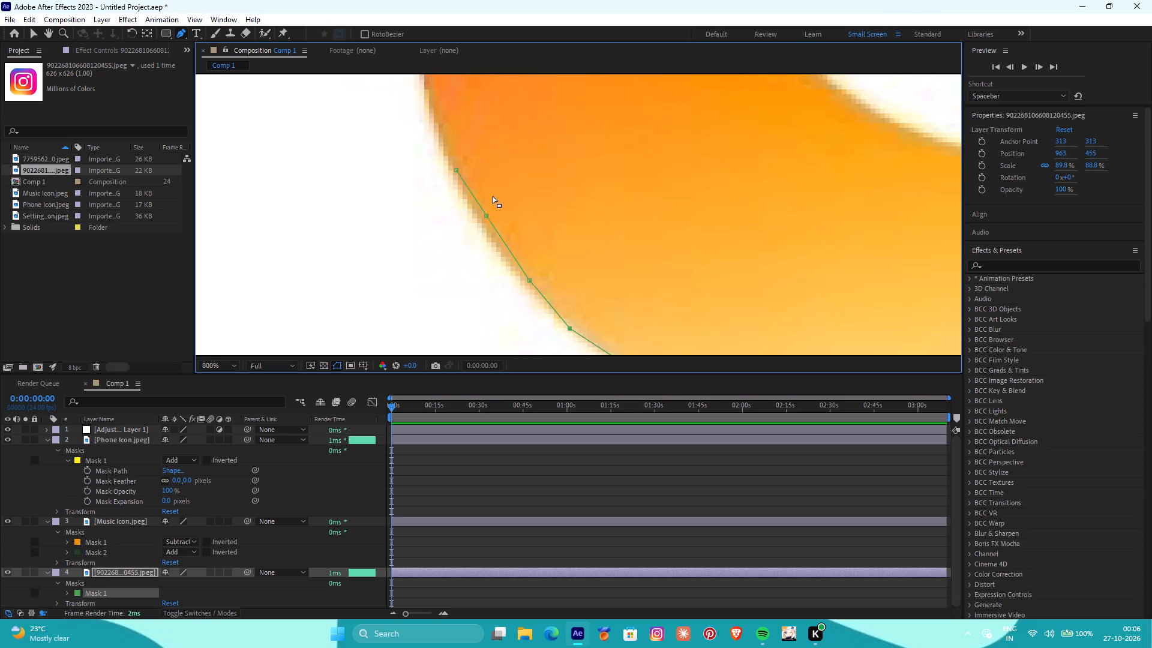
pyautogui.moveTo(486, 216); pyautogui.dragTo(477, 225)
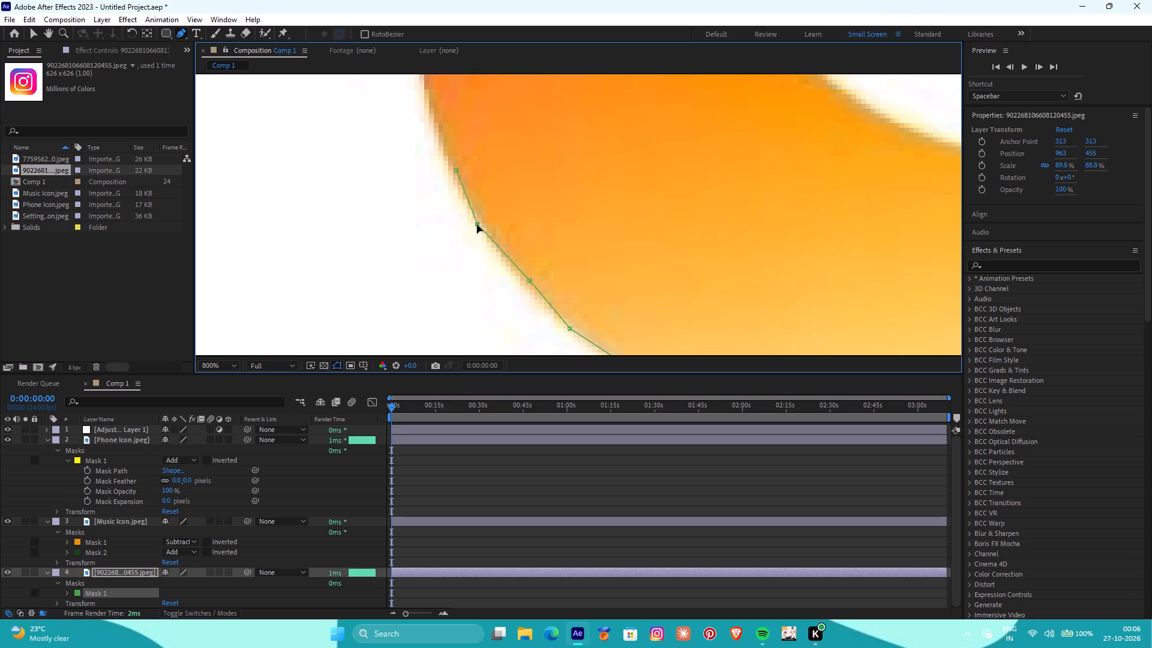
pyautogui.moveTo(477, 225); pyautogui.dragTo(482, 224)
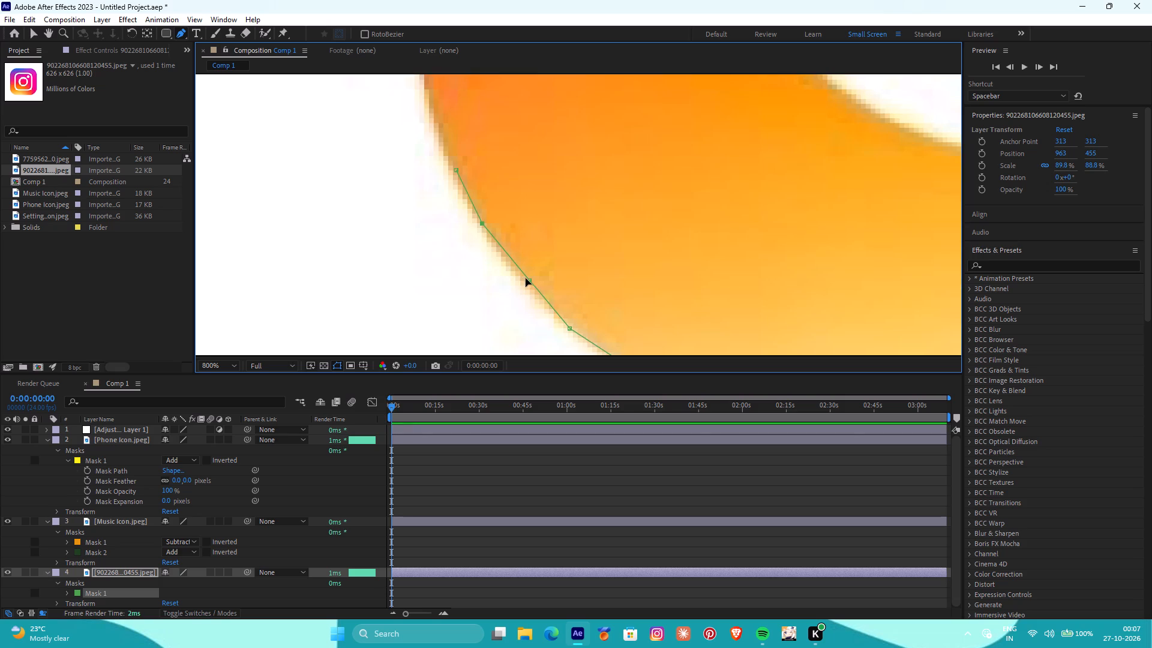
pyautogui.click(529, 279)
pyautogui.click(456, 167)
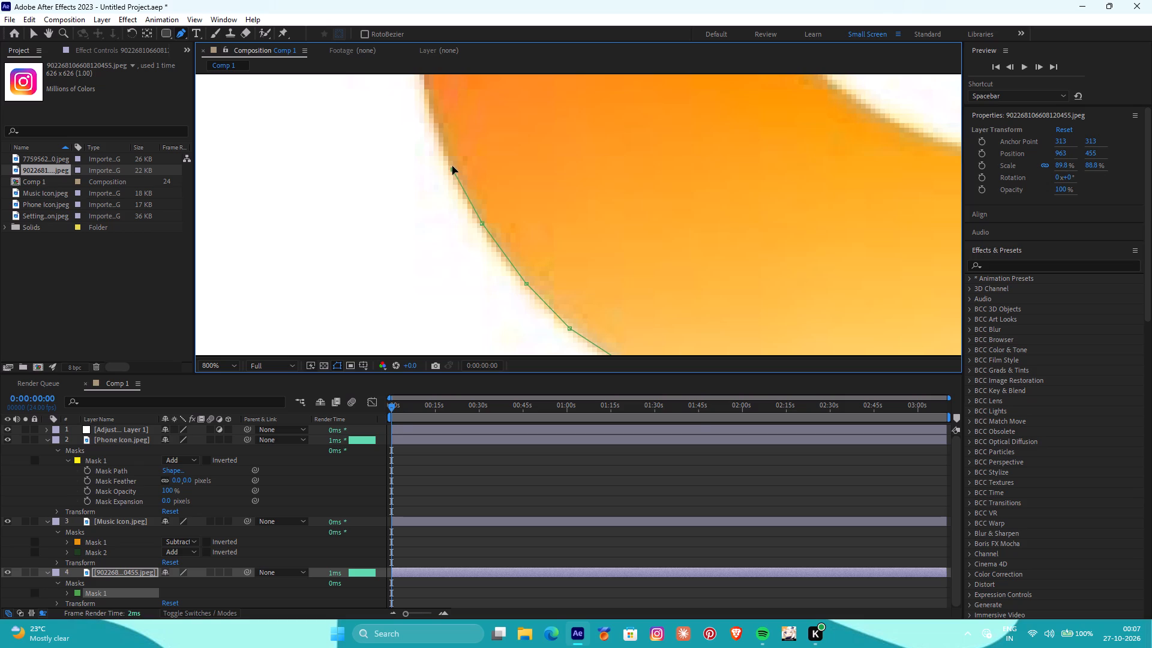
pyautogui.click(430, 113)
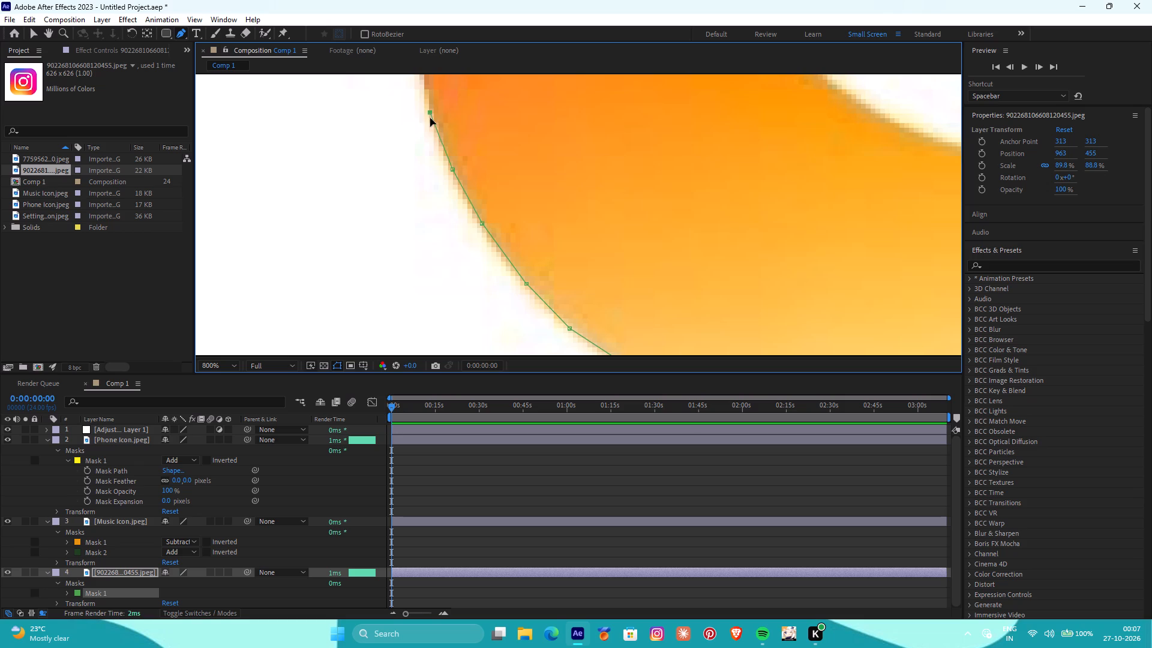
pyautogui.click(430, 110)
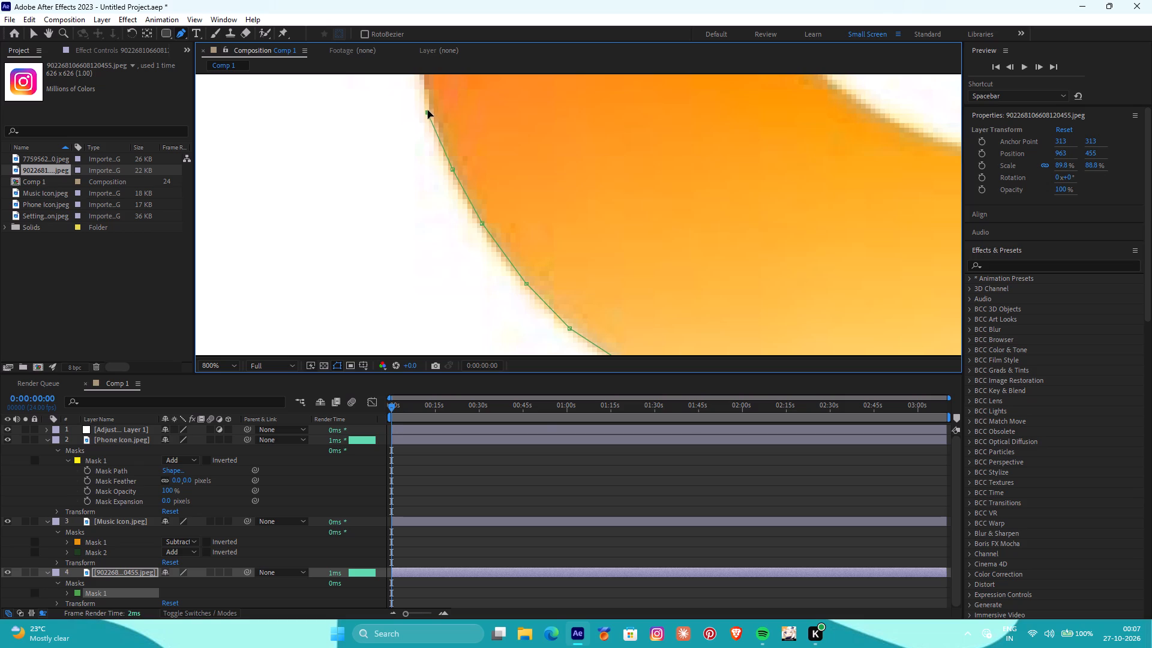
pyautogui.click(453, 169)
# Continue the Instagram icon's mask path up the end of the lower-left curve and onto the straight left edge.
pyautogui.scroll(-1, 460, 153)
pyautogui.keyDown('alt'); pyautogui.scroll(2, 495, 130); pyautogui.keyUp('alt')
pyautogui.click(499, 124)
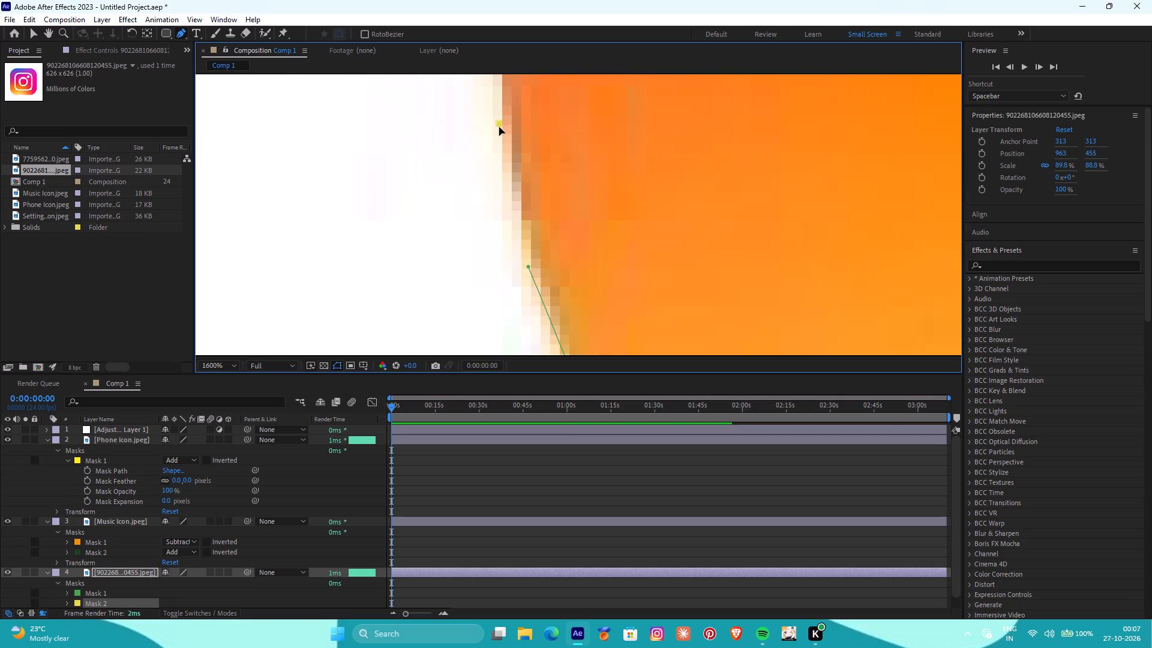
pyautogui.press('BackSpace')
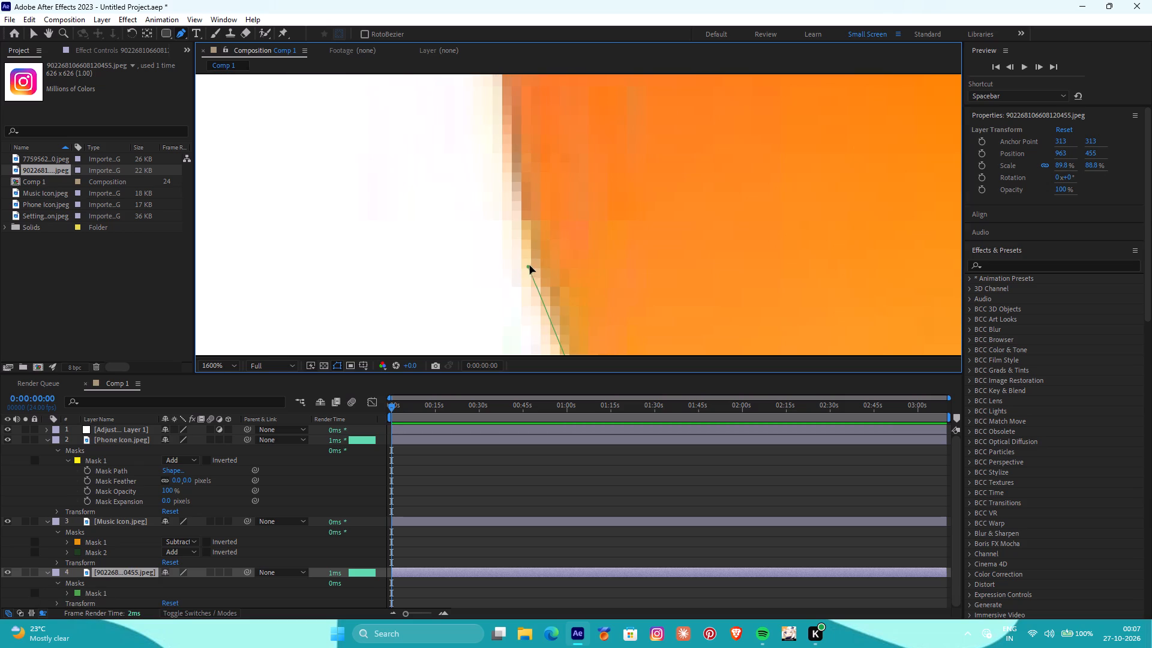
pyautogui.click(530, 266)
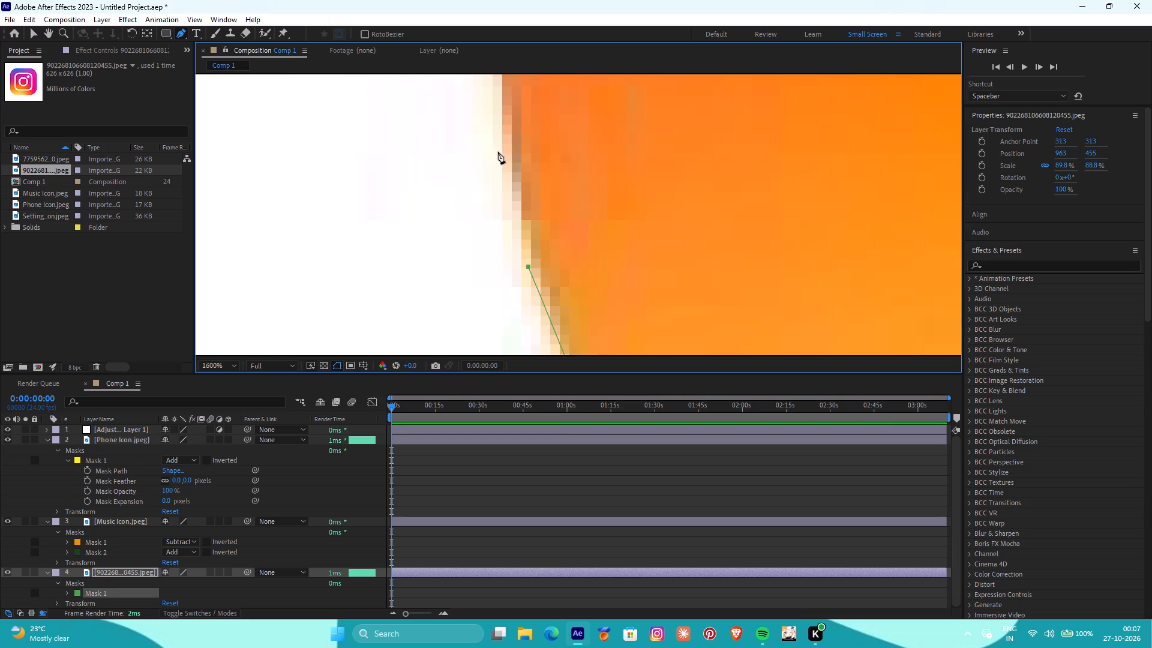
pyautogui.click(500, 152)
pyautogui.click(500, 150)
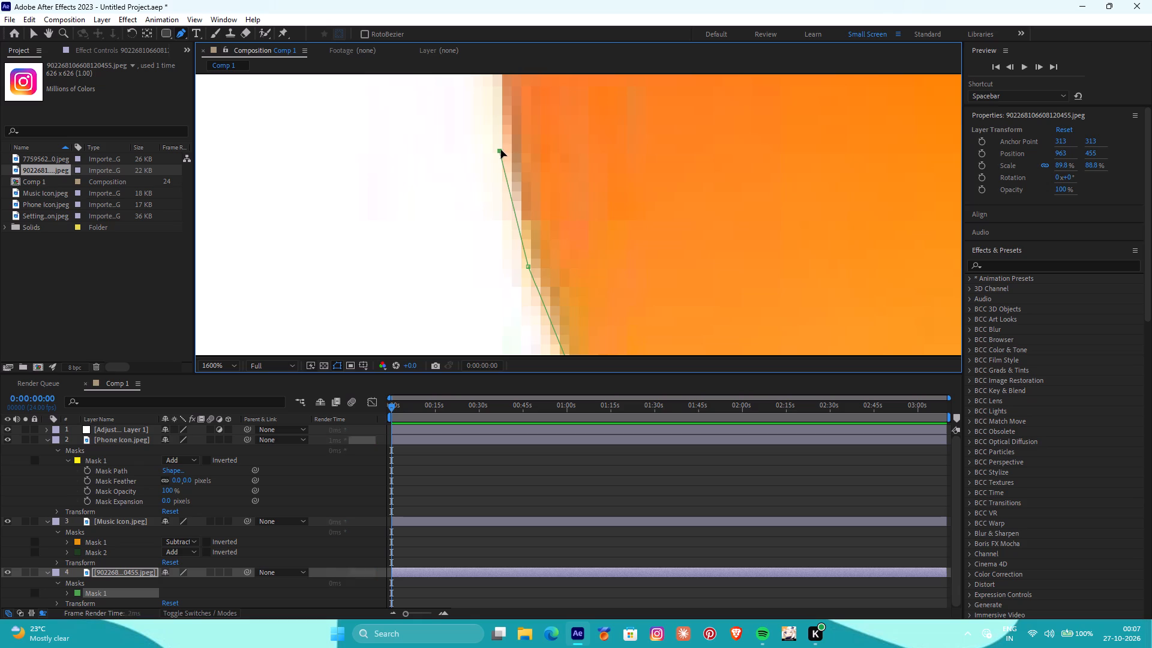
pyautogui.scroll(-1, 505, 140)
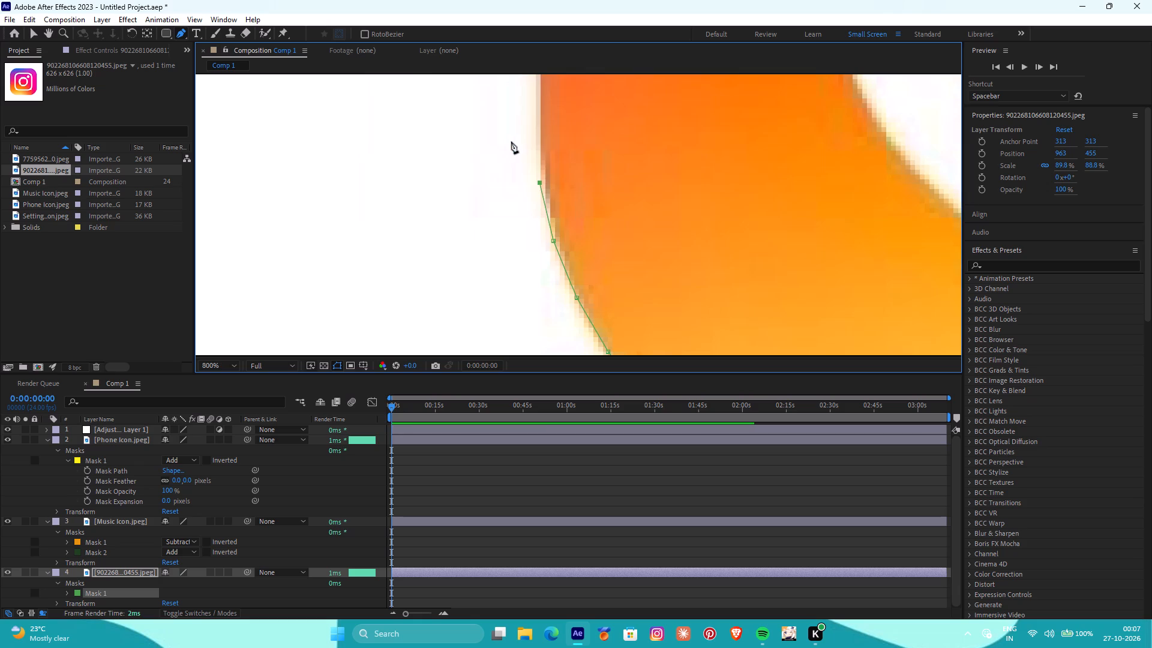
pyautogui.click(539, 166)
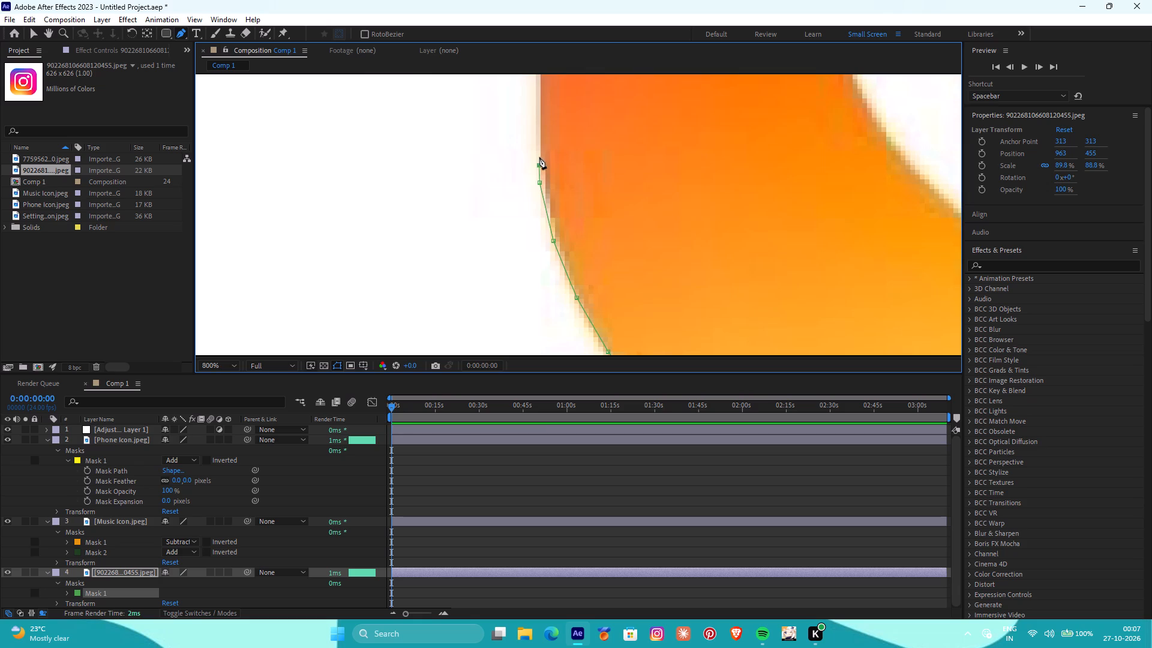
pyautogui.scroll(-2, 541, 154)
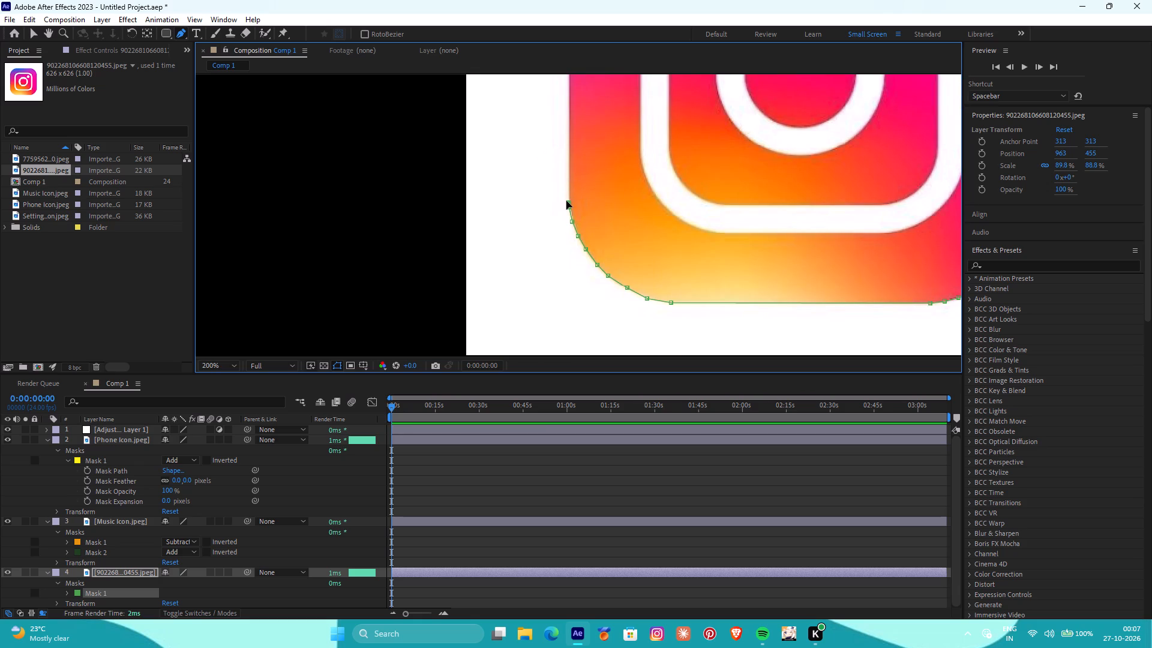
pyautogui.moveTo(569, 201); pyautogui.dragTo(568, 154)
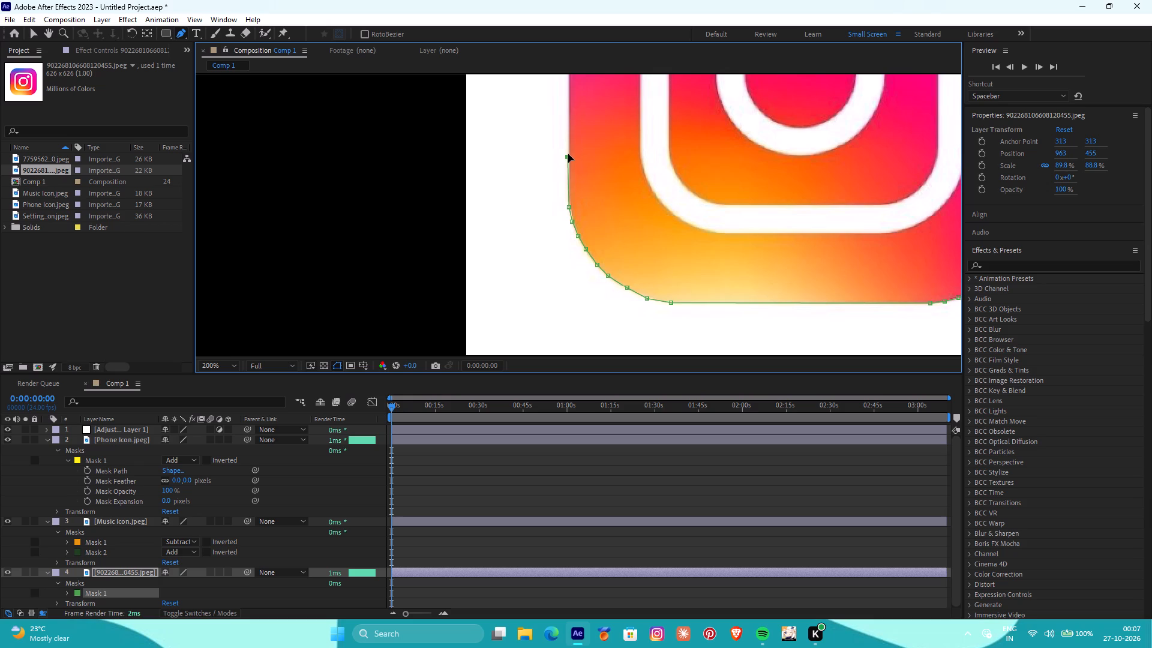
pyautogui.moveTo(568, 154); pyautogui.dragTo(569, 154)
# Extend the mask path up the left edge and around the Instagram icon's upper-left corner with four points.
pyautogui.scroll(-2, 569, 151)
pyautogui.keyDown('alt'); pyautogui.scroll(3, 579, 120); pyautogui.keyUp('alt')
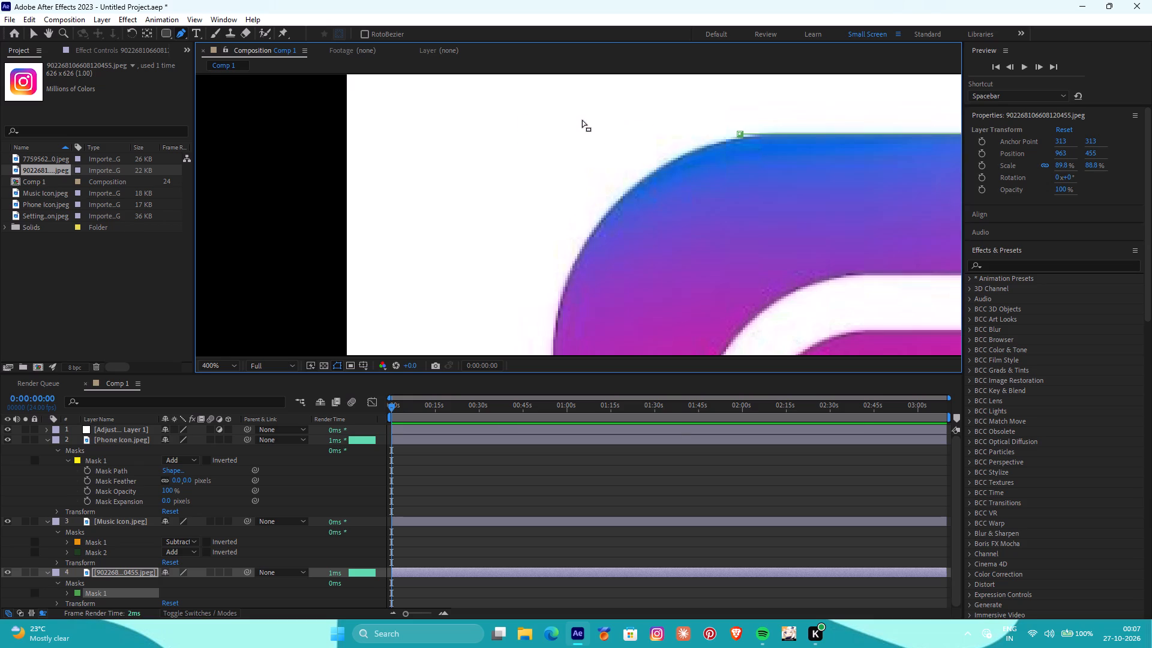
pyautogui.click(551, 333)
pyautogui.click(581, 249)
pyautogui.click(628, 188)
pyautogui.click(678, 155)
# Add two intermediate mask points on the Instagram icon's upper-left curve and shift the upper points onto the icon's edge.
pyautogui.click(567, 285)
pyautogui.click(568, 285)
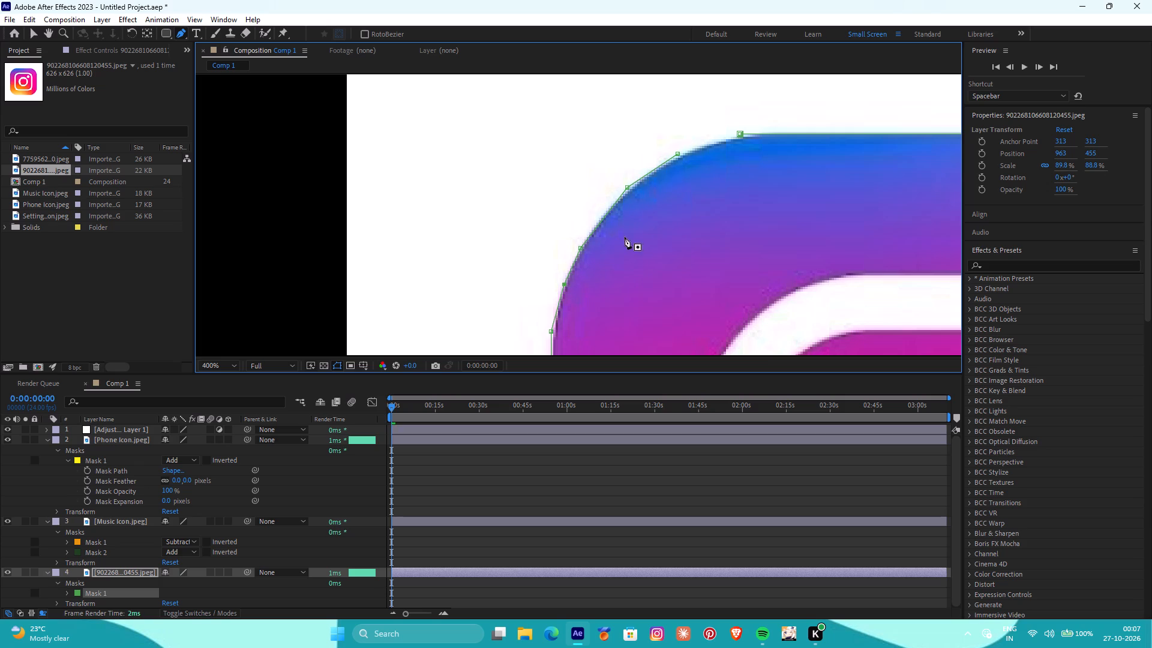
pyautogui.click(607, 212)
pyautogui.click(607, 212)
pyautogui.click(627, 187)
pyautogui.moveTo(677, 152); pyautogui.dragTo(681, 152)
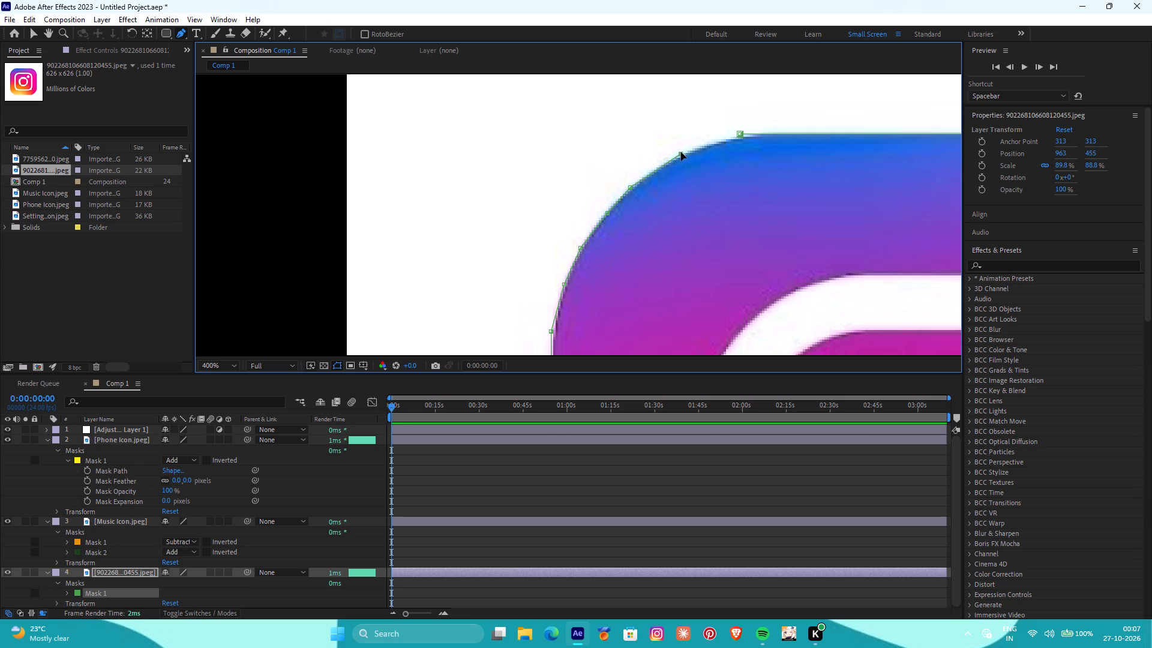
pyautogui.moveTo(681, 152); pyautogui.dragTo(688, 150)
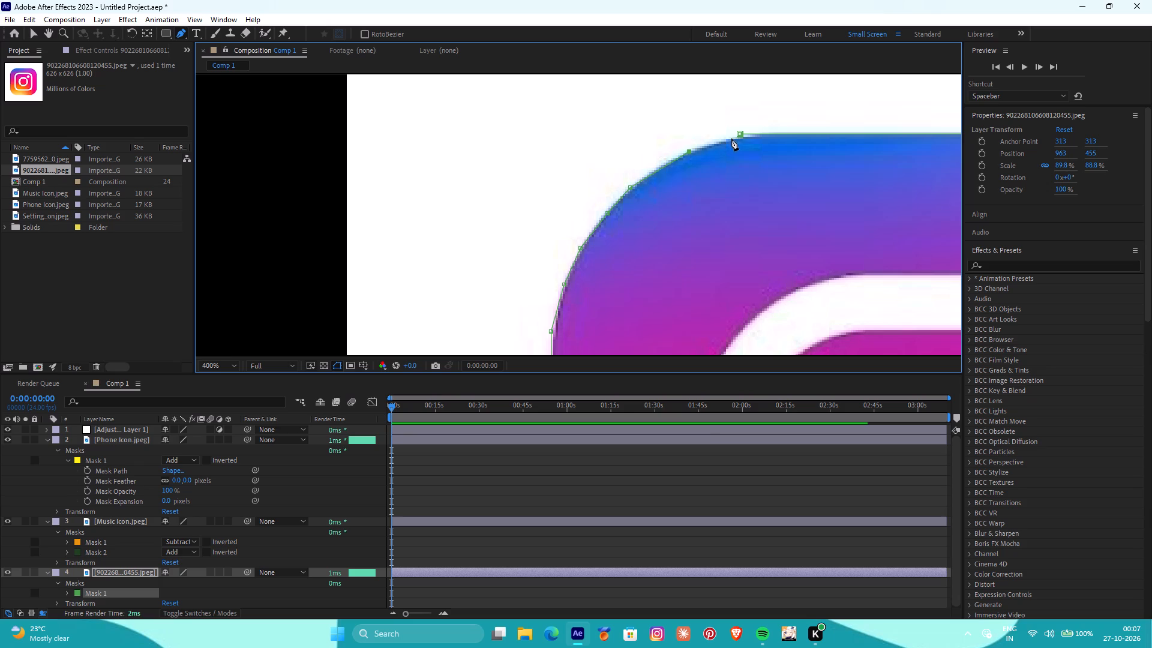
# Close the Instagram icon's mask path at its starting point on the top edge and deselect the layer.
pyautogui.click(740, 133)
pyautogui.click(740, 134)
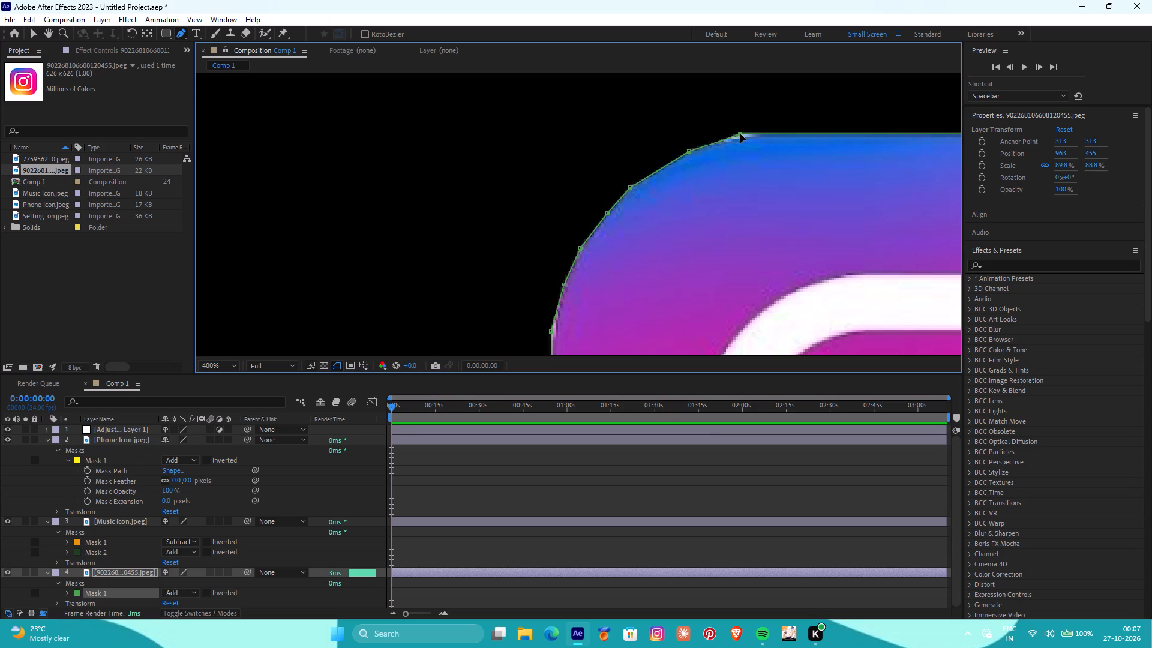
pyautogui.scroll(-2, 740, 136)
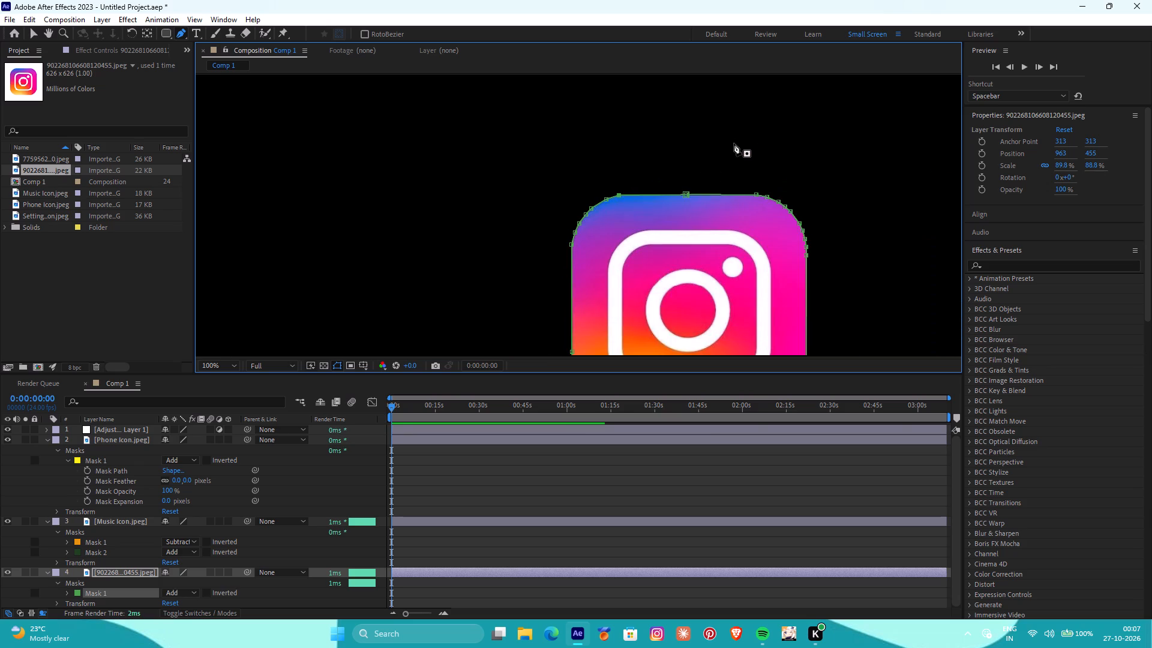
pyautogui.scroll(-1, 709, 229)
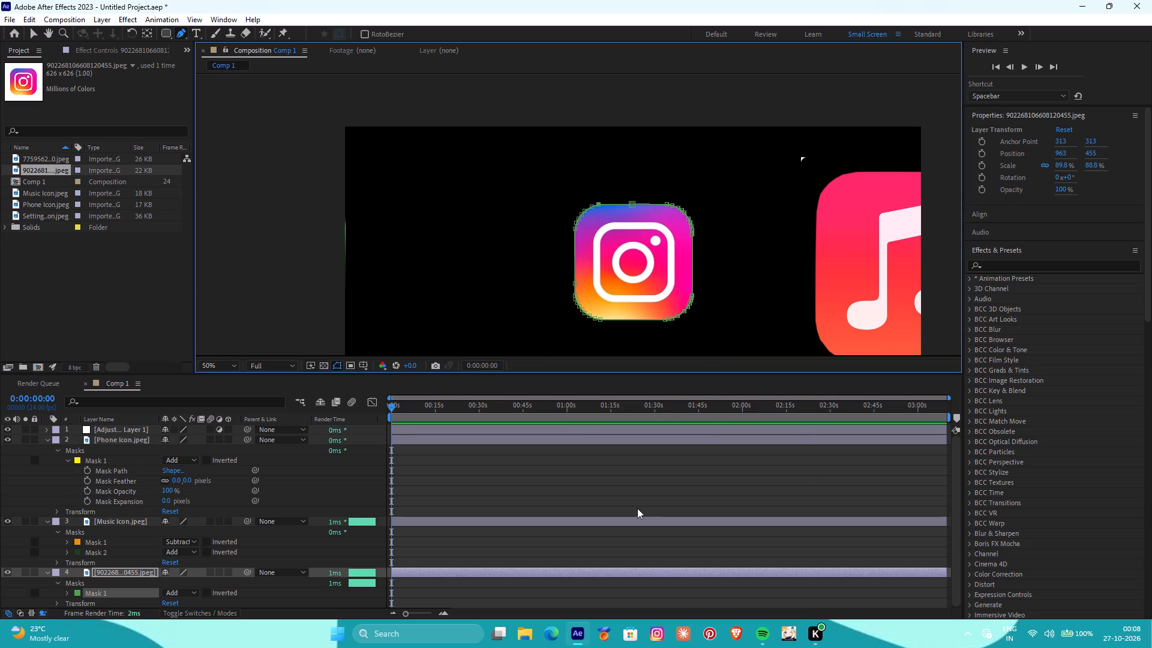
pyautogui.click(640, 484)
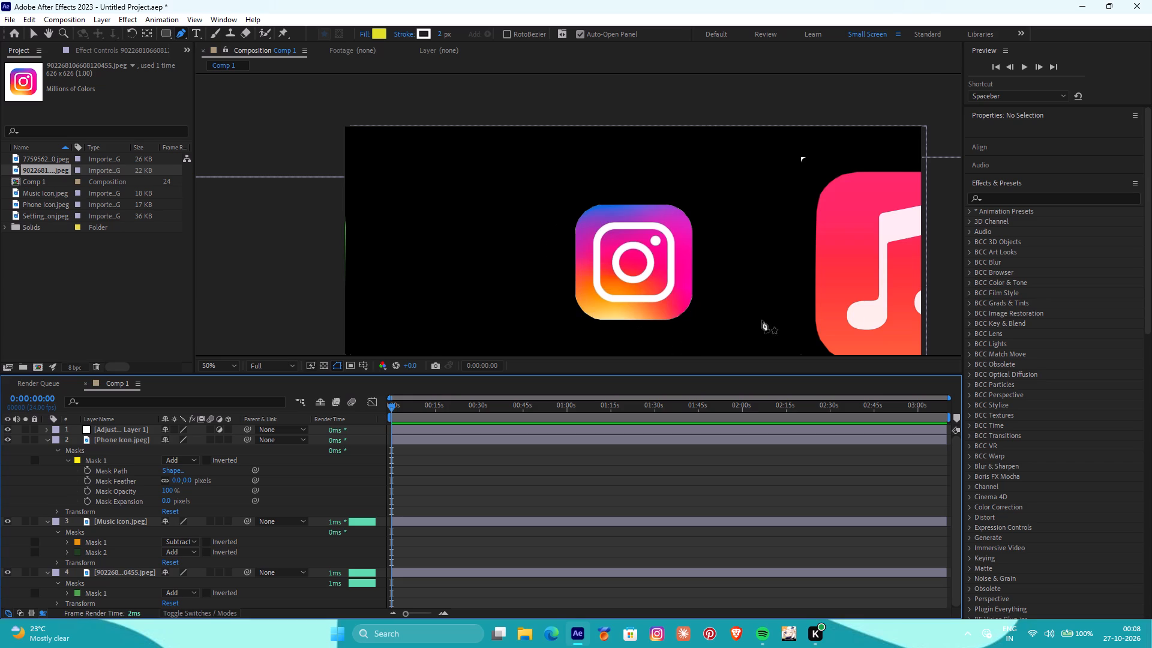
# Examine the cut-out Instagram icon's edges, especially the right side and the lower-right corner curve.
pyautogui.scroll(2, 730, 276)
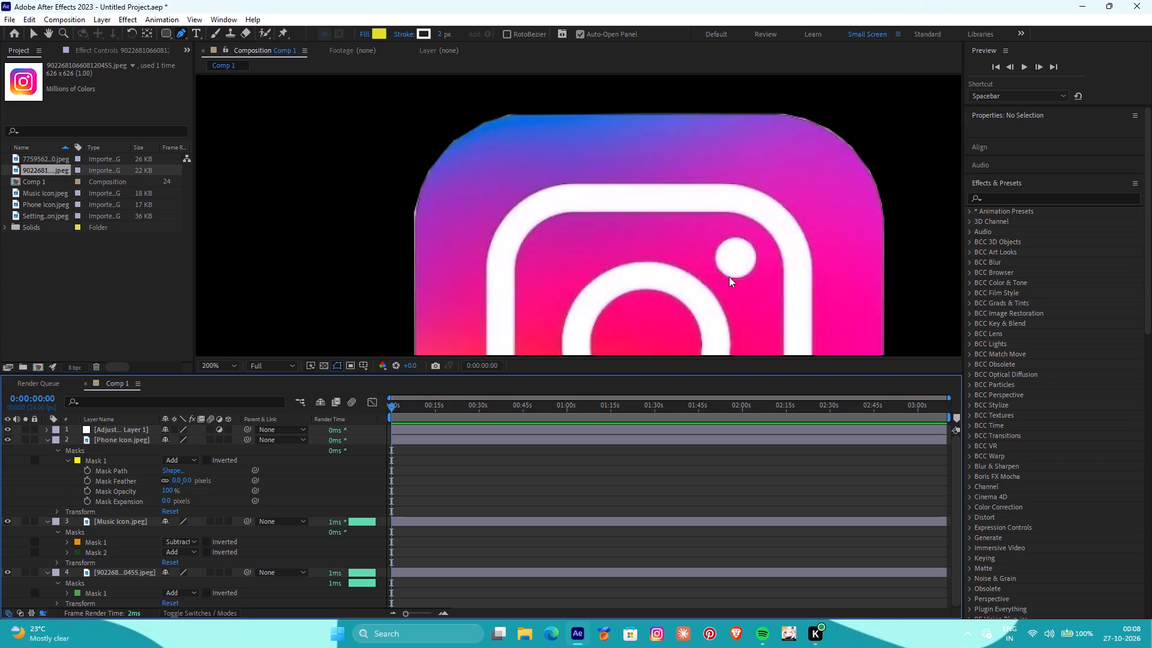
pyautogui.keyDown('alt'); pyautogui.scroll(-3, 729, 277); pyautogui.keyUp('alt')
pyautogui.keyDown('alt'); pyautogui.scroll(3, 704, 261); pyautogui.keyUp('alt')
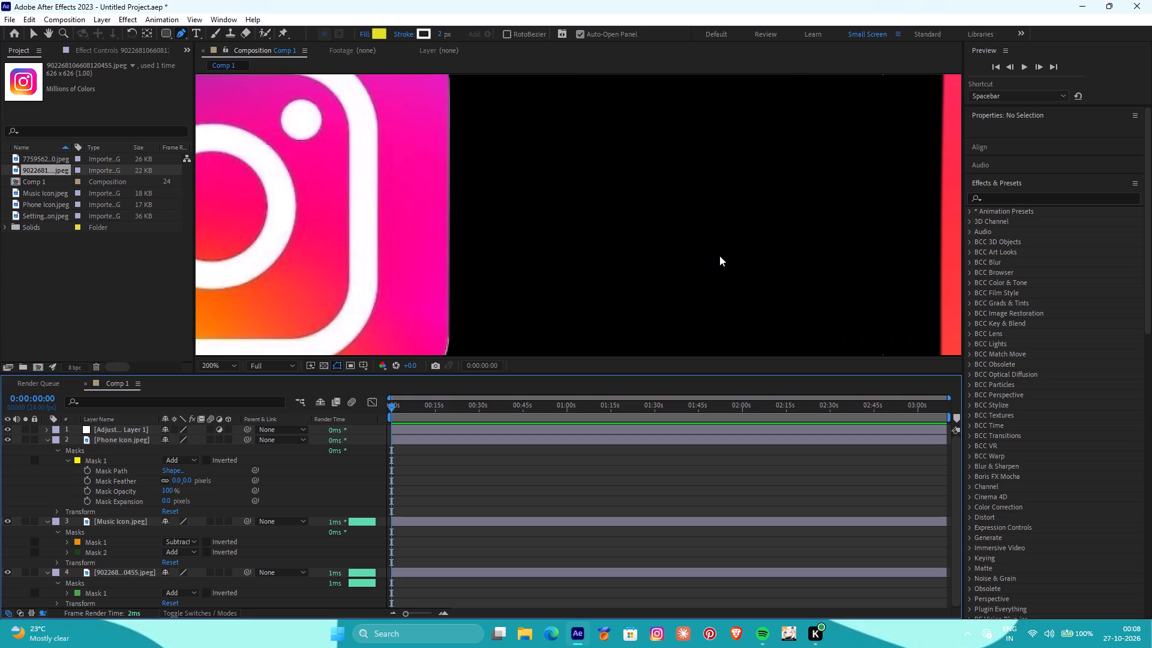
pyautogui.keyDown('alt'); pyautogui.scroll(-1, 723, 254); pyautogui.keyUp('alt')
pyautogui.keyDown('alt'); pyautogui.scroll(2, 596, 298); pyautogui.keyUp('alt')
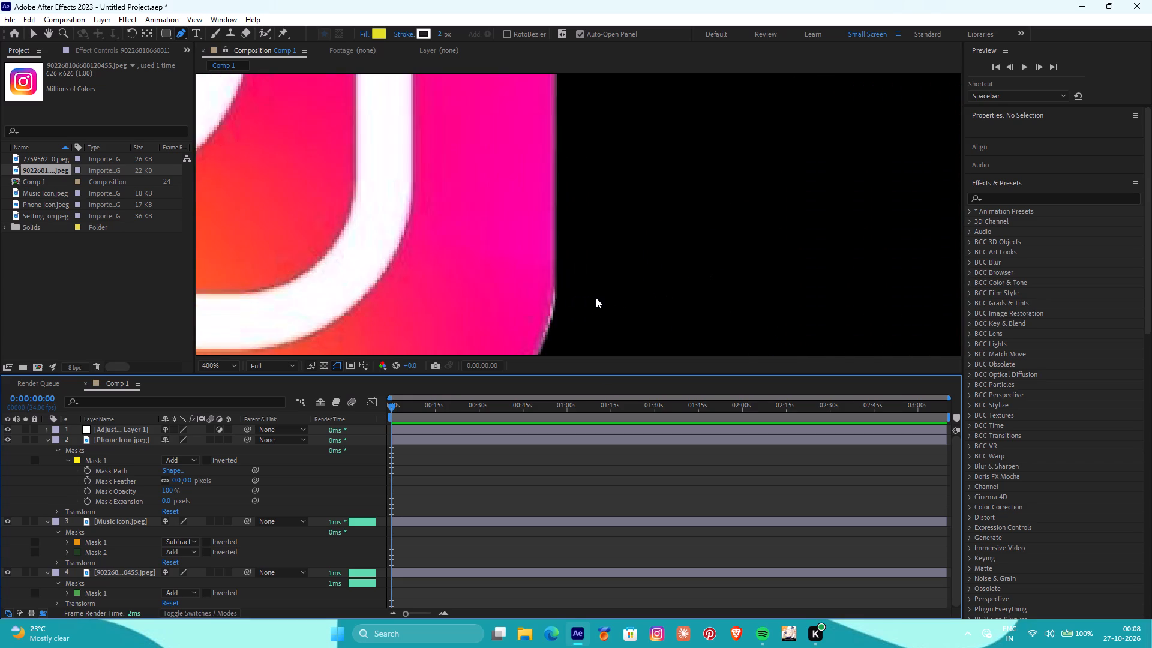
pyautogui.keyDown('alt'); pyautogui.scroll(1, 596, 298); pyautogui.keyUp('alt')
pyautogui.keyDown('alt'); pyautogui.scroll(-3, 614, 295); pyautogui.keyUp('alt')
pyautogui.keyDown('alt'); pyautogui.scroll(2, 608, 300); pyautogui.keyUp('alt')
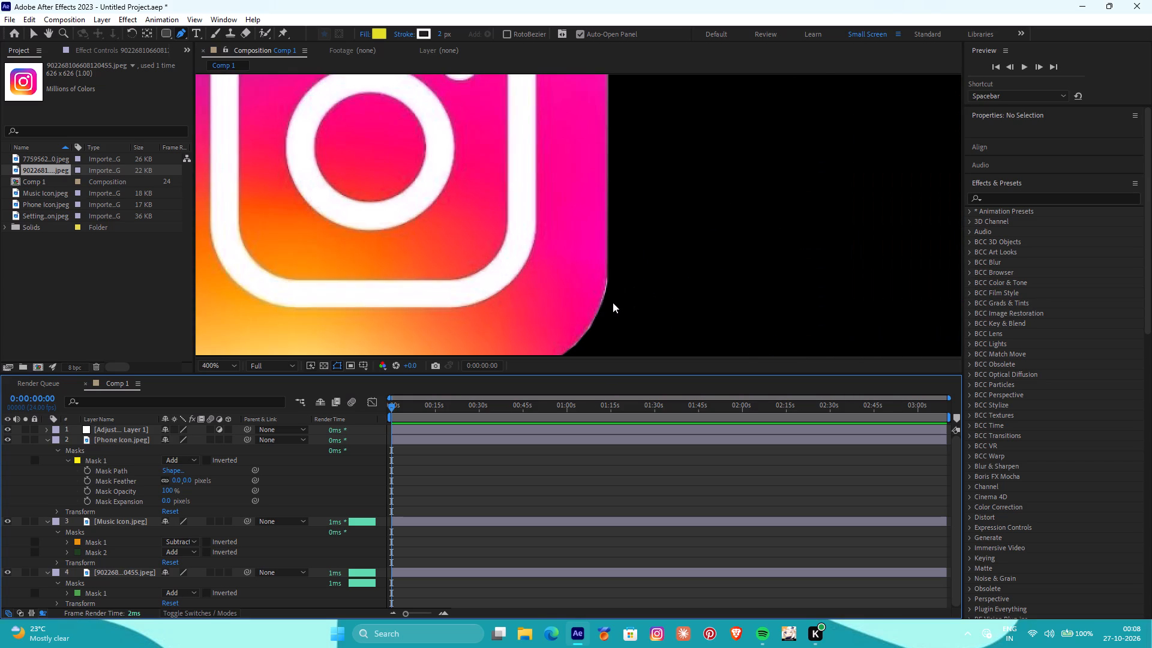
pyautogui.keyDown('alt'); pyautogui.scroll(1, 613, 302); pyautogui.keyUp('alt')
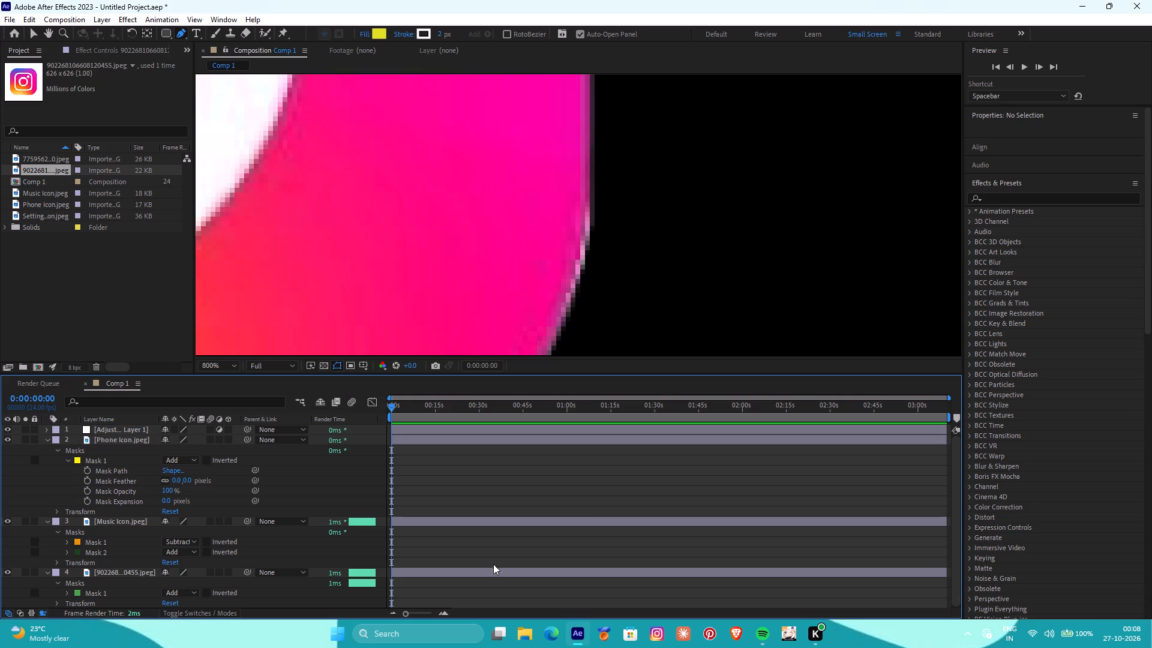
# Select the Instagram layer's Mask 1 to check its points along the lower-right curve, and deselect it.
pyautogui.click(492, 572)
pyautogui.click(82, 592)
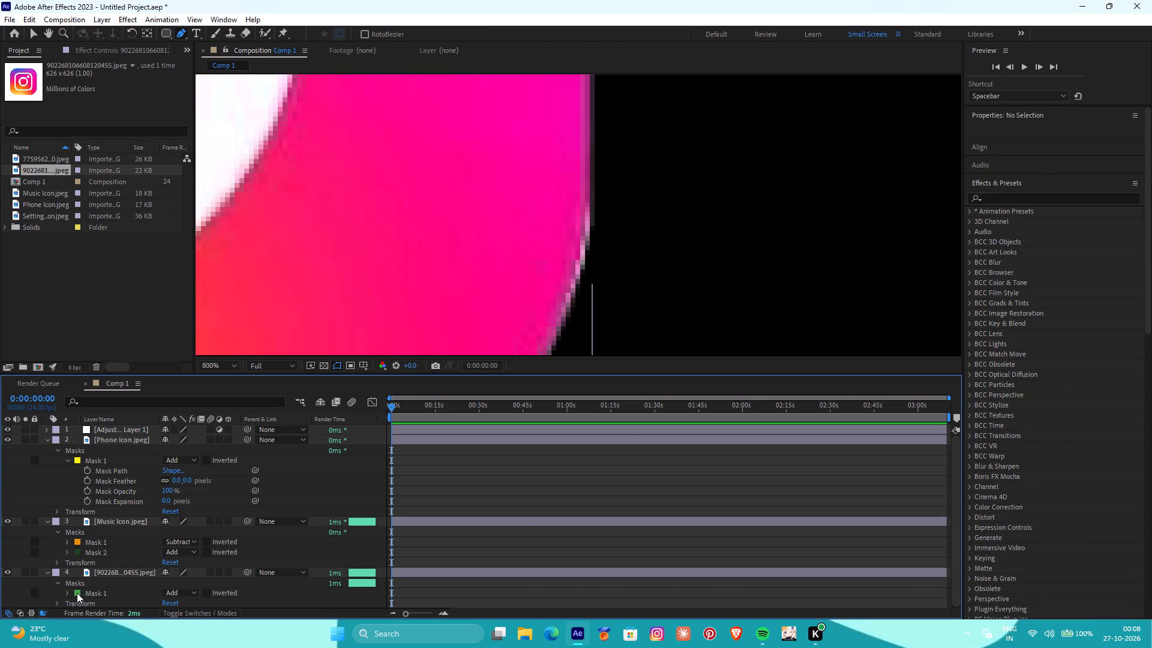
pyautogui.click(76, 593)
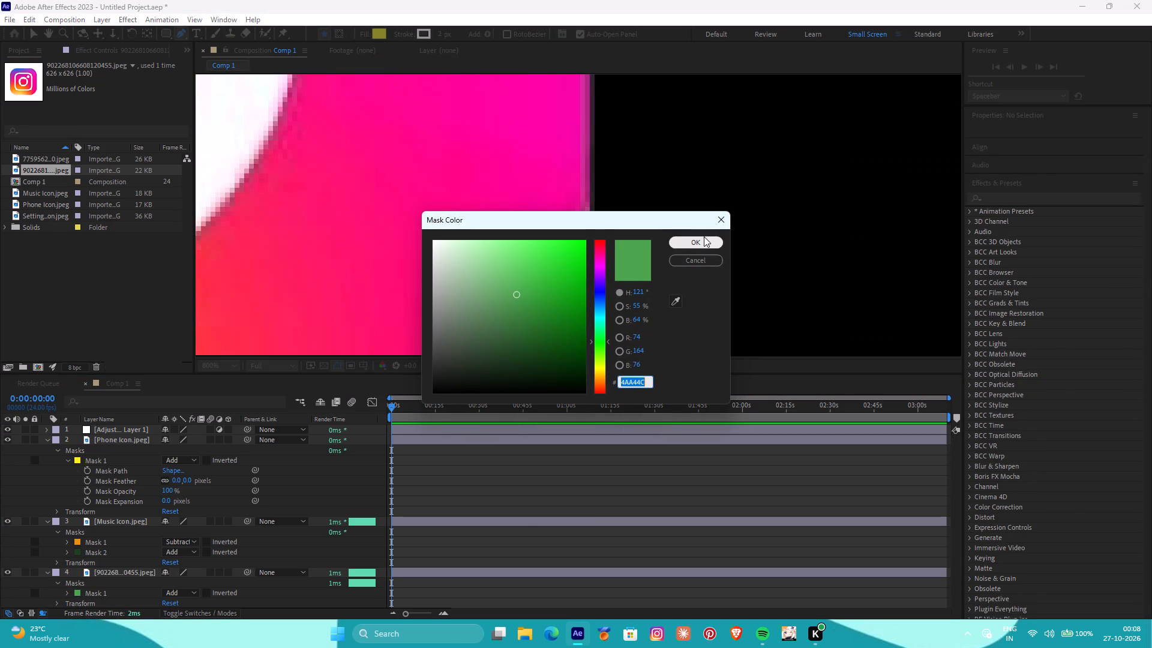
pyautogui.click(704, 236)
pyautogui.click(107, 592)
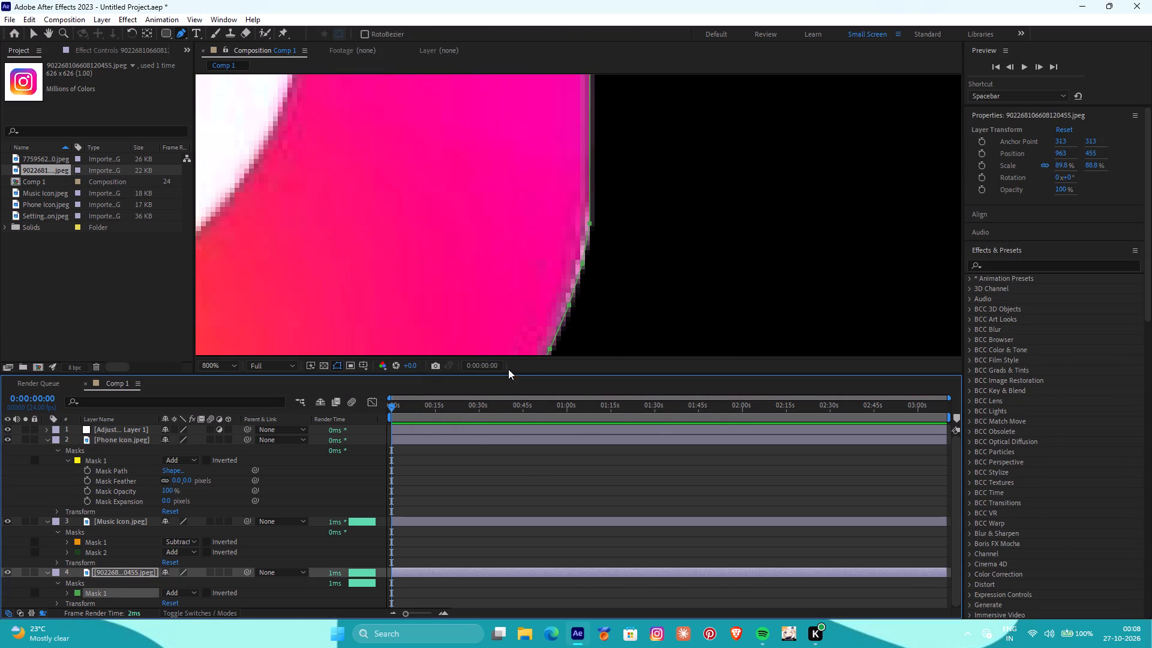
pyautogui.click(583, 262)
pyautogui.scroll(-1, 602, 285)
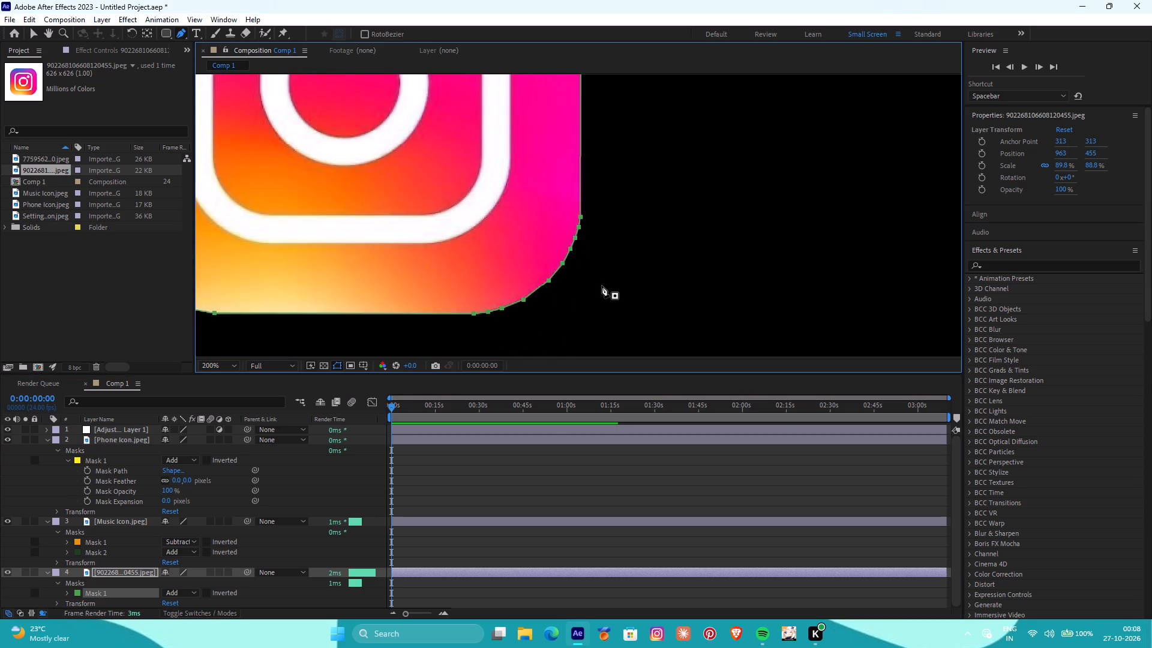
pyautogui.scroll(-2, 602, 286)
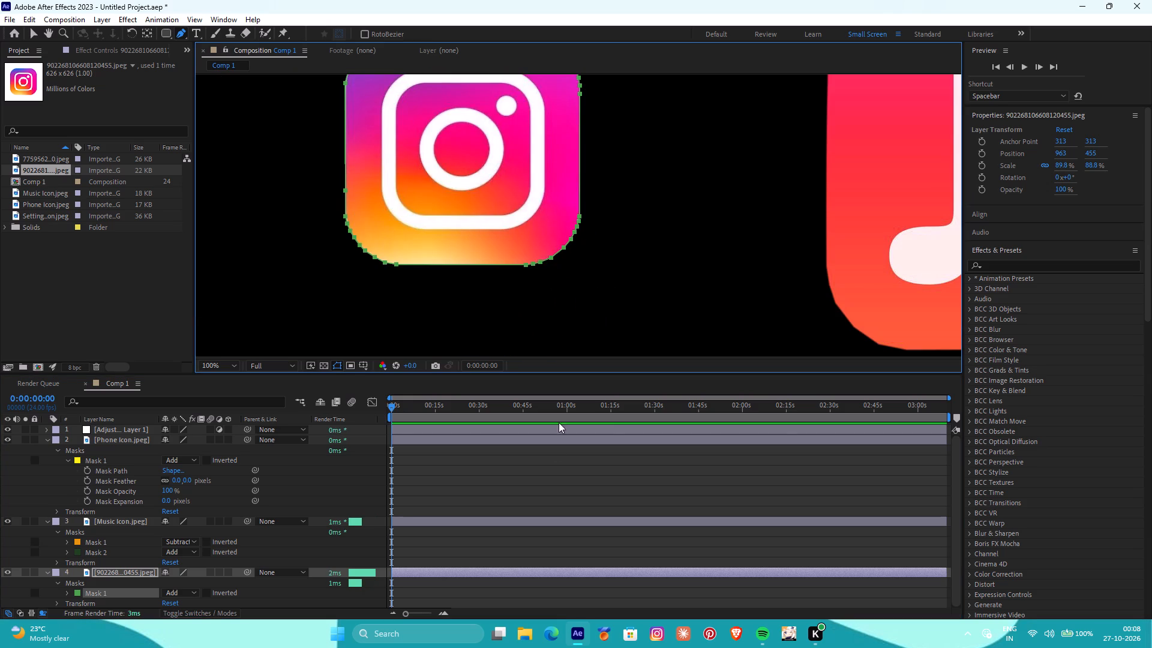
pyautogui.click(548, 488)
# Examine the whole masked Instagram icon and its upper-left corner edge up close.
pyautogui.scroll(-2, 580, 361)
pyautogui.scroll(-1, 541, 239)
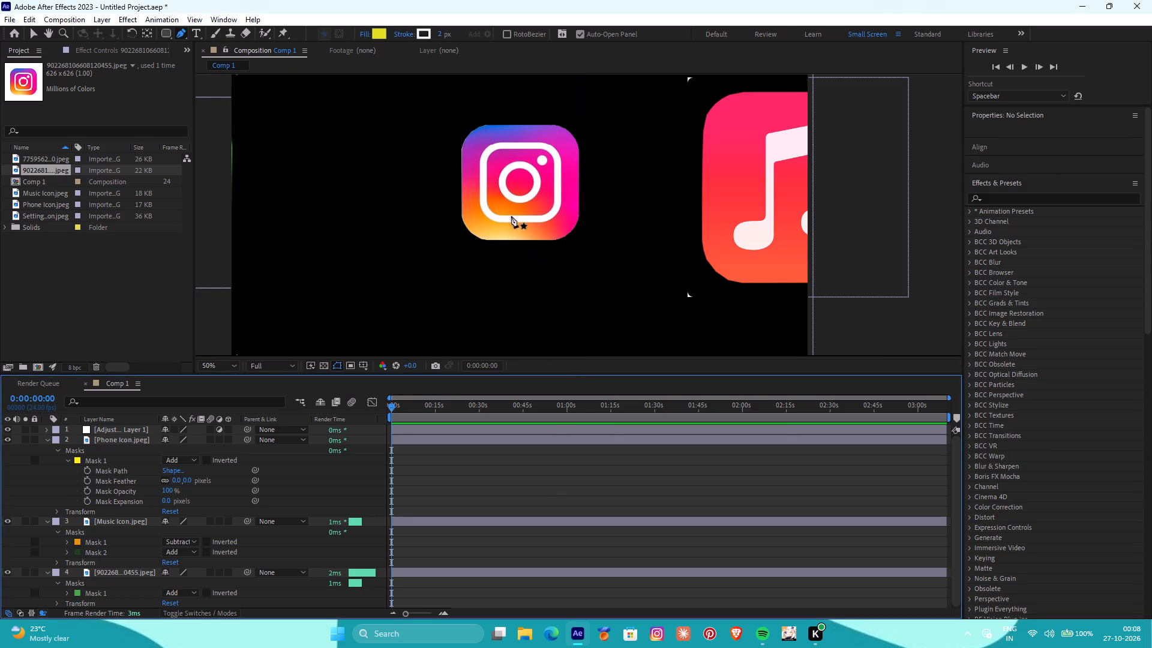
pyautogui.scroll(1, 449, 122)
pyautogui.keyDown('alt'); pyautogui.scroll(1, 450, 121); pyautogui.keyUp('alt')
pyautogui.keyDown('alt'); pyautogui.scroll(-2, 451, 121); pyautogui.keyUp('alt')
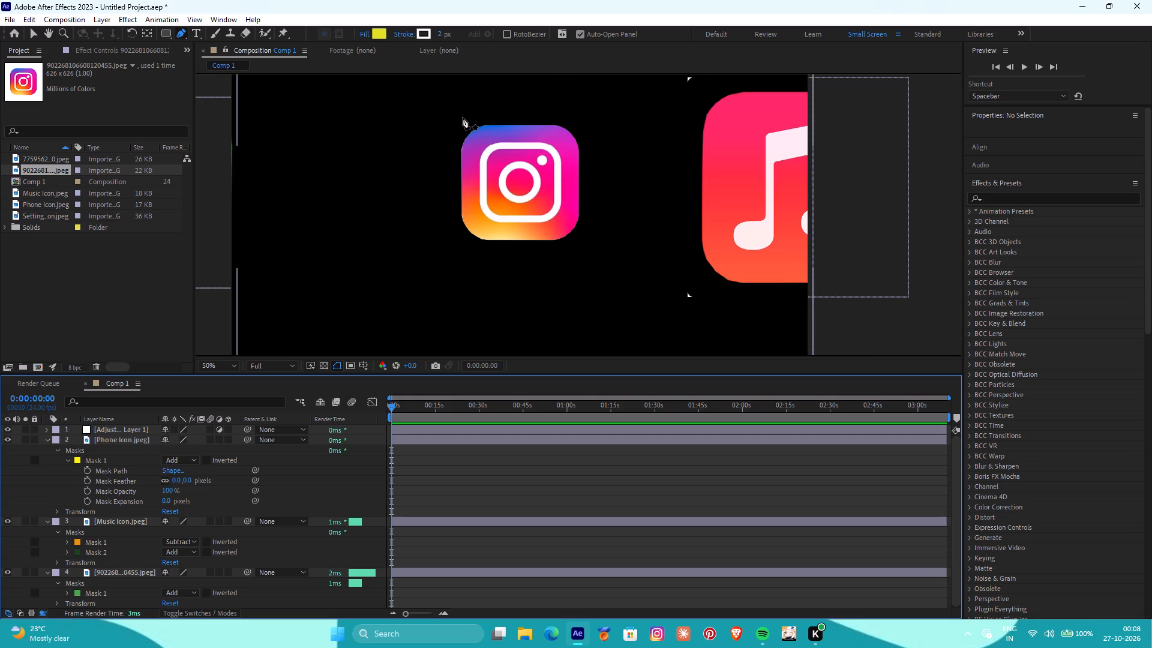
pyautogui.scroll(1, 463, 118)
pyautogui.keyDown('alt'); pyautogui.scroll(1, 463, 118); pyautogui.keyUp('alt')
pyautogui.keyDown('alt'); pyautogui.scroll(-2, 463, 118); pyautogui.keyUp('alt')
pyautogui.keyDown('alt'); pyautogui.scroll(1, 454, 119); pyautogui.keyUp('alt')
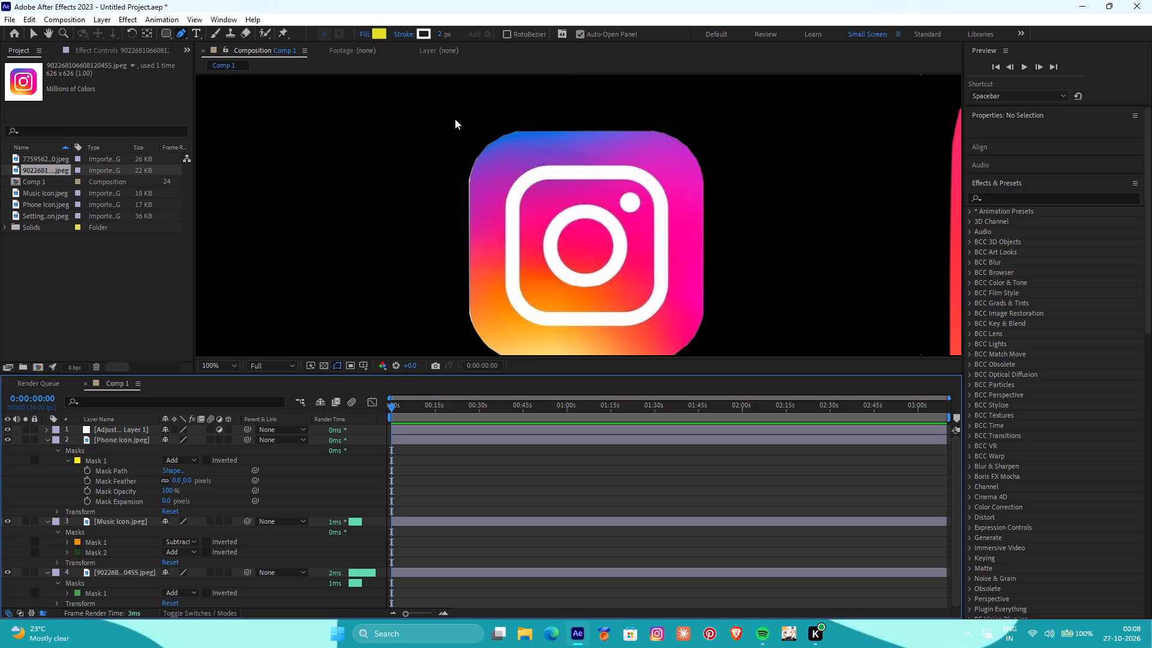
pyautogui.keyDown('alt'); pyautogui.scroll(2, 455, 119); pyautogui.keyUp('alt')
pyautogui.keyDown('alt'); pyautogui.scroll(-1, 460, 119); pyautogui.keyUp('alt')
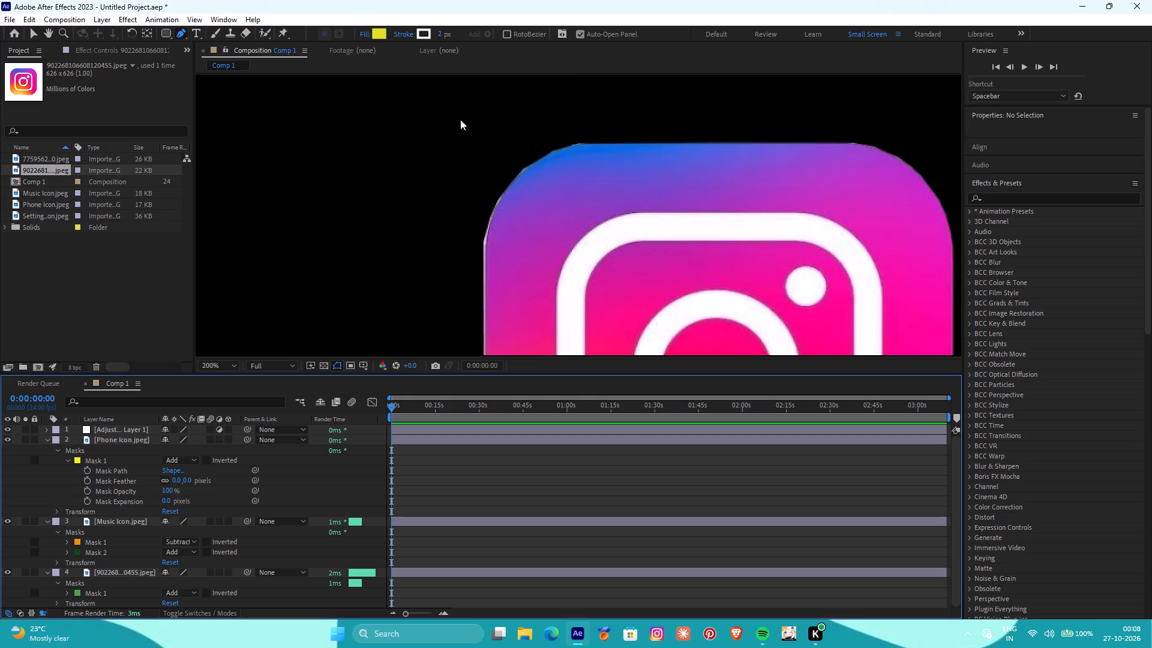
pyautogui.keyDown('alt'); pyautogui.scroll(-2, 460, 119); pyautogui.keyUp('alt')
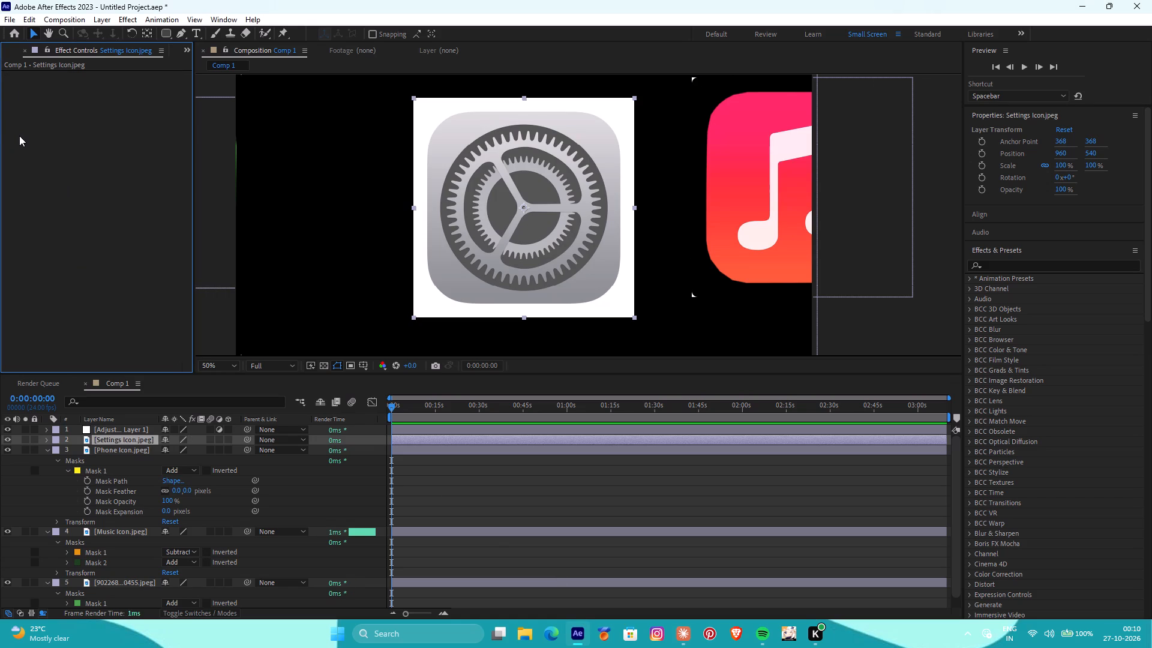
# Apply the BCC+Key Light effect to the Settings Icon.jpeg layer.
pyautogui.click(401, 440)
pyautogui.hotkey('ctrl', 'space')
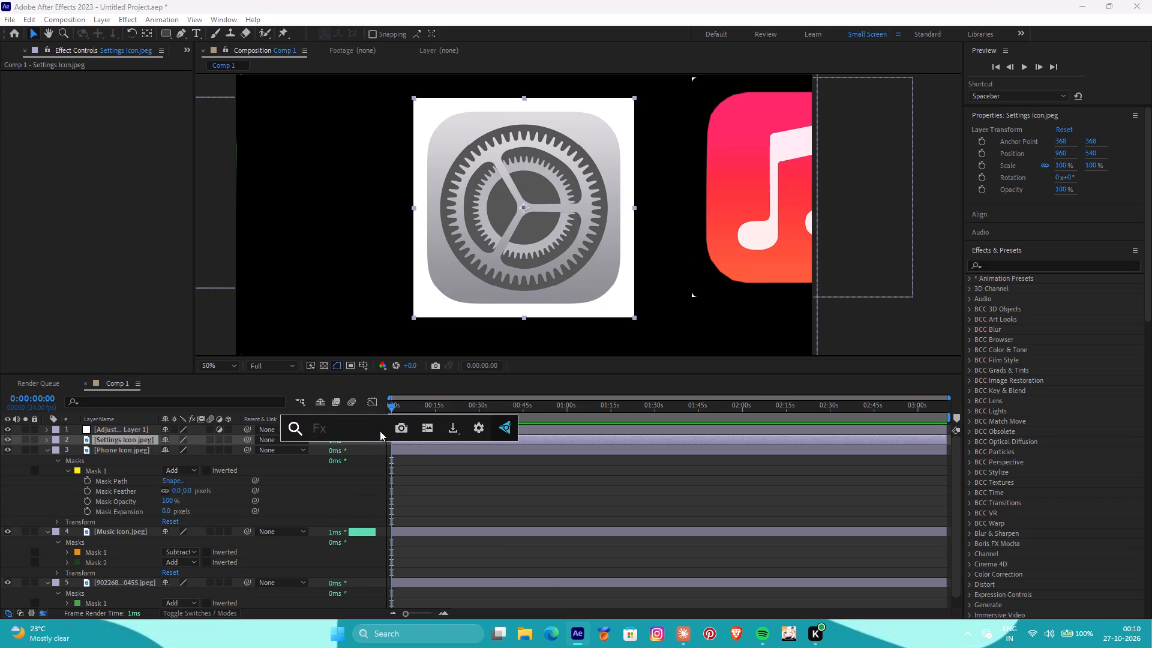
pyautogui.write('key l')
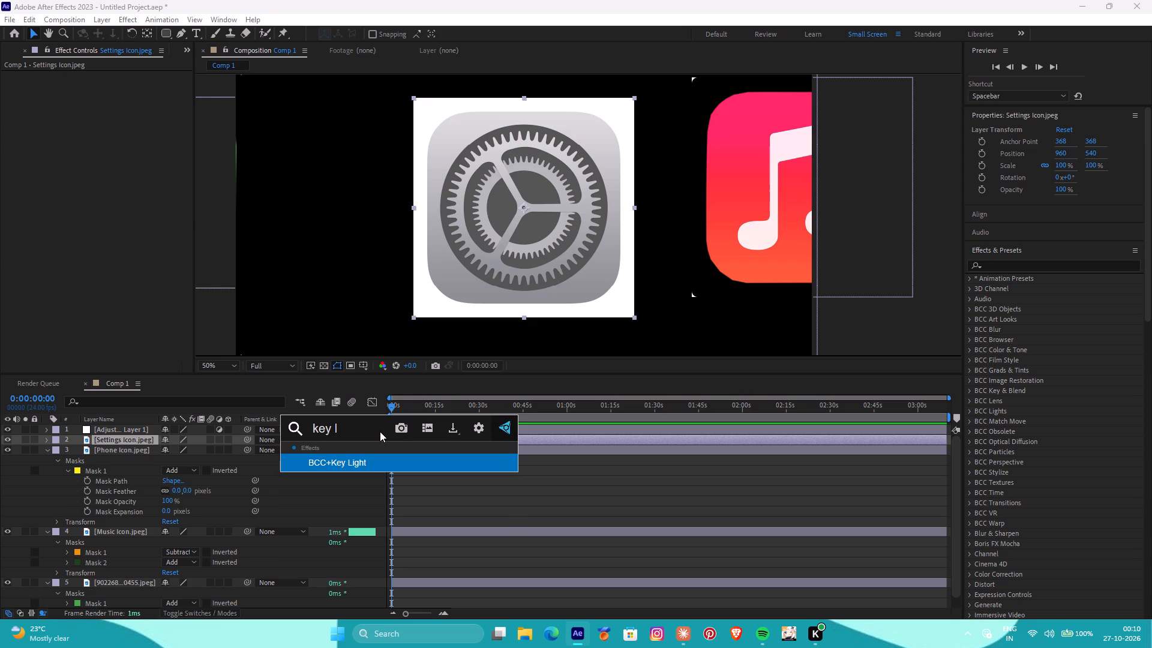
pyautogui.click(388, 459)
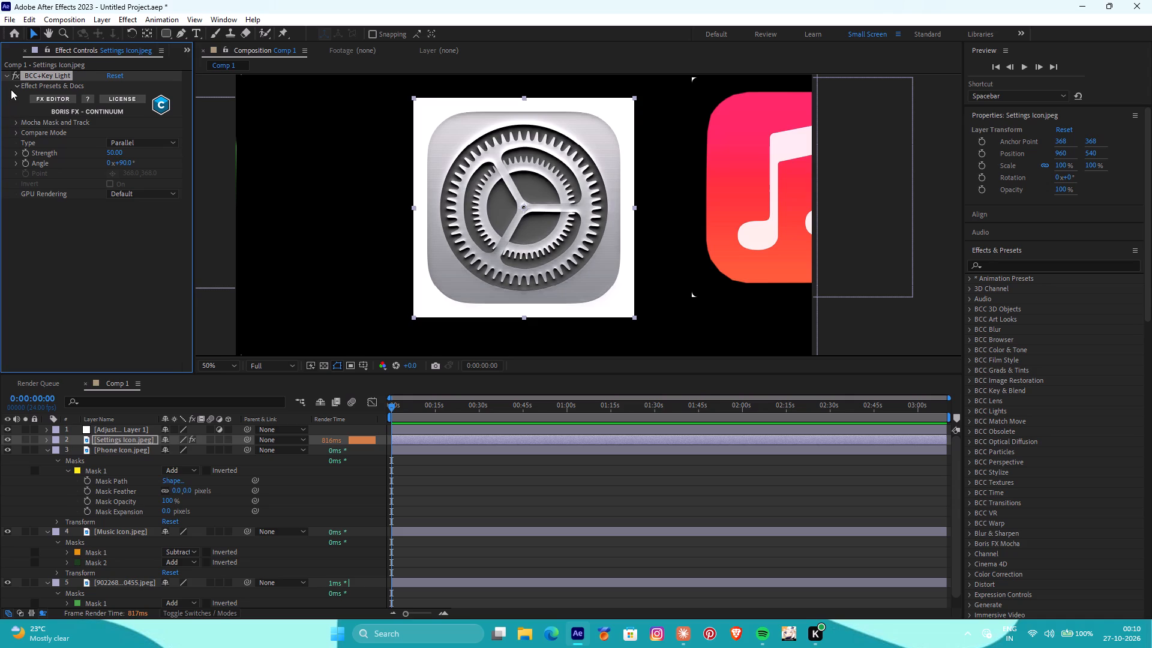
# Set the BCC+Key Light type to Point, keeping GPU Rendering at Default.
pyautogui.click(141, 193)
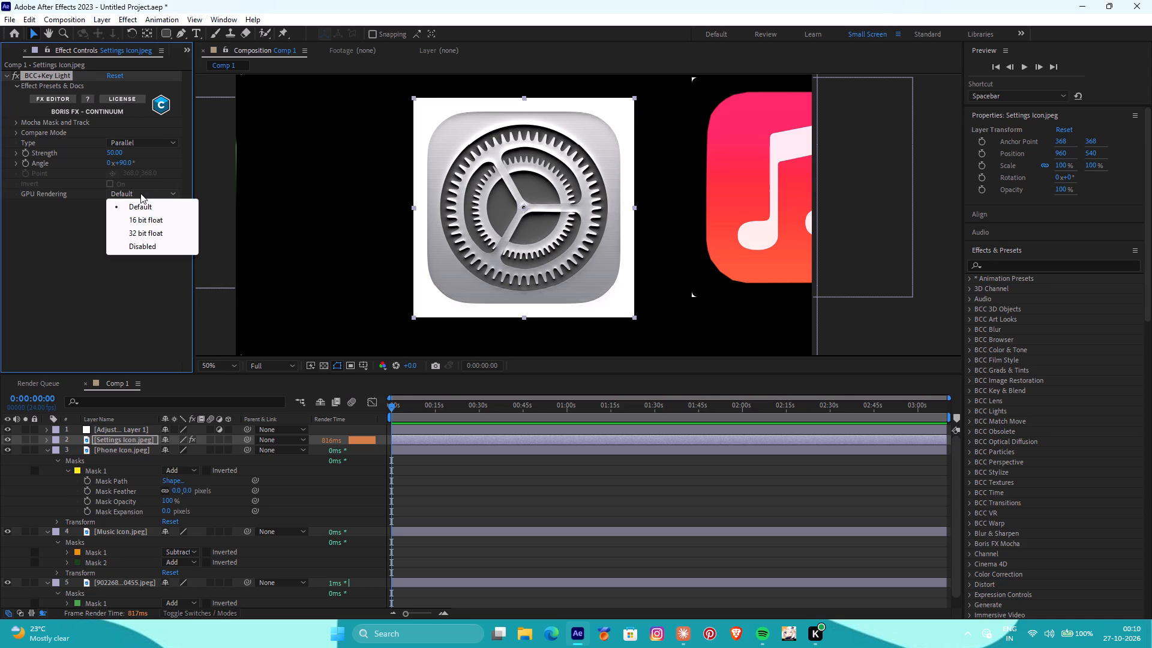
pyautogui.click(140, 193)
pyautogui.click(70, 229)
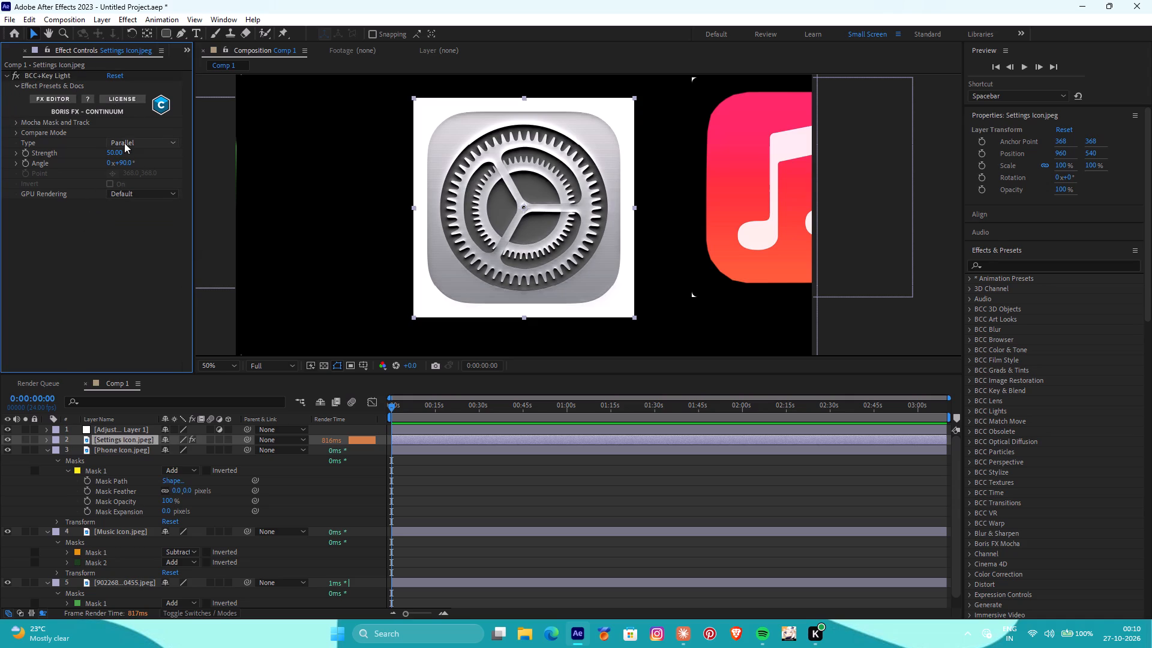
pyautogui.click(124, 143)
pyautogui.click(140, 167)
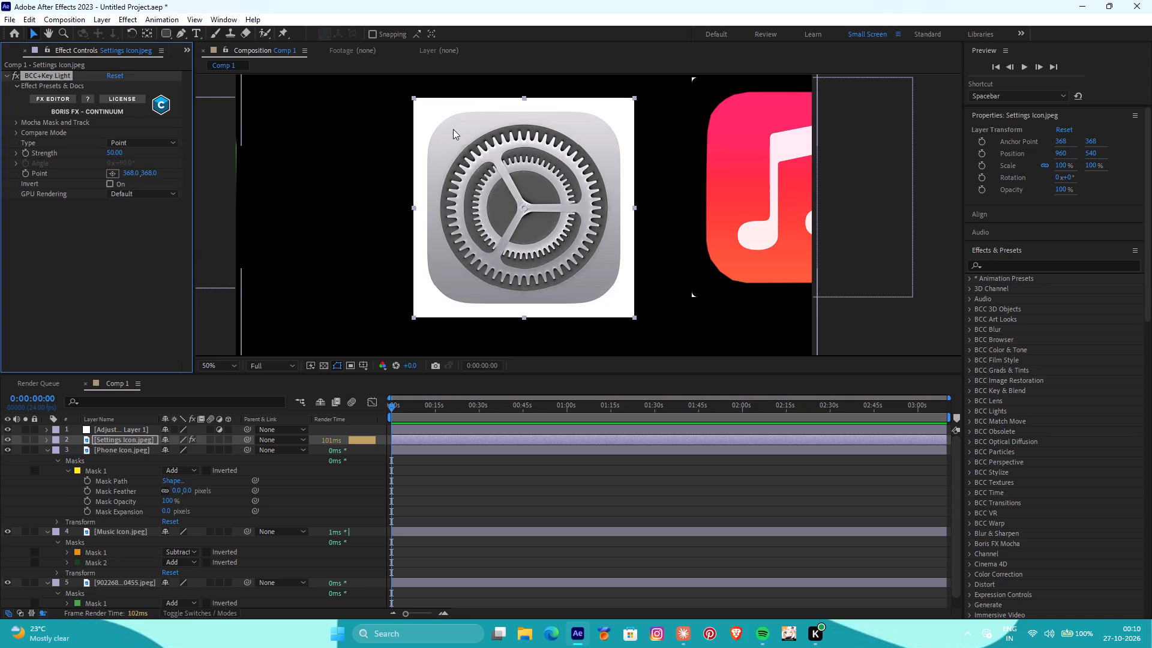
pyautogui.click(435, 111)
pyautogui.click(129, 145)
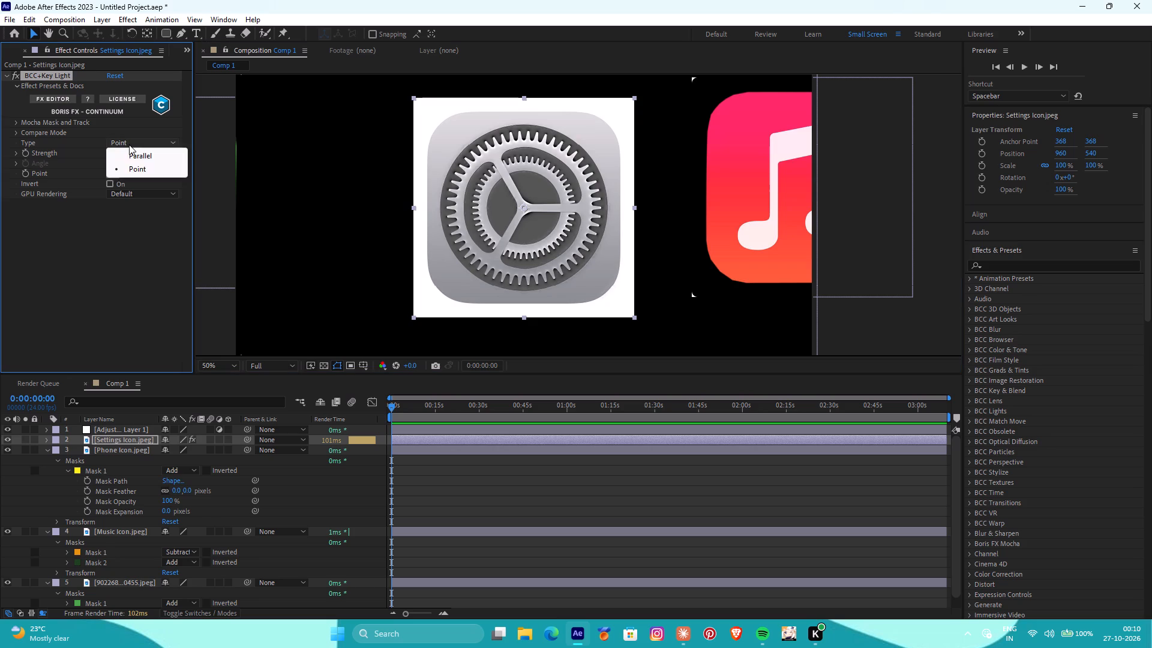
pyautogui.click(129, 144)
pyautogui.click(57, 232)
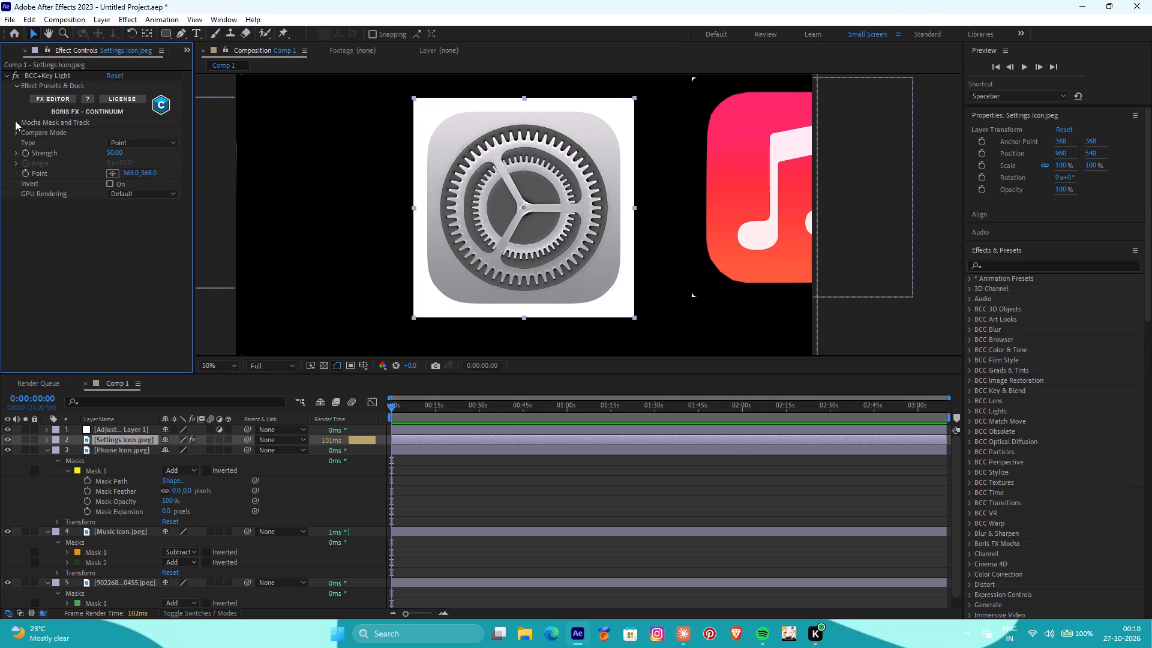
pyautogui.click(15, 121)
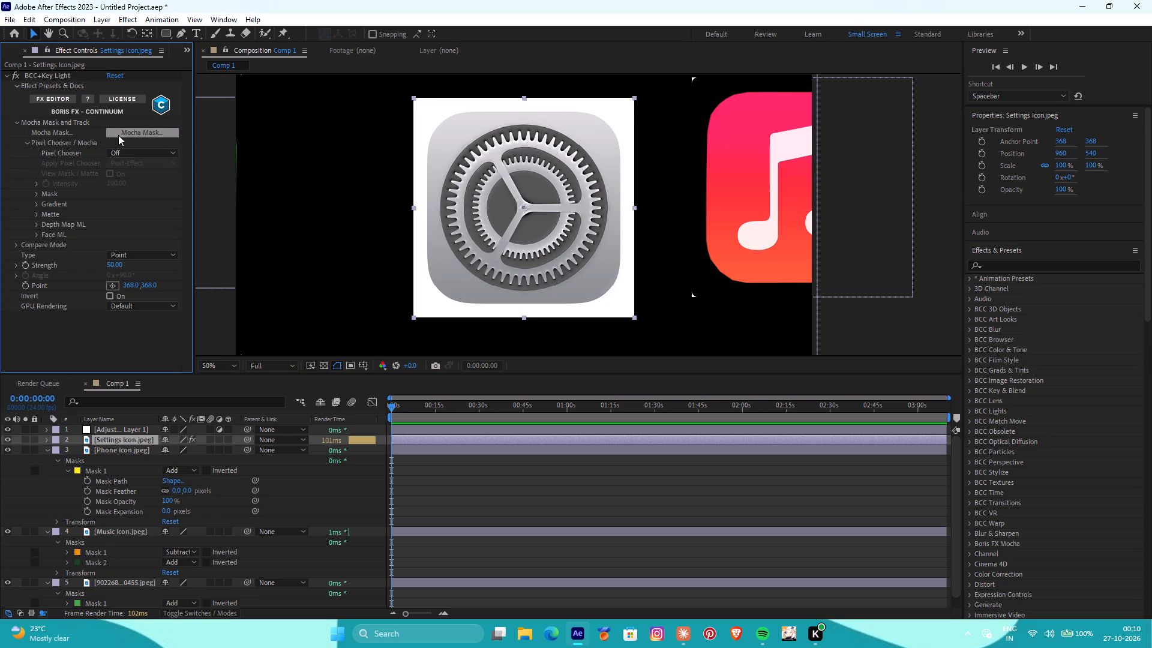
pyautogui.click(130, 152)
pyautogui.click(146, 181)
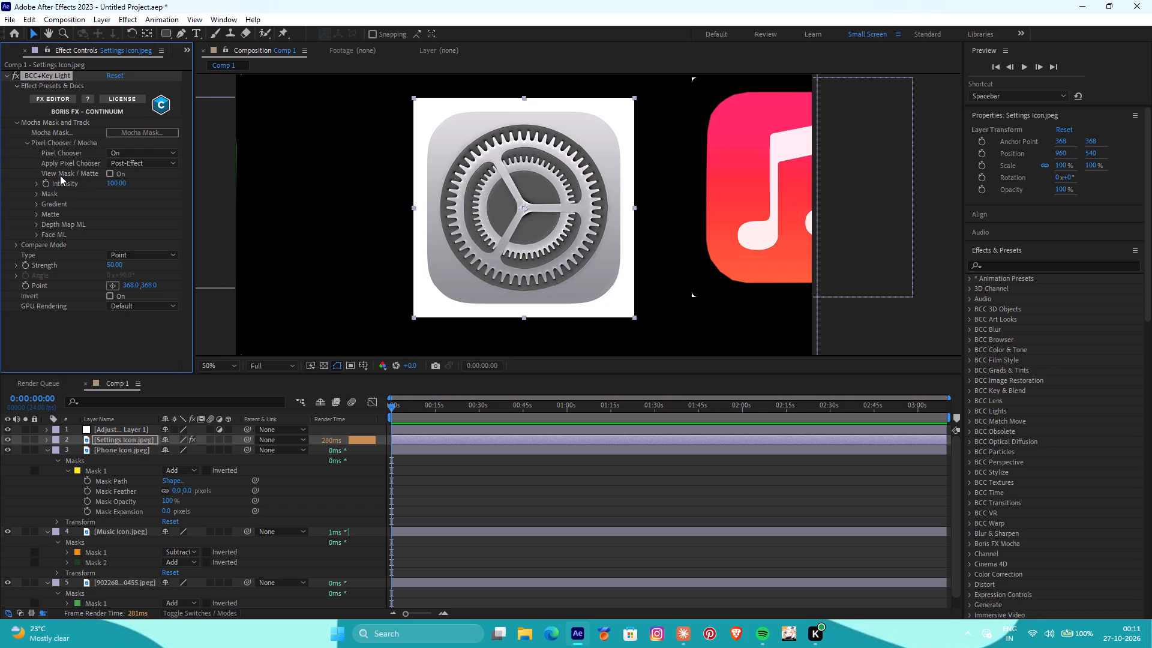
pyautogui.click(106, 173)
pyautogui.click(107, 173)
pyautogui.click(108, 173)
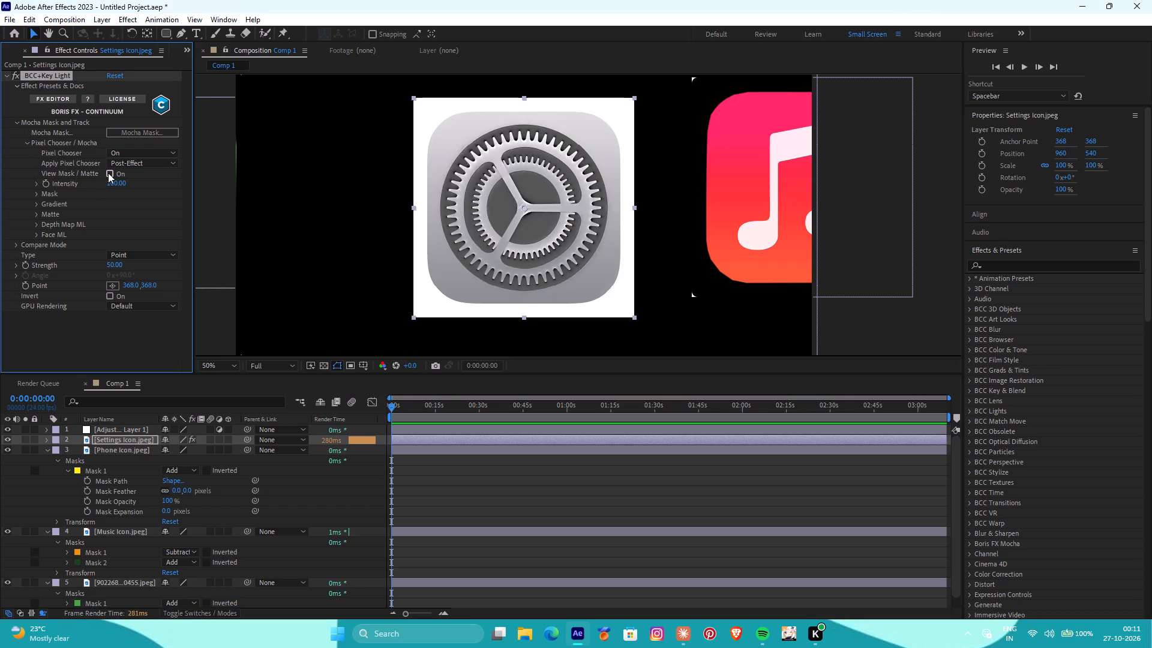
pyautogui.click(108, 173)
pyautogui.click(116, 165)
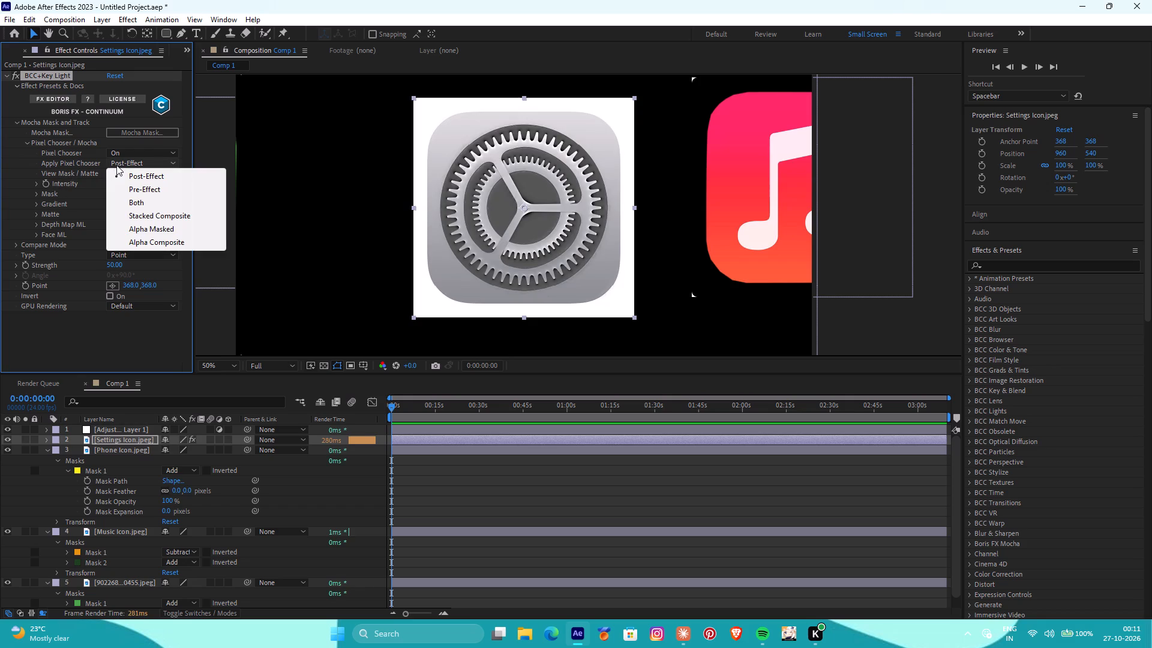
pyautogui.click(119, 165)
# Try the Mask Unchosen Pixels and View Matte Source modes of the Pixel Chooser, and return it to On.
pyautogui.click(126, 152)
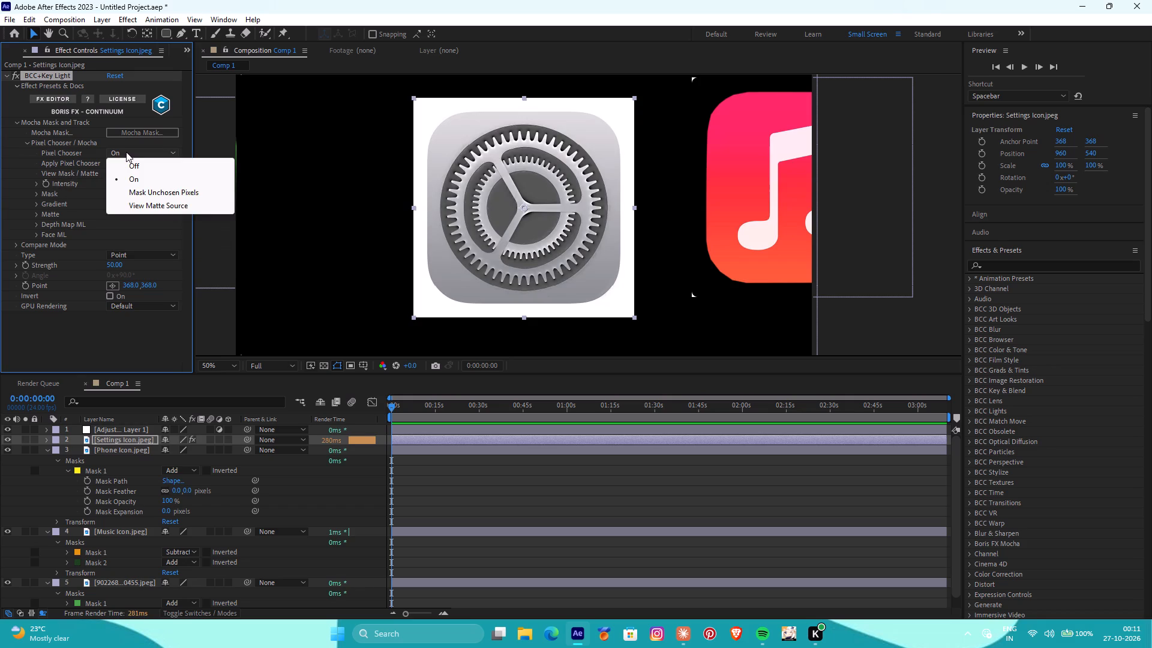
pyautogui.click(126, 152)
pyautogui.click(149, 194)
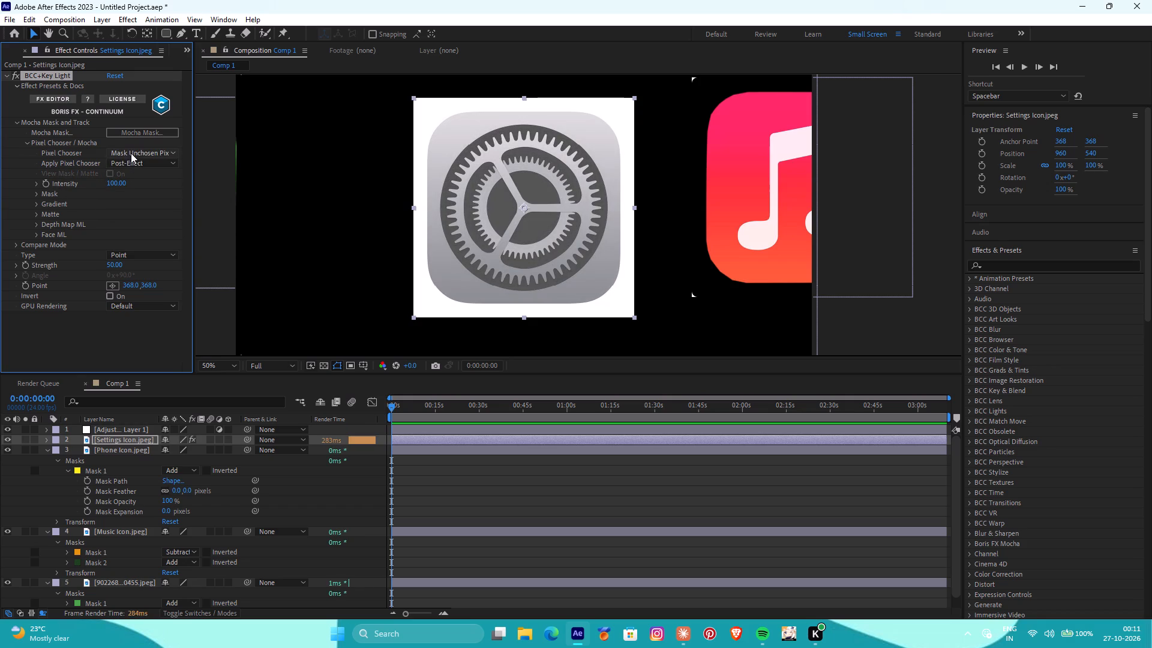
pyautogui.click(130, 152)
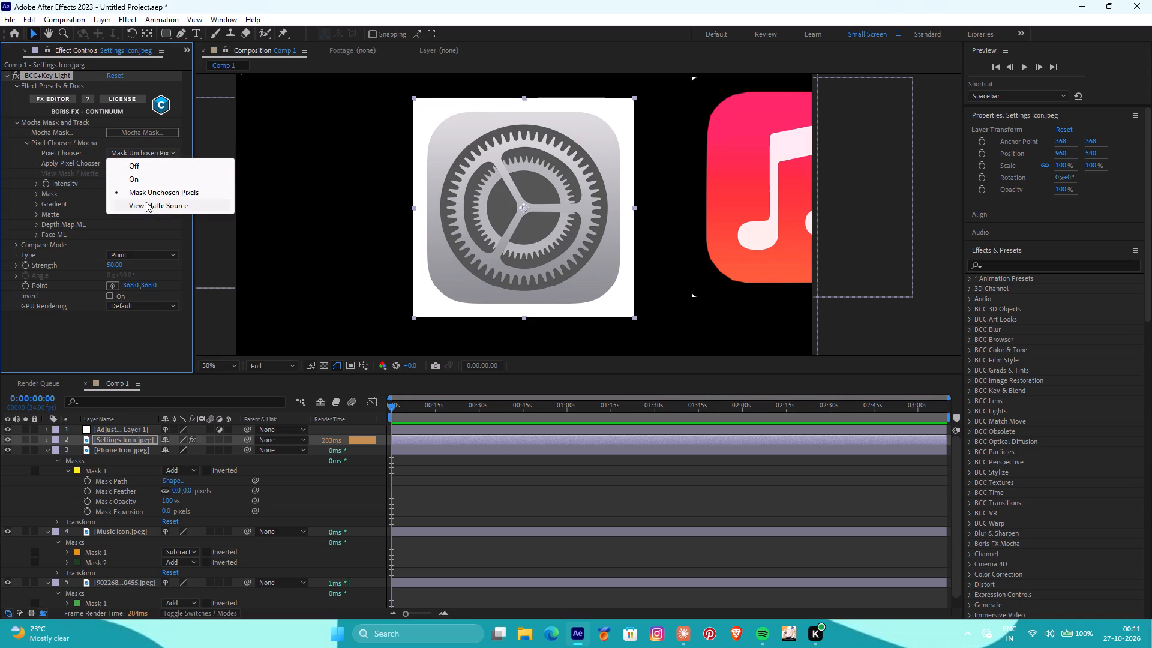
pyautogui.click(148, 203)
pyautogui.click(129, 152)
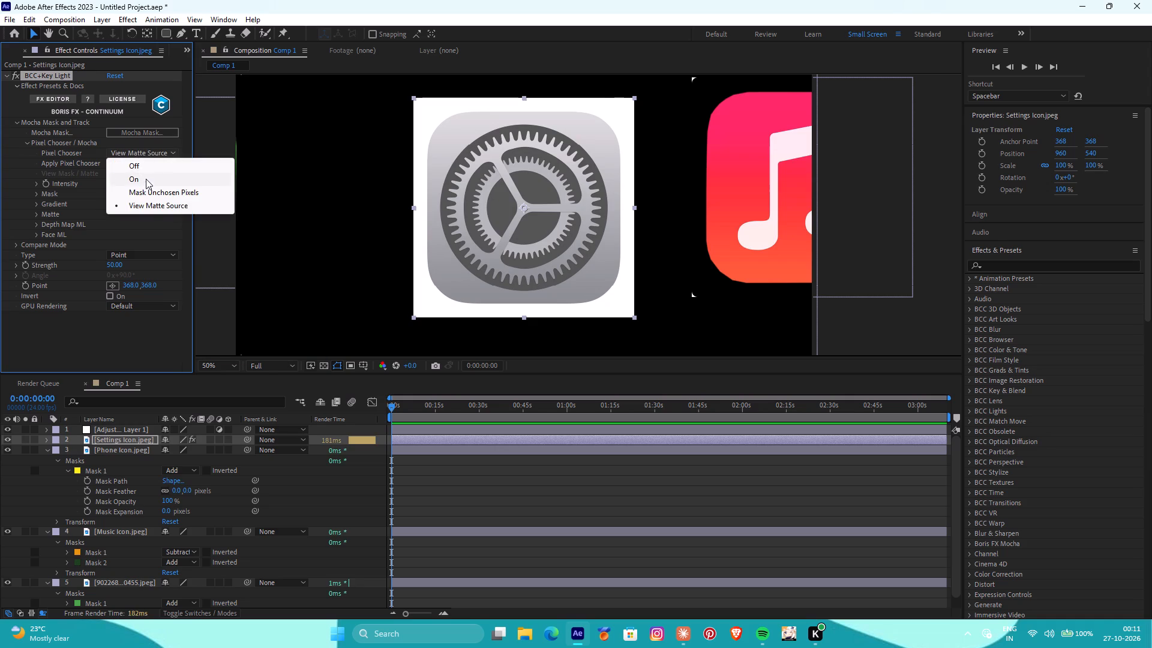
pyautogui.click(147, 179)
# Open the Settings icon in Mocha Continuum from the effect's Mocha Mask option and postpone the usage statistics decision.
pyautogui.click(130, 131)
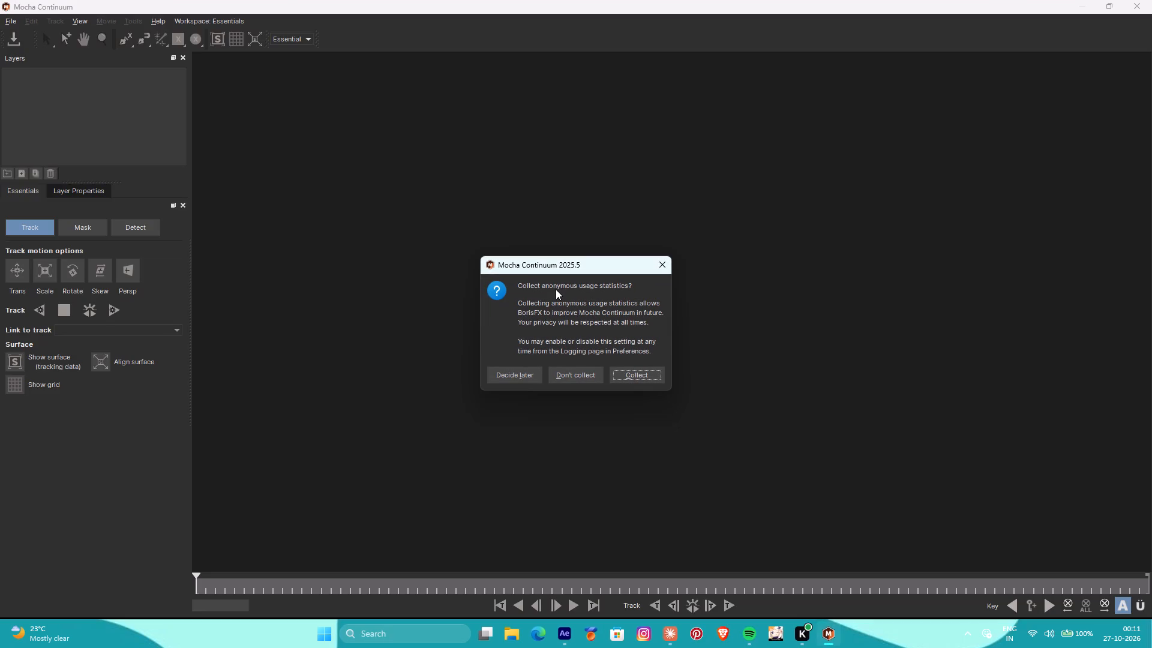
pyautogui.click(529, 373)
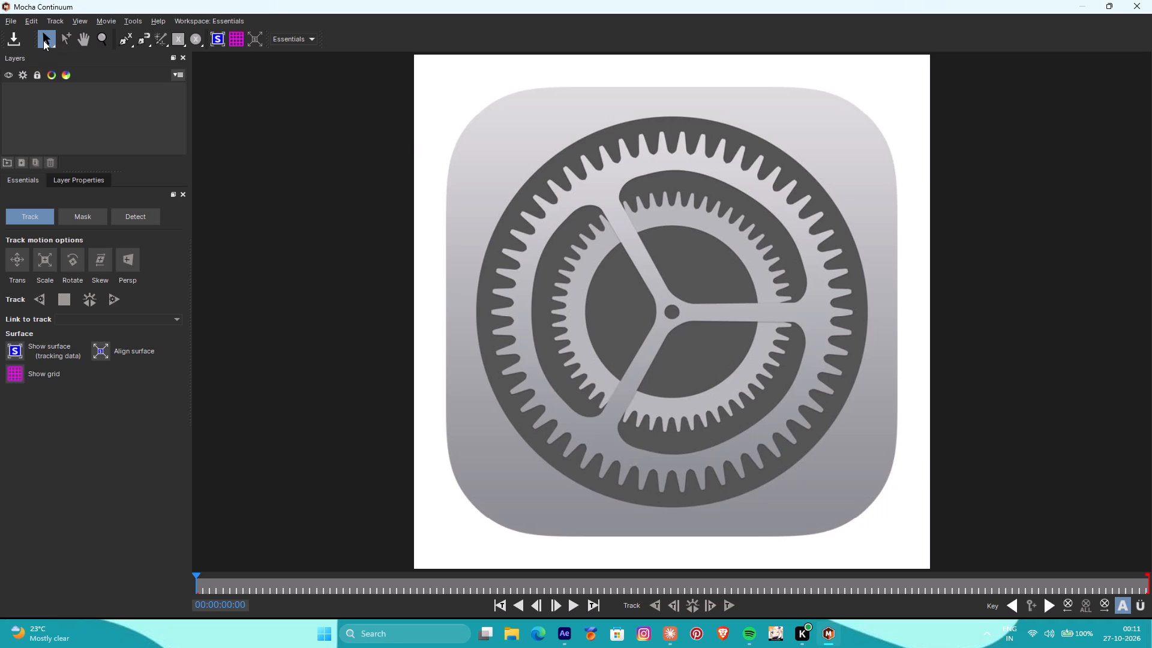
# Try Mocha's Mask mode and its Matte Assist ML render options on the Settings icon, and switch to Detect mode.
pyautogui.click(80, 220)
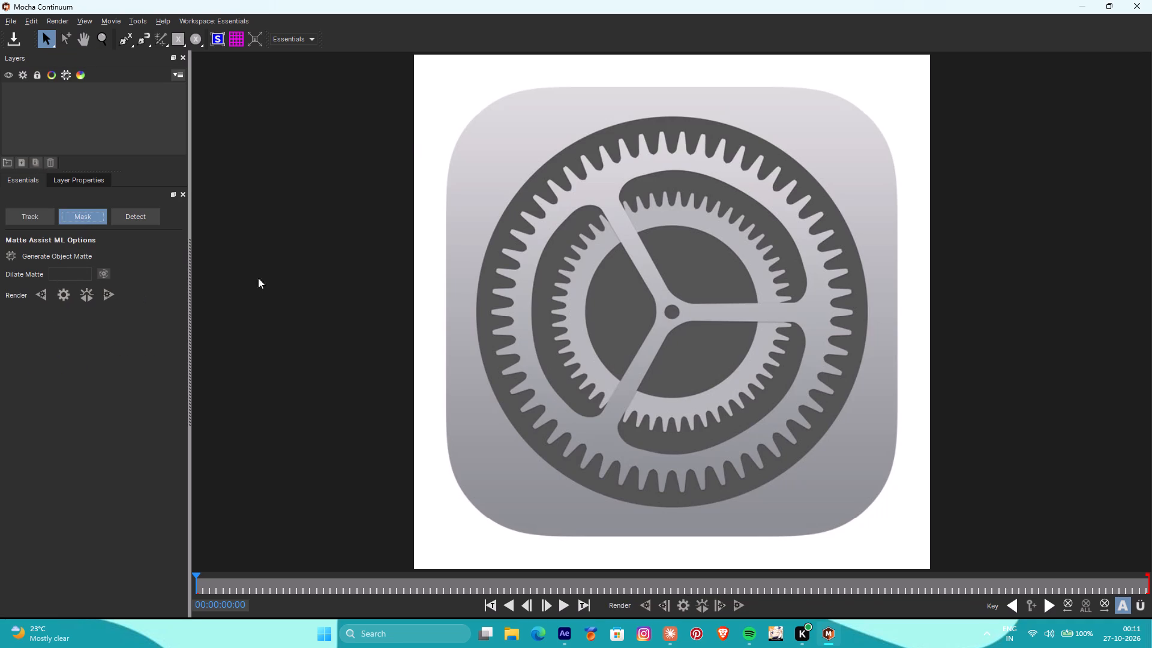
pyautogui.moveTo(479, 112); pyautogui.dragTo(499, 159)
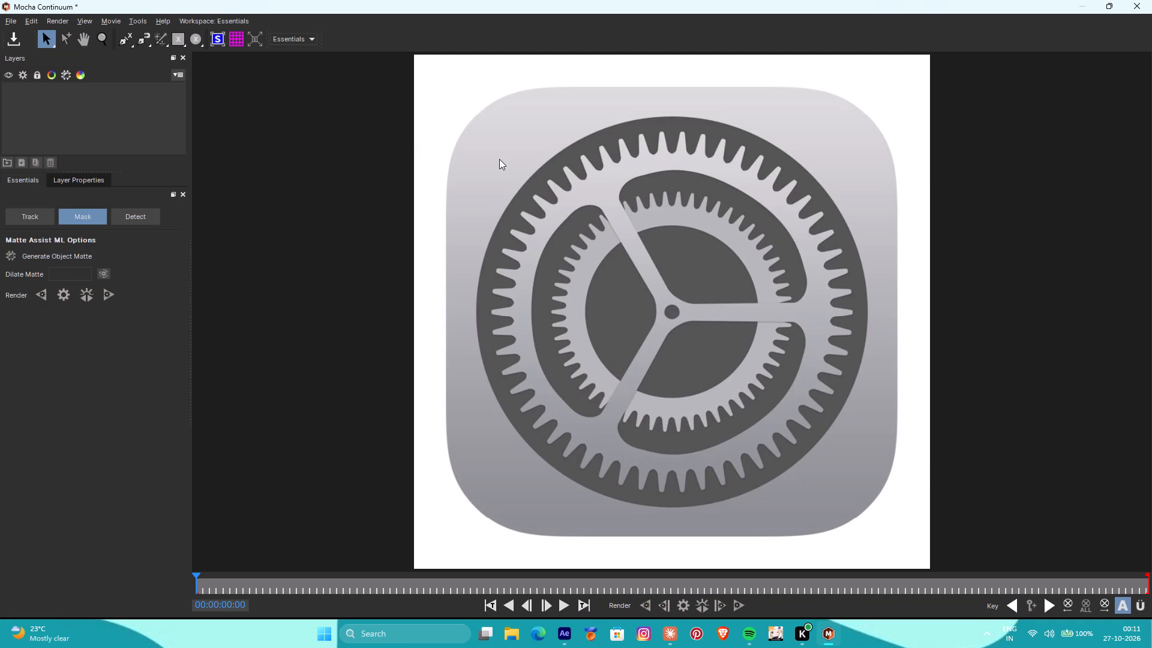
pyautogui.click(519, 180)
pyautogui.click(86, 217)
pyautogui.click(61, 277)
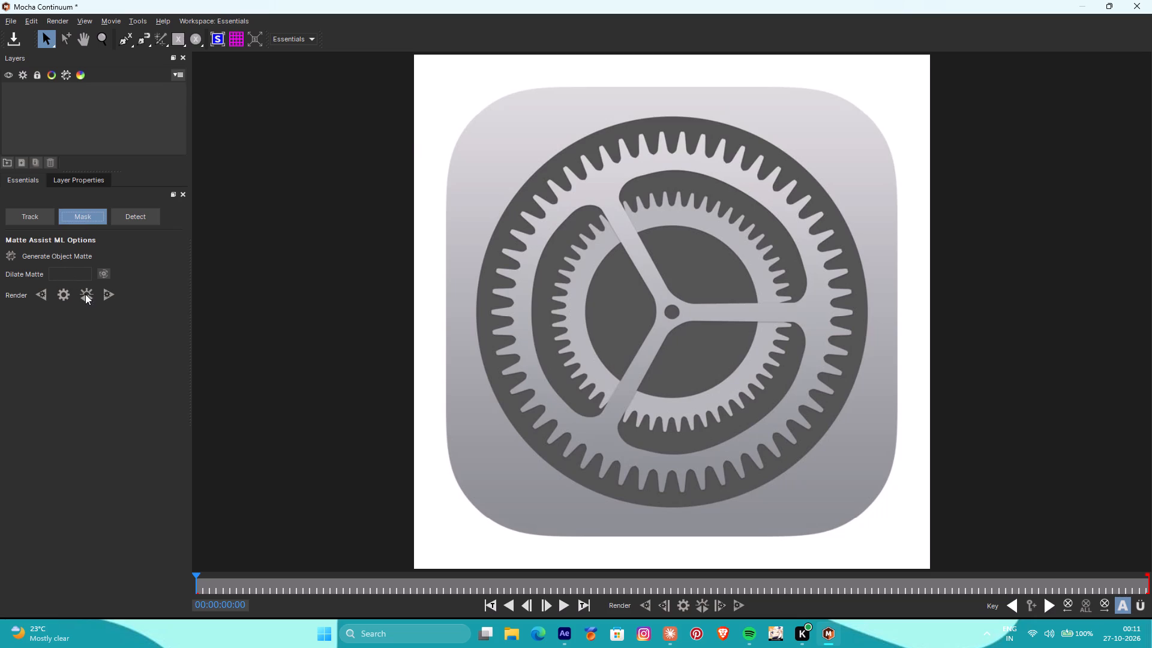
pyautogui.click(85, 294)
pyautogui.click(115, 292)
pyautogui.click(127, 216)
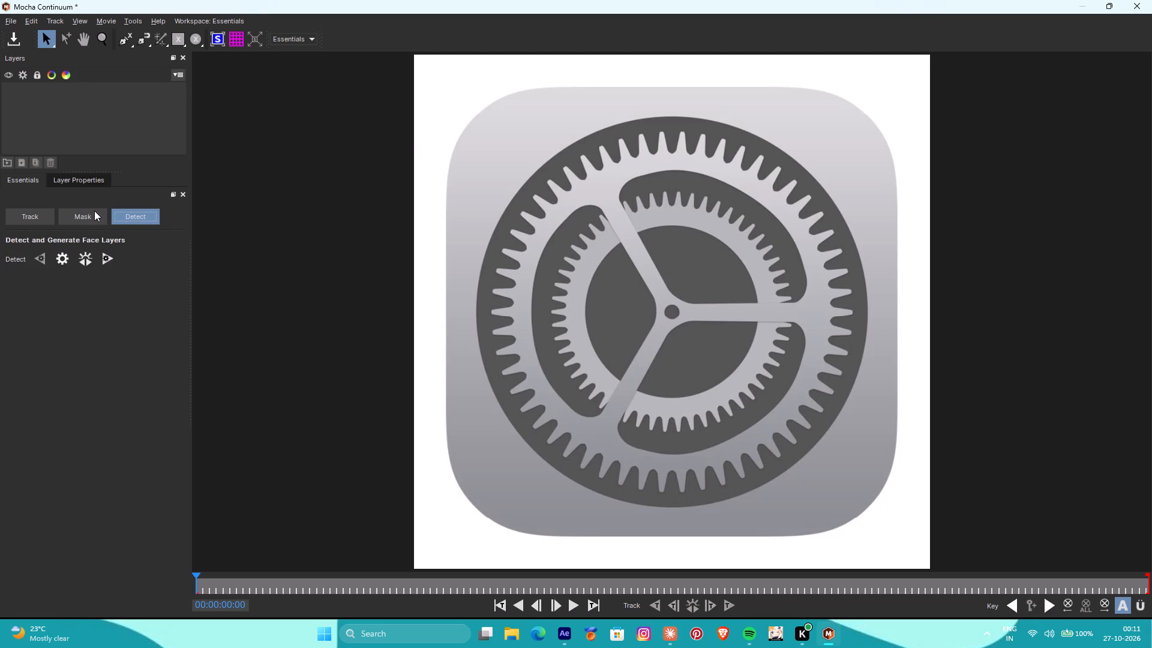
# Step forward one frame in the Mocha timeline and preview the Settings icon clip, stopping at 00:00:01:18.
pyautogui.click(554, 606)
pyautogui.click(569, 604)
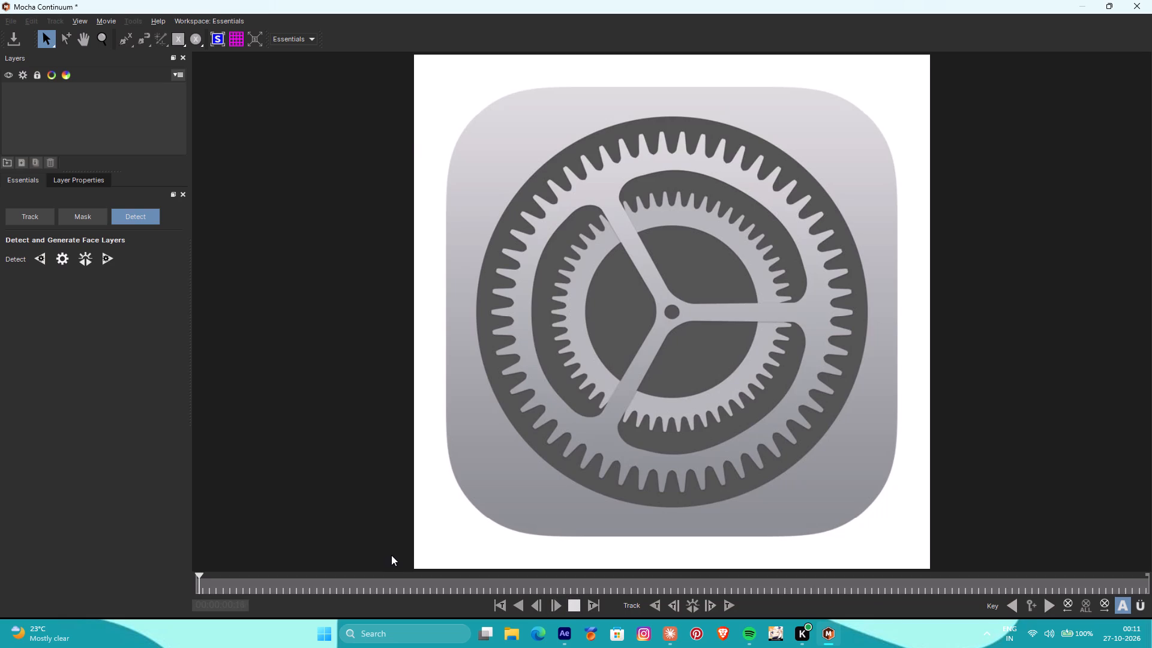
pyautogui.moveTo(202, 572); pyautogui.dragTo(421, 594)
pyautogui.moveTo(421, 594); pyautogui.dragTo(471, 596)
pyautogui.press('space')
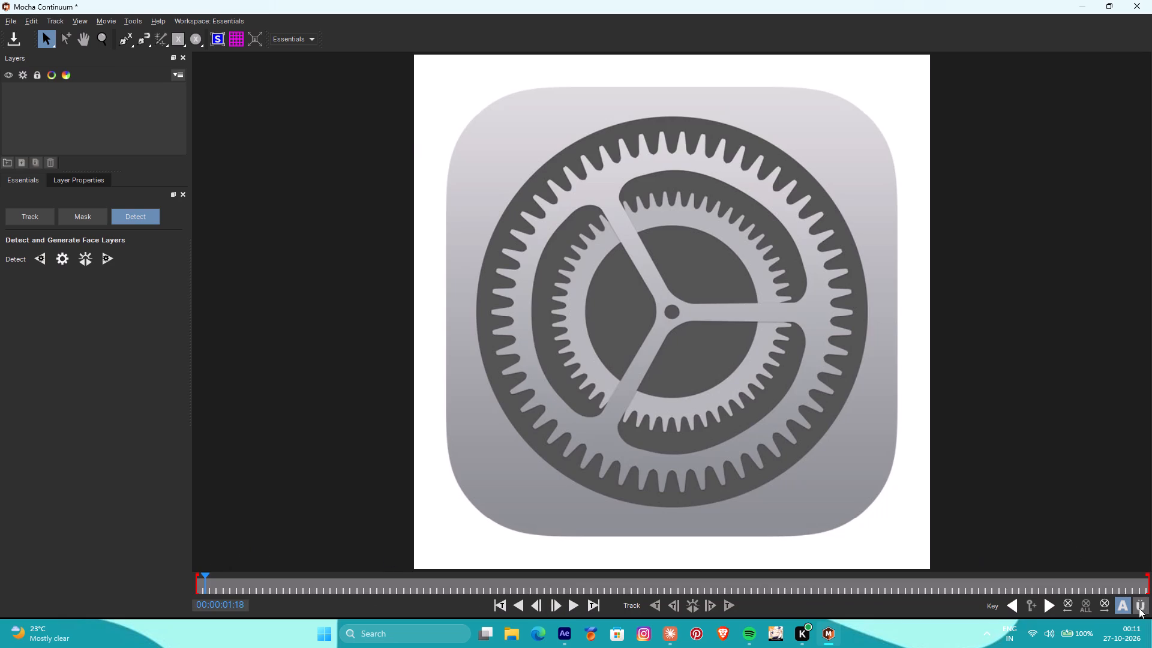
# Exit Mocha Continuum without saving the project changes.
pyautogui.click(16, 26)
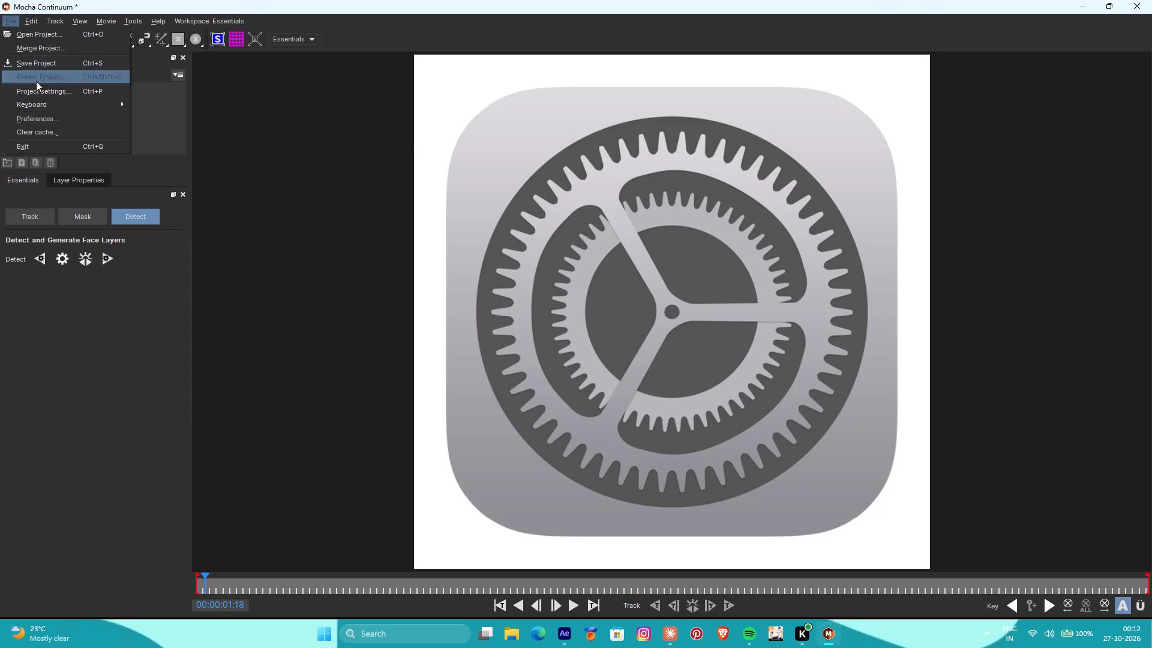
pyautogui.click(37, 145)
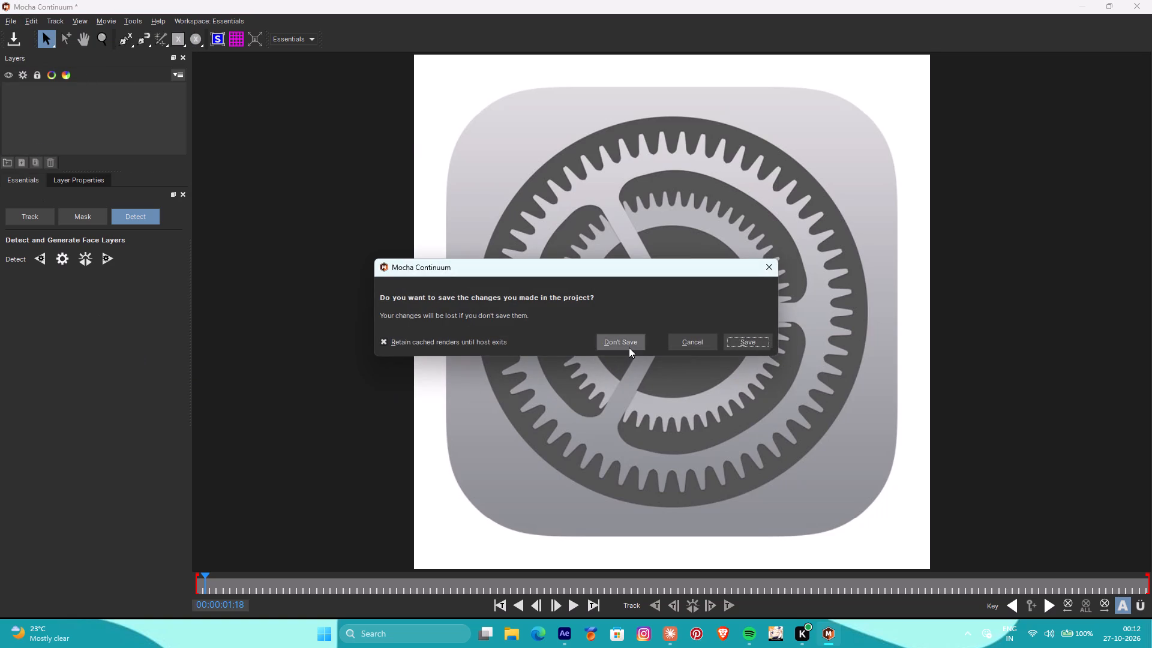
pyautogui.click(629, 347)
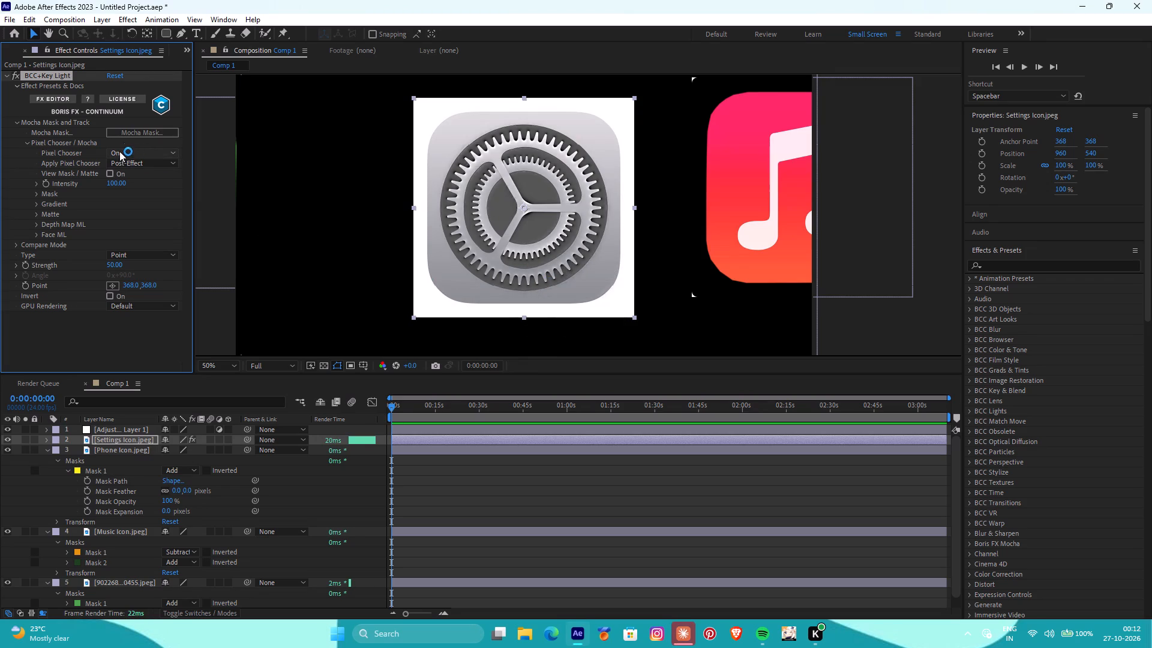
pyautogui.click(677, 634)
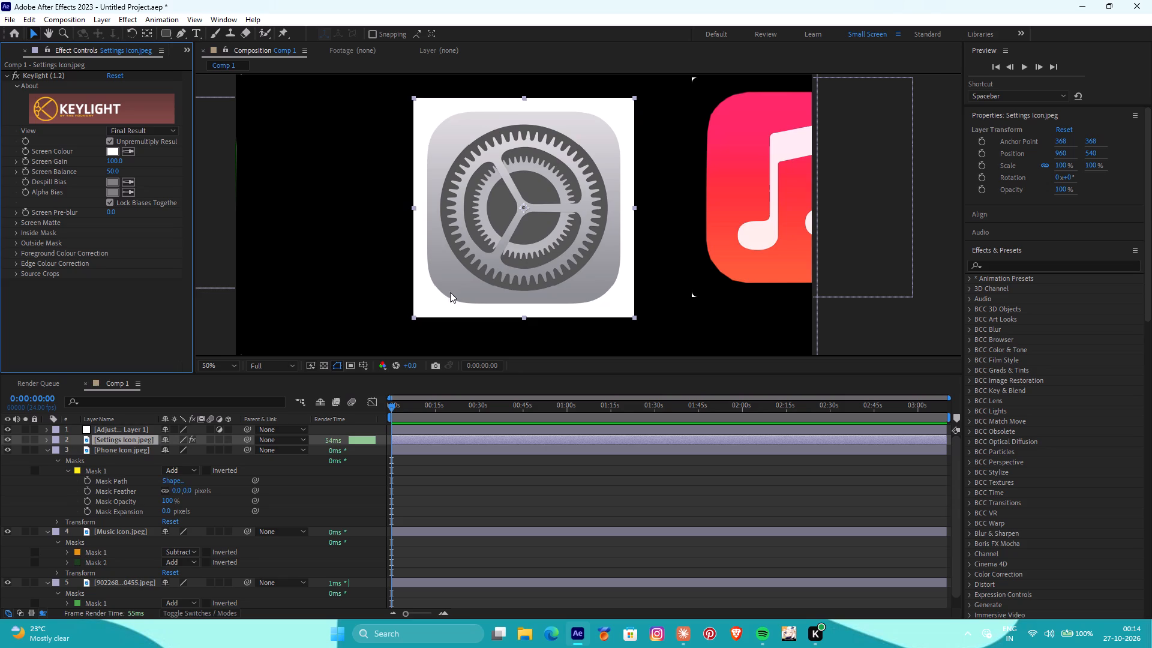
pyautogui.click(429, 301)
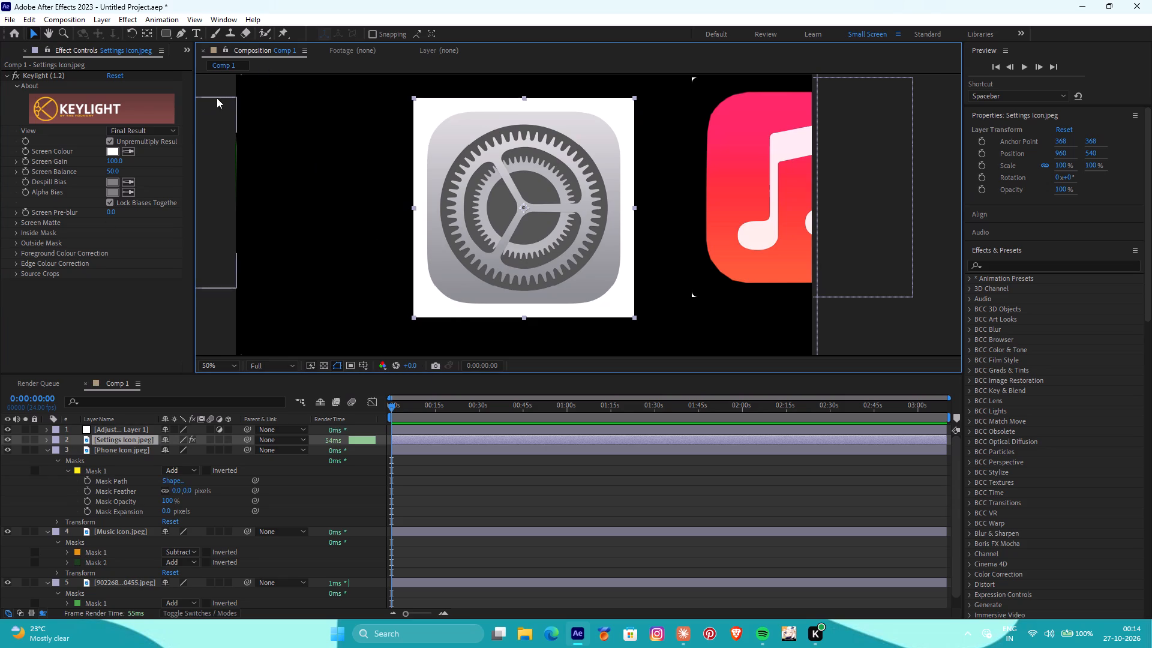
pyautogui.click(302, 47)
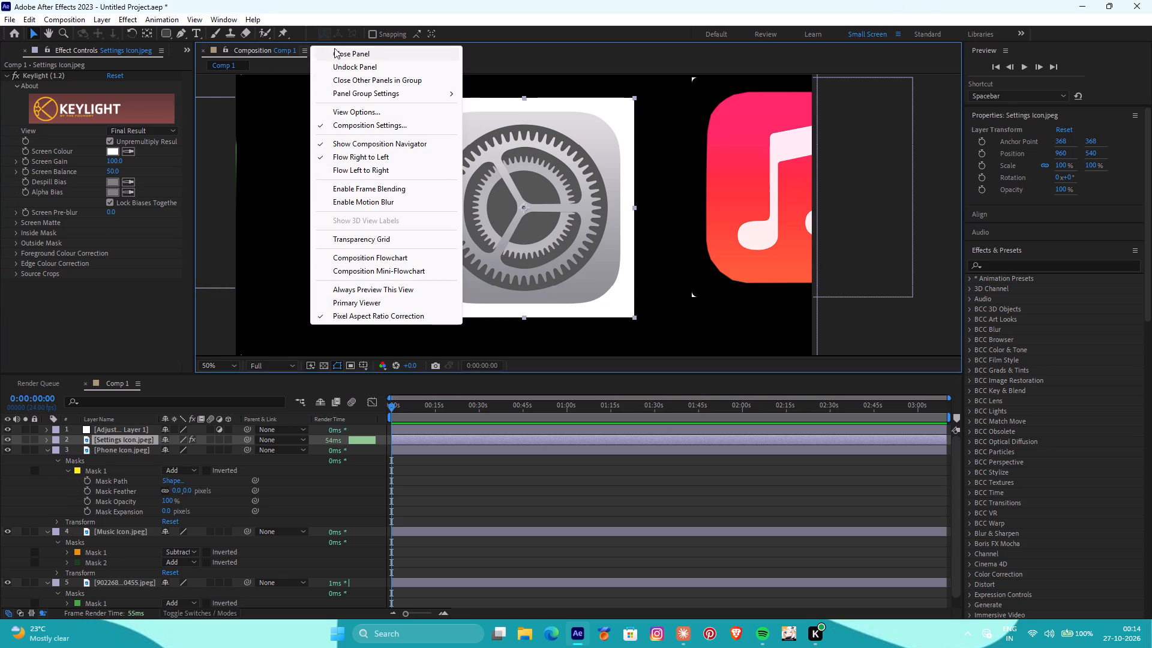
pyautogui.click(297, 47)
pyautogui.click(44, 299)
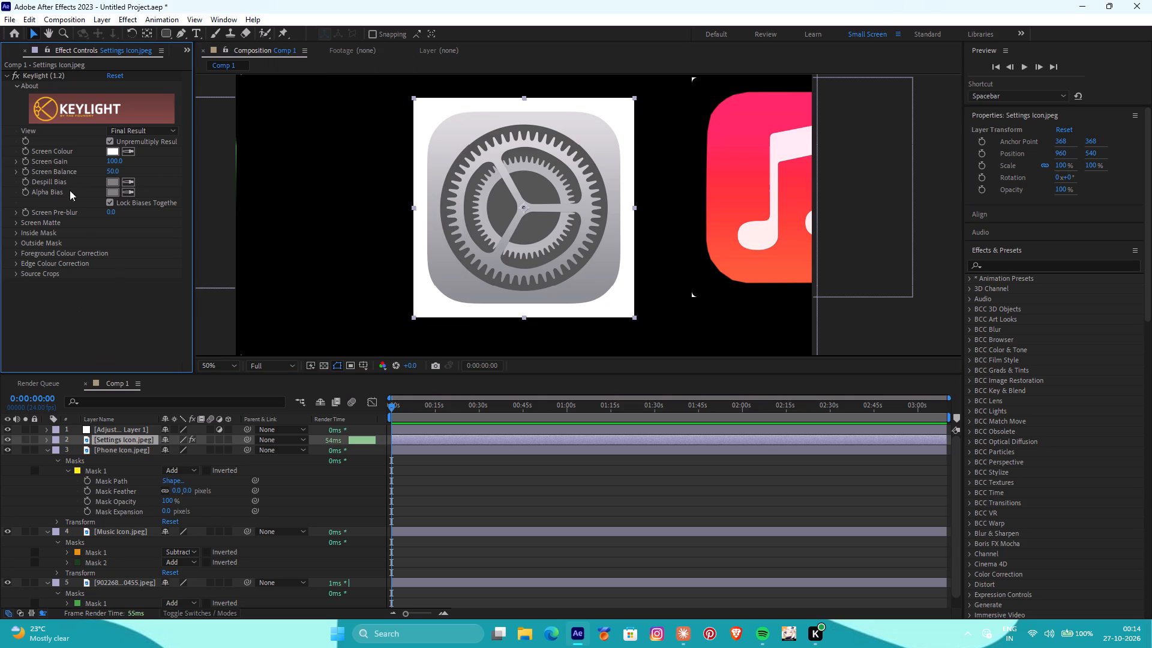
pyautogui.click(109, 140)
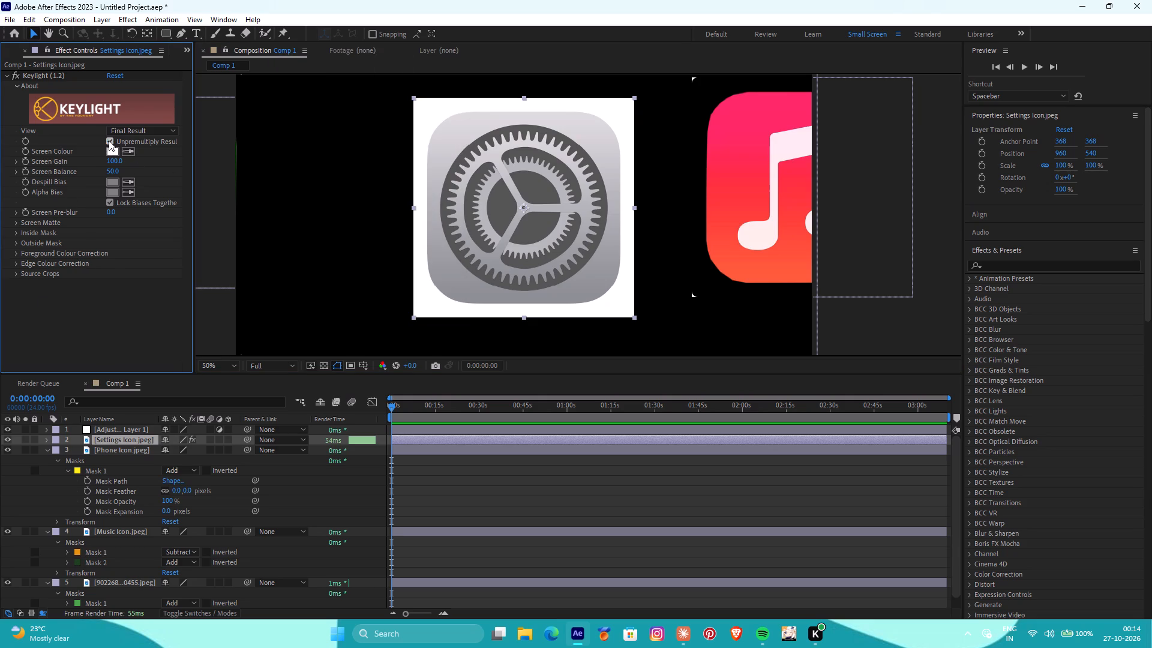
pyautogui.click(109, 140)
# Preview the Settings icon in Keylight's Source, Inside Mask and Outside Mask views, and return the View to Final Result.
pyautogui.click(122, 131)
pyautogui.click(138, 146)
pyautogui.click(128, 132)
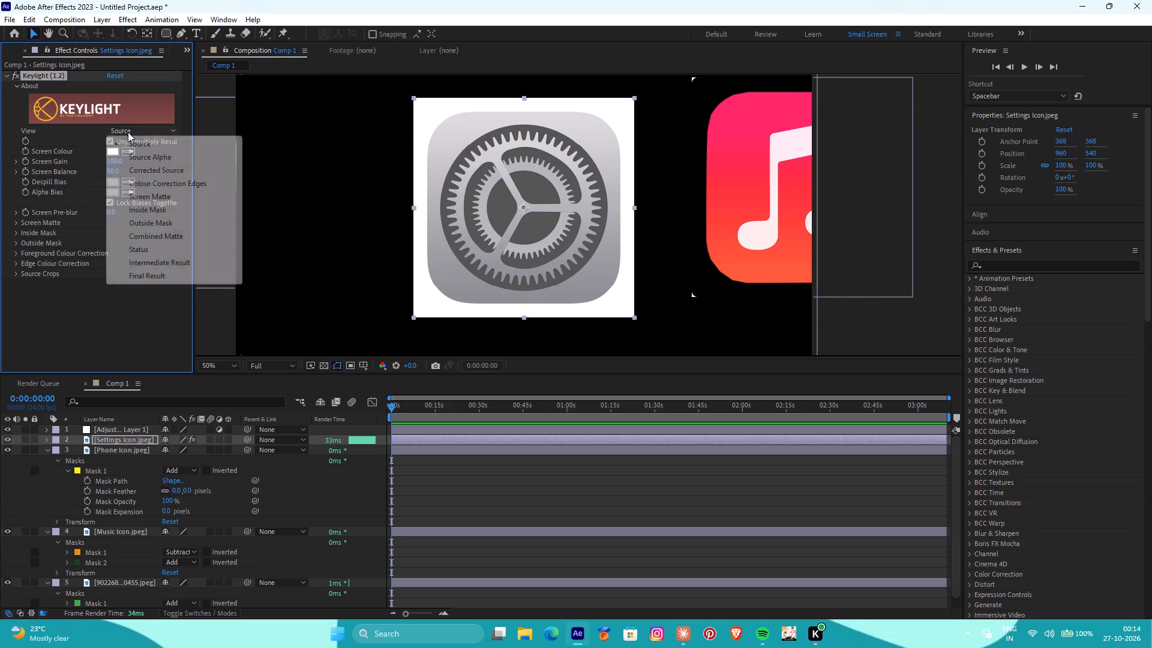
pyautogui.click(151, 211)
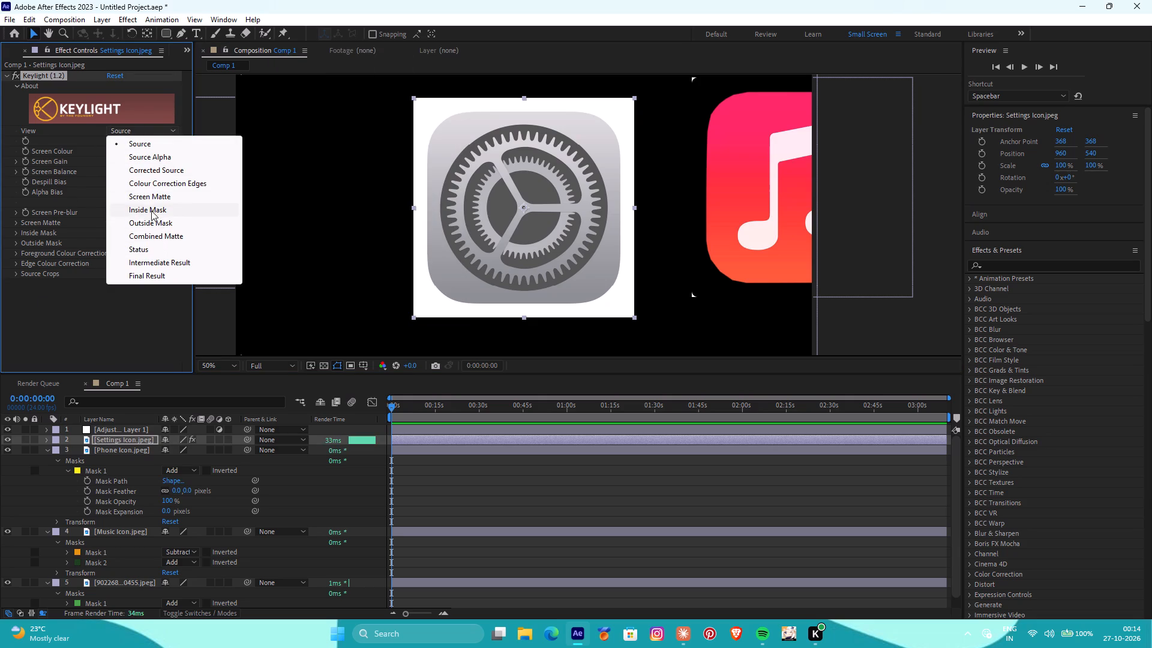
pyautogui.click(139, 133)
pyautogui.click(153, 227)
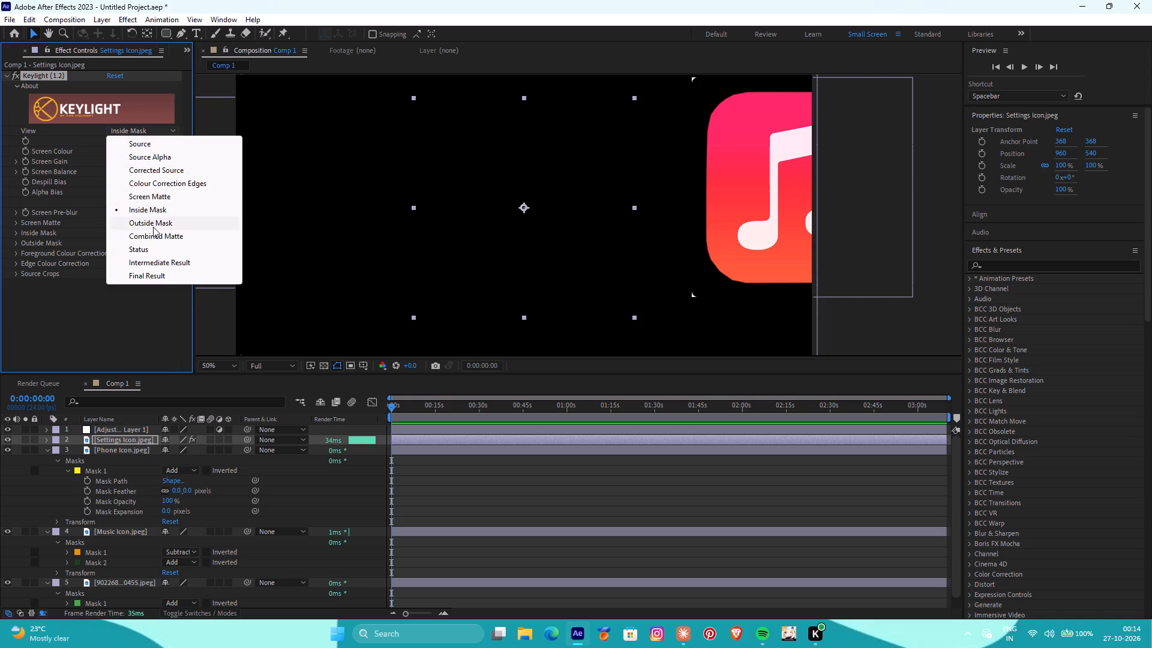
pyautogui.click(138, 125)
pyautogui.click(140, 133)
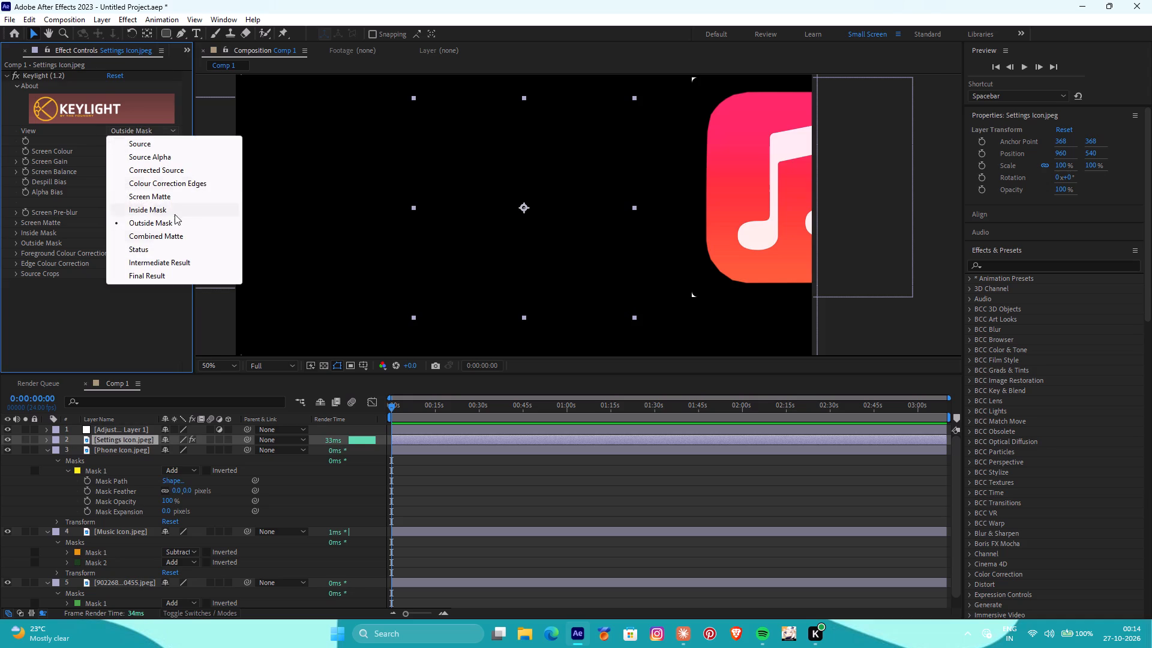
pyautogui.click(164, 272)
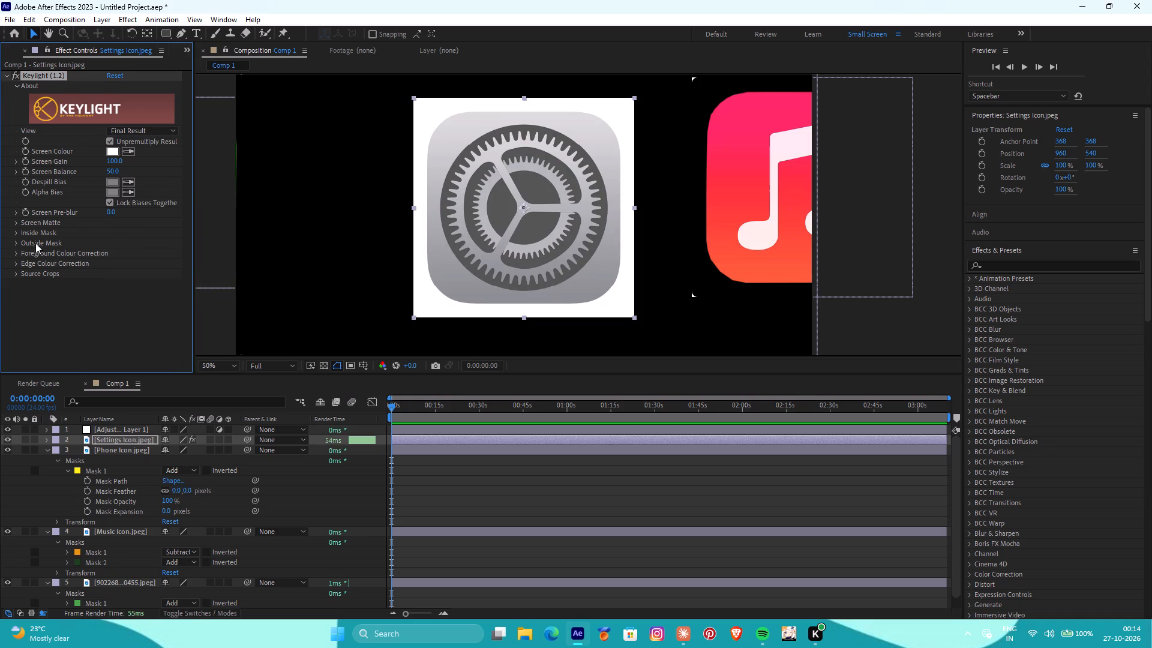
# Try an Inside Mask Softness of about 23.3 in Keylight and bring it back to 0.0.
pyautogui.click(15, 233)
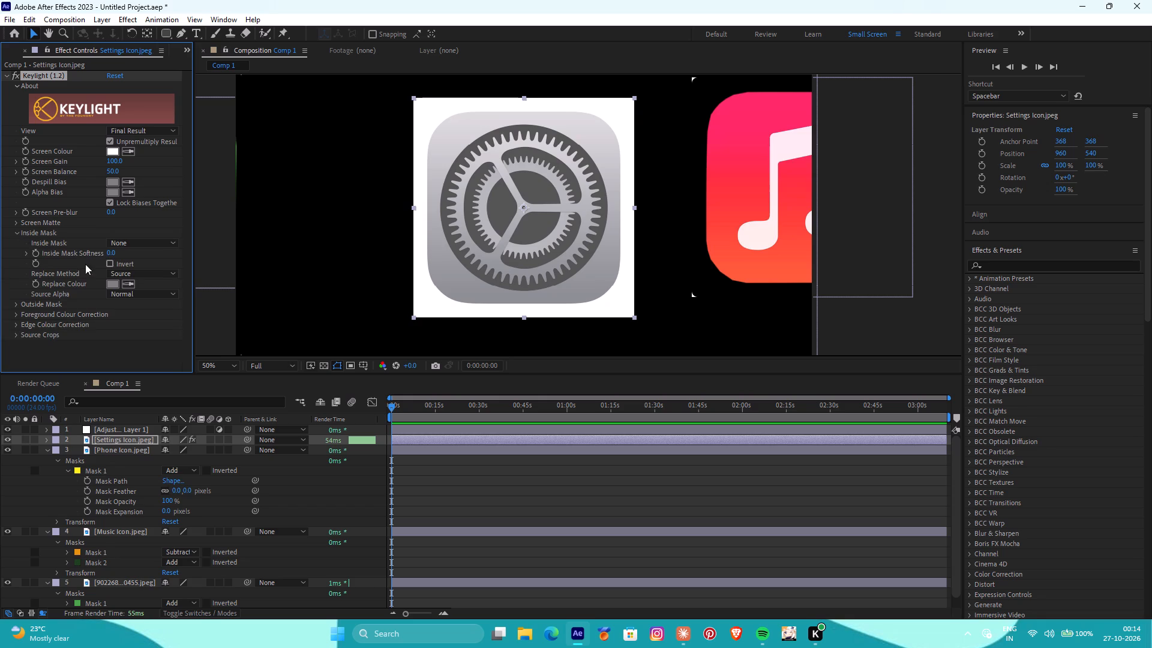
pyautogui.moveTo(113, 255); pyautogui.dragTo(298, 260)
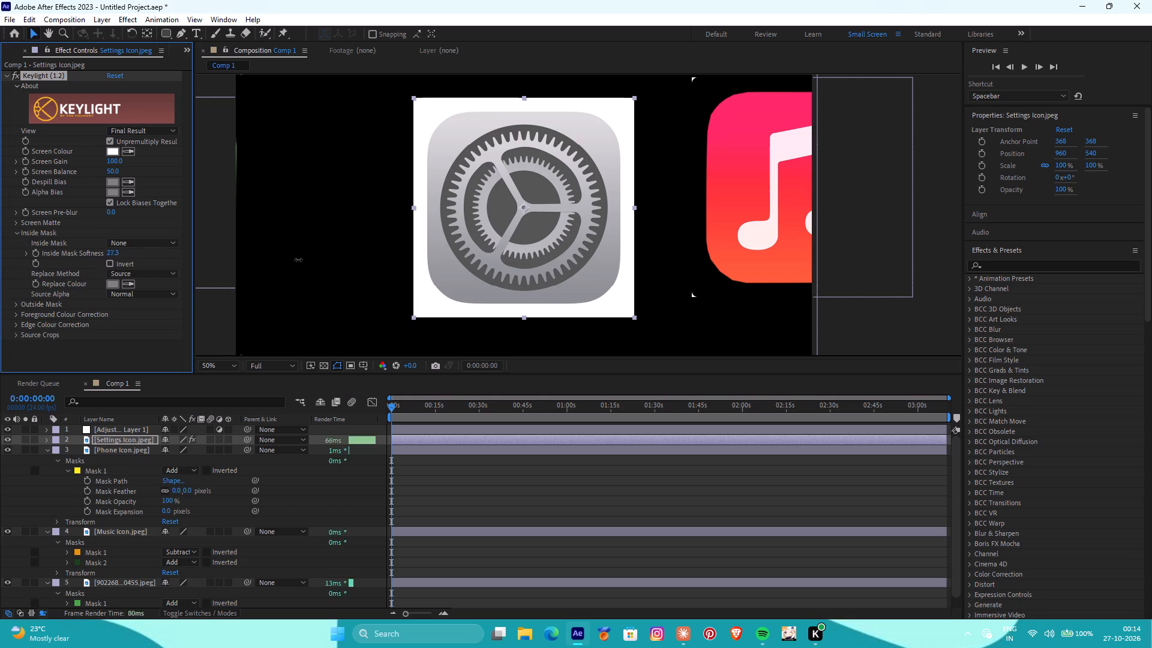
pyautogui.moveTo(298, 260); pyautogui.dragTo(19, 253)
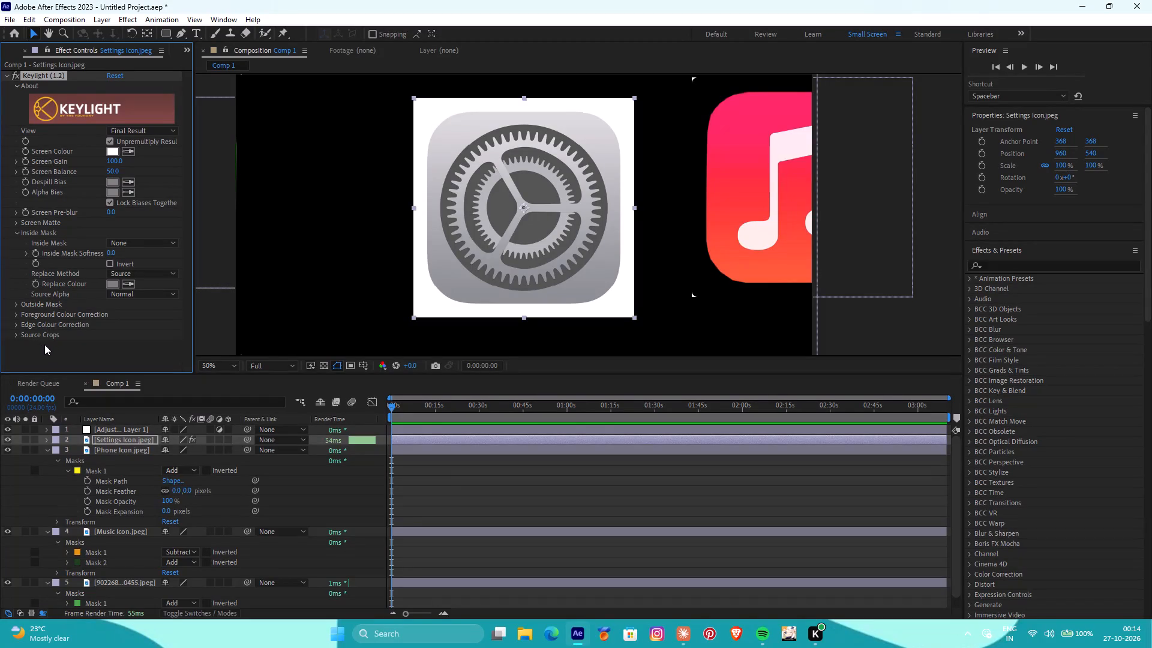
# Play the composition preview and look through Keylight's Foreground Colour Correction settings.
pyautogui.press('space')
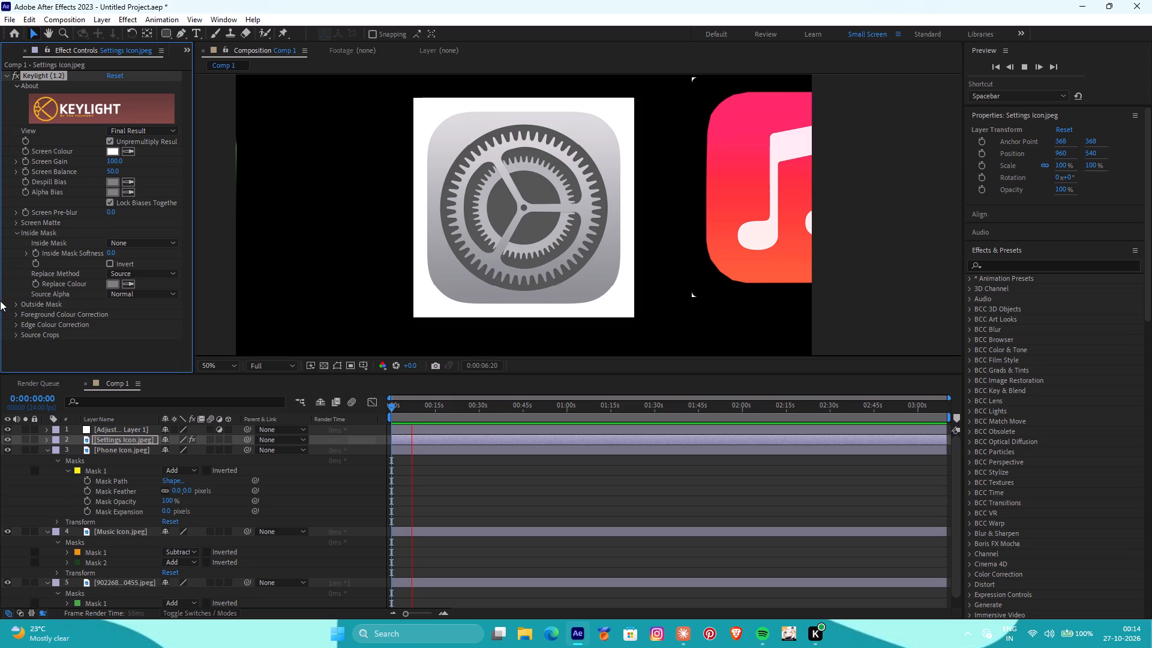
pyautogui.click(19, 313)
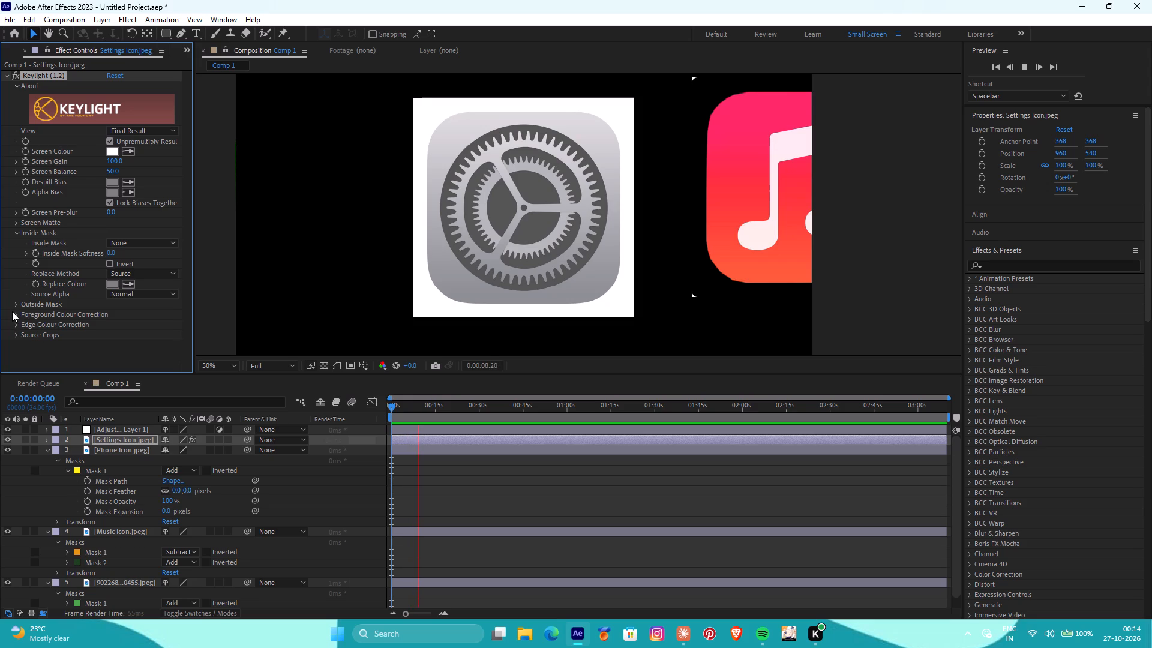
pyautogui.click(15, 315)
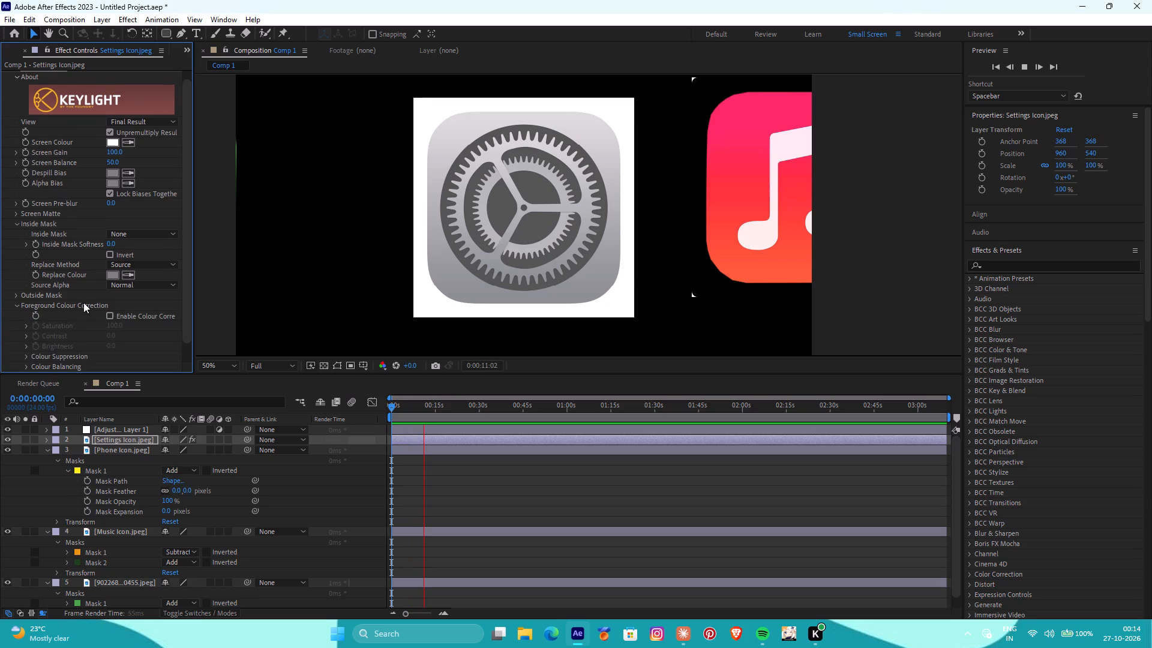
pyautogui.scroll(4, 80, 279)
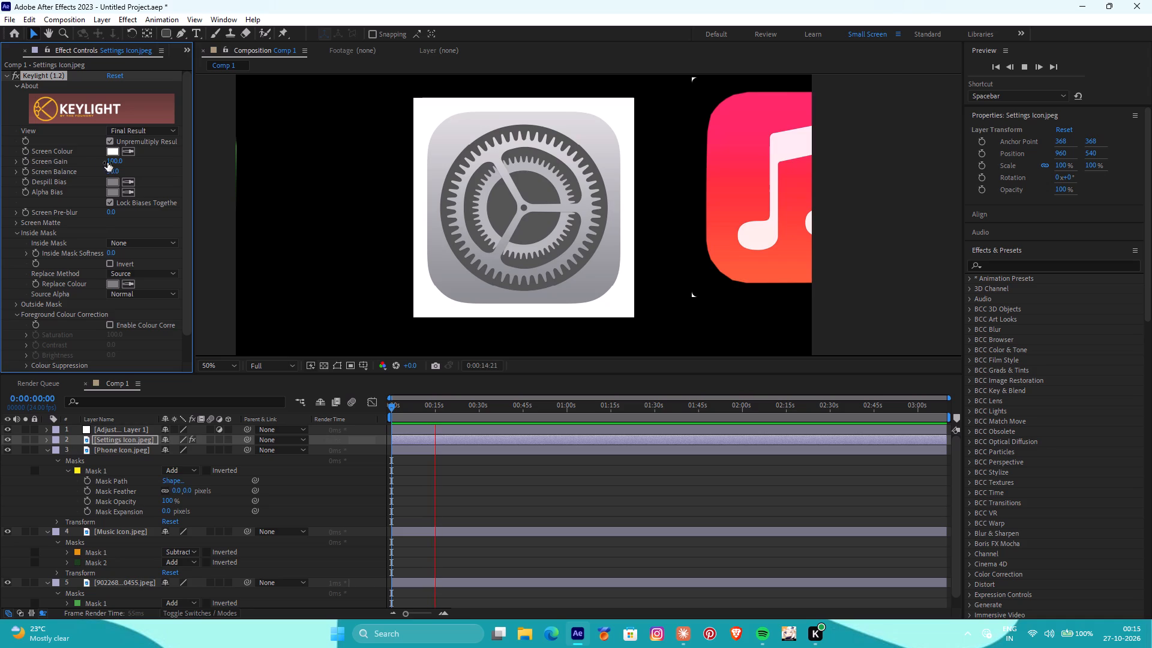
# Raise Keylight's Screen Gain to 241 and its Screen Balance to 100 on the Settings icon layer.
pyautogui.moveTo(110, 163); pyautogui.dragTo(164, 181)
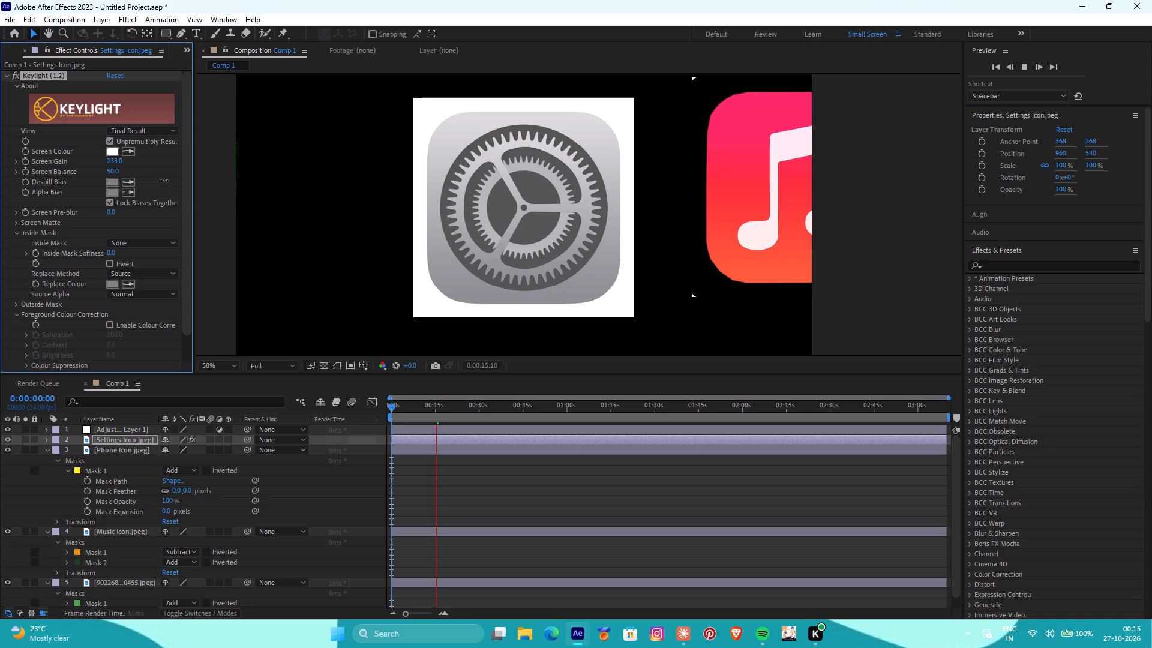
pyautogui.moveTo(164, 181); pyautogui.dragTo(161, 182)
pyautogui.click(110, 173)
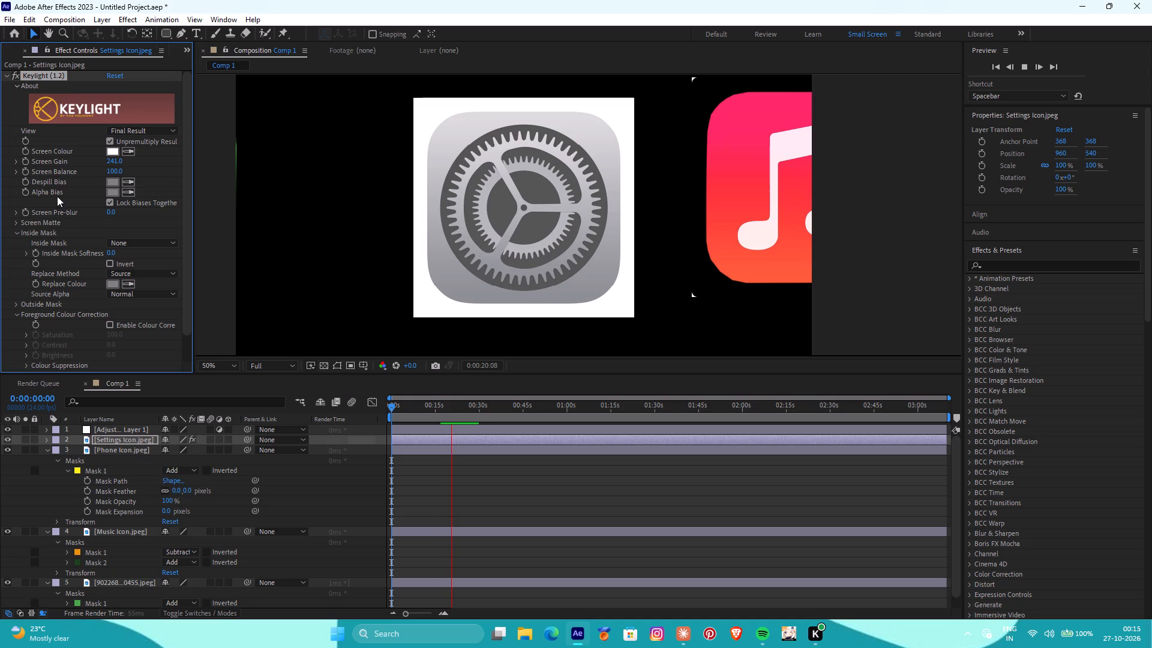
# Set Keylight's Alpha Bias colour to white (FFFFFF), with the Despill Bias locked to it.
pyautogui.click(110, 191)
pyautogui.click(121, 191)
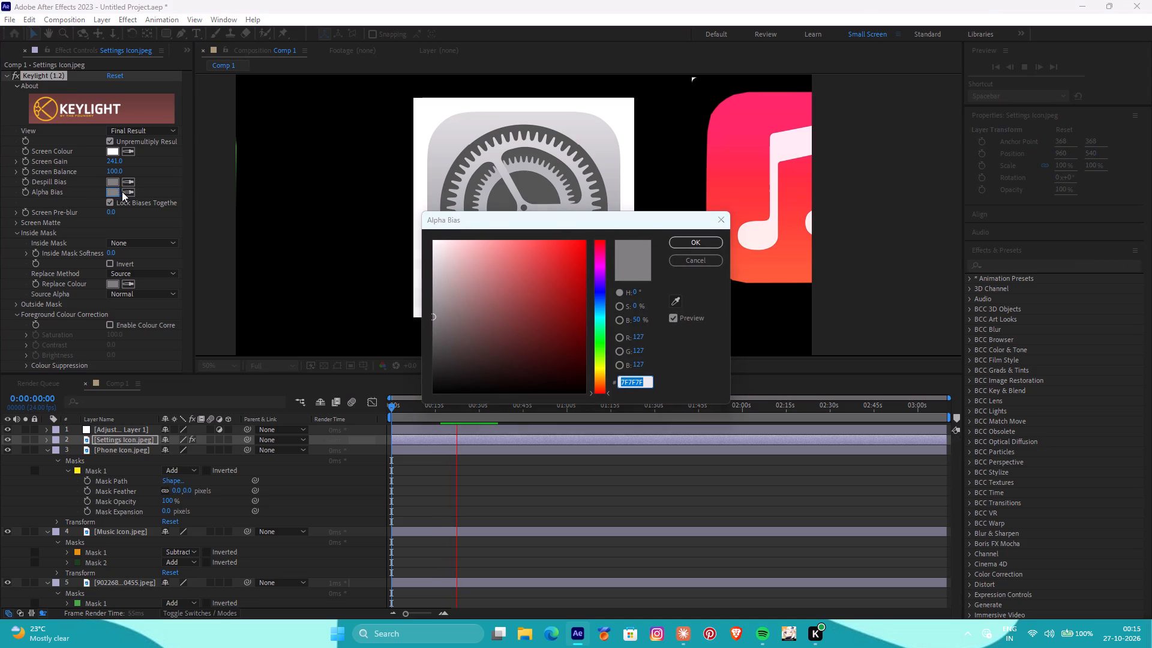
pyautogui.click(125, 191)
pyautogui.moveTo(478, 302); pyautogui.dragTo(405, 231)
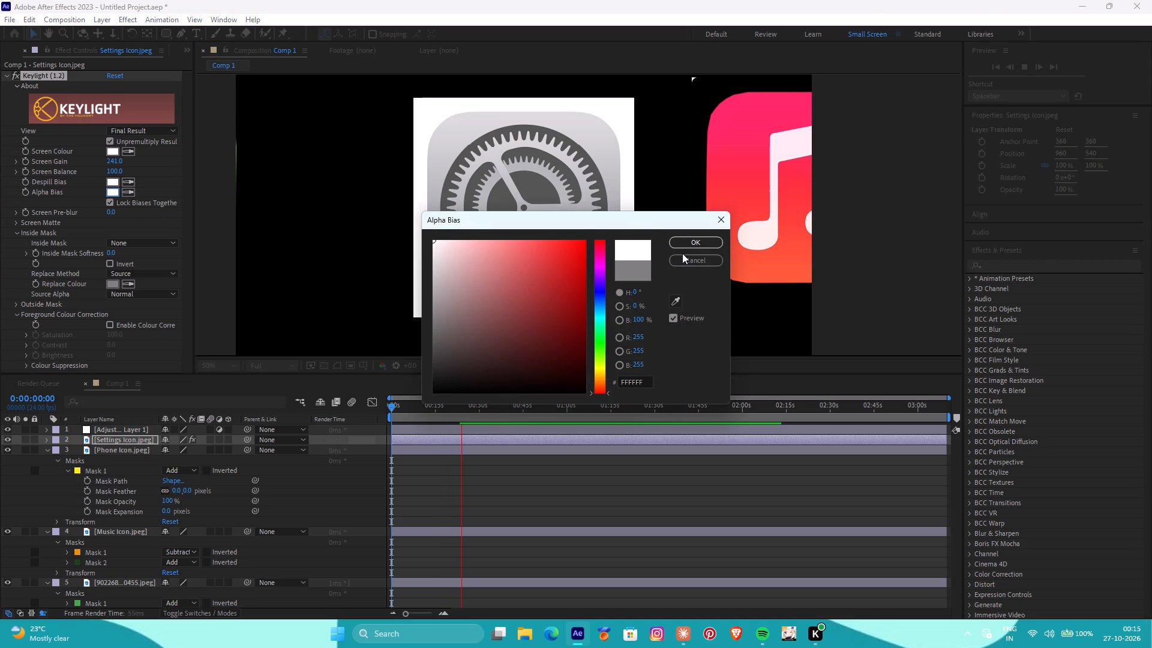
pyautogui.click(684, 244)
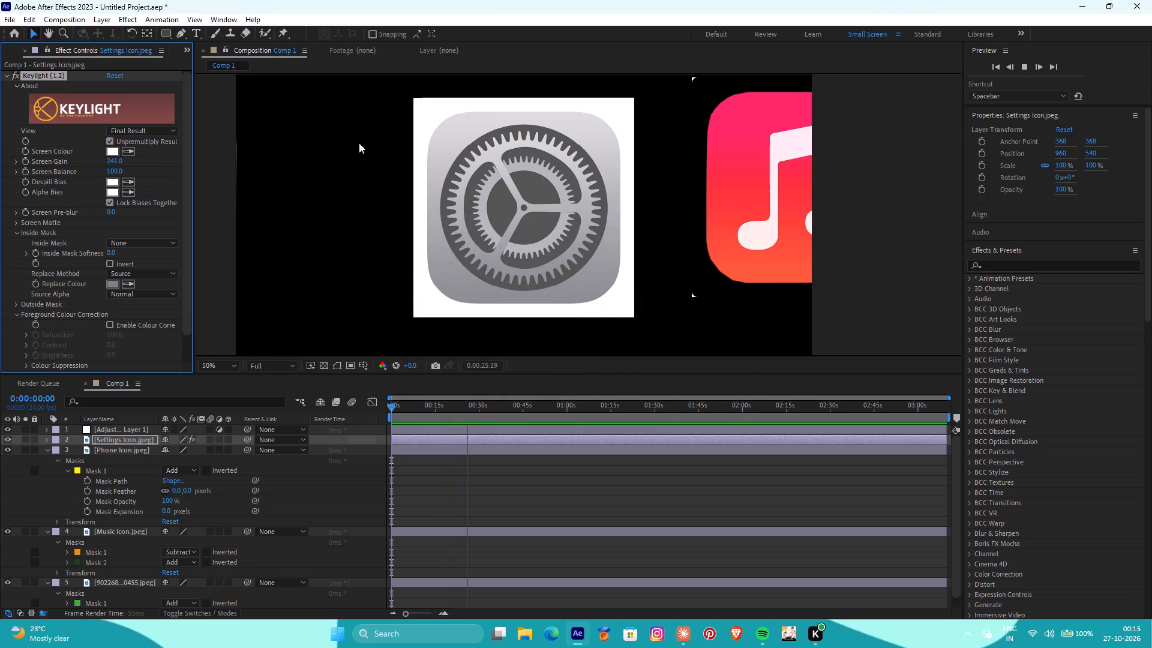
# Resample Keylight's Screen Colour from the white background at the Settings icon's upper-left corner.
pyautogui.click(134, 151)
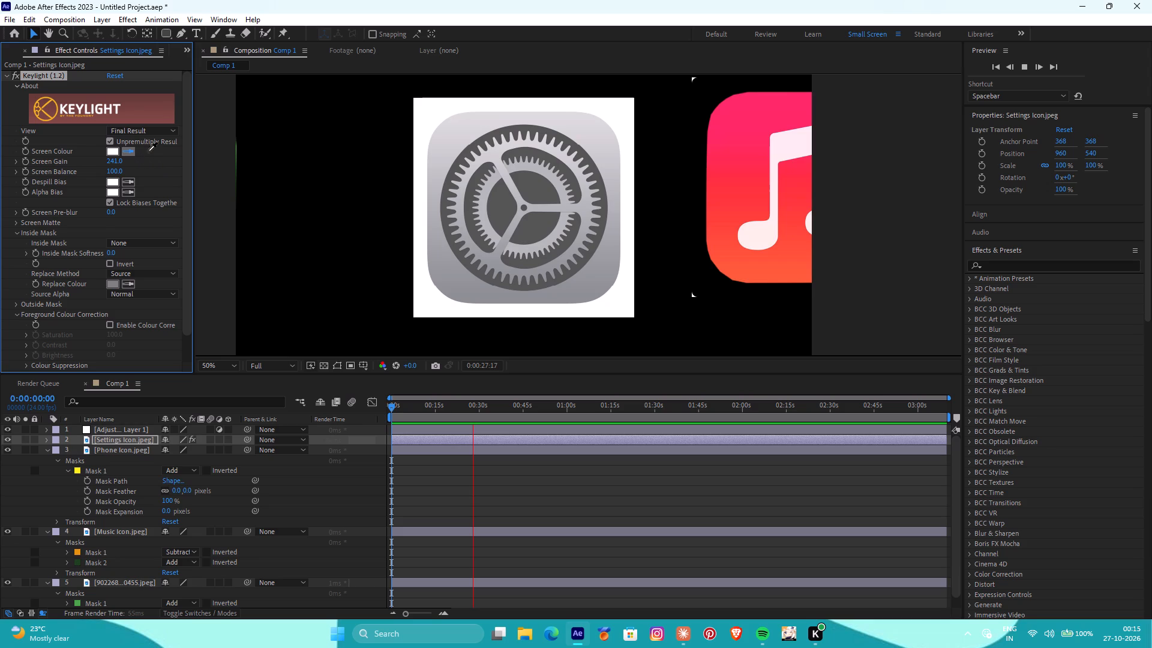
pyautogui.click(425, 115)
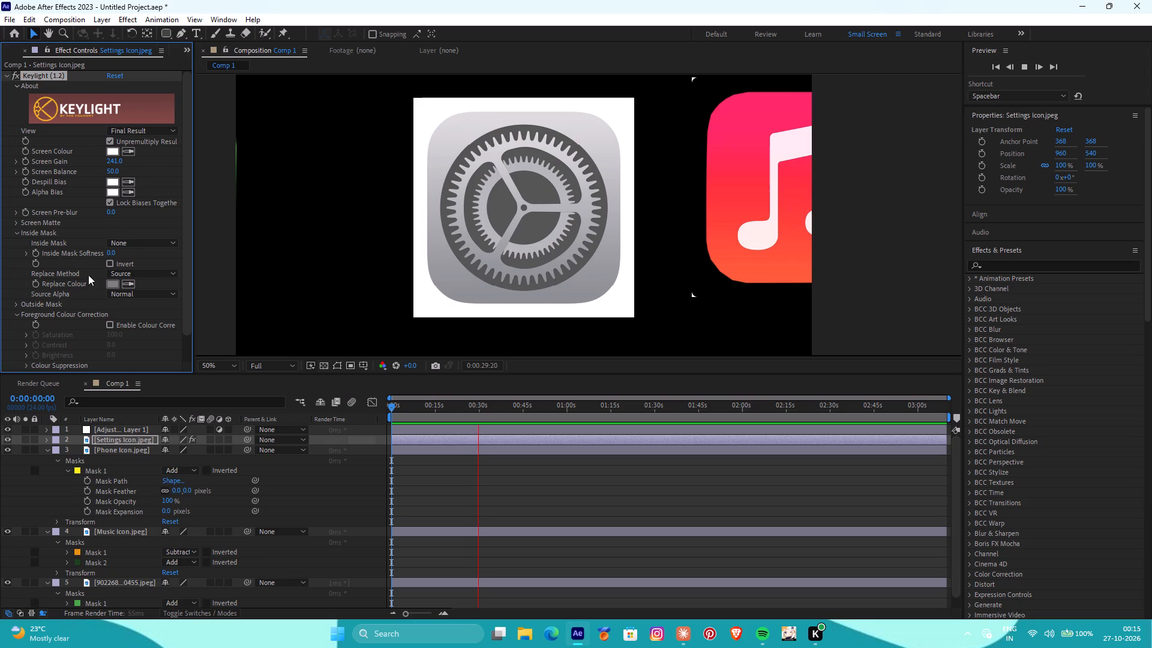
# Examine Keylight's Inside Mask choices and its Inside Mask and Outside Mask views, ending with the View on Final Result.
pyautogui.click(146, 238)
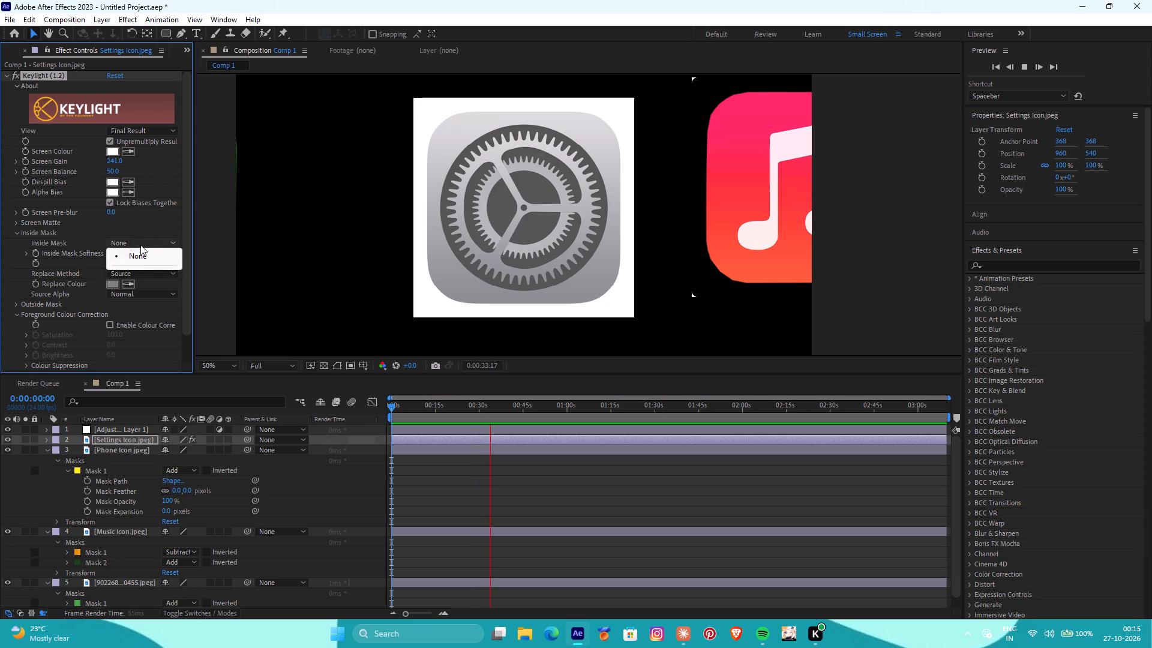
pyautogui.click(142, 244)
pyautogui.click(136, 133)
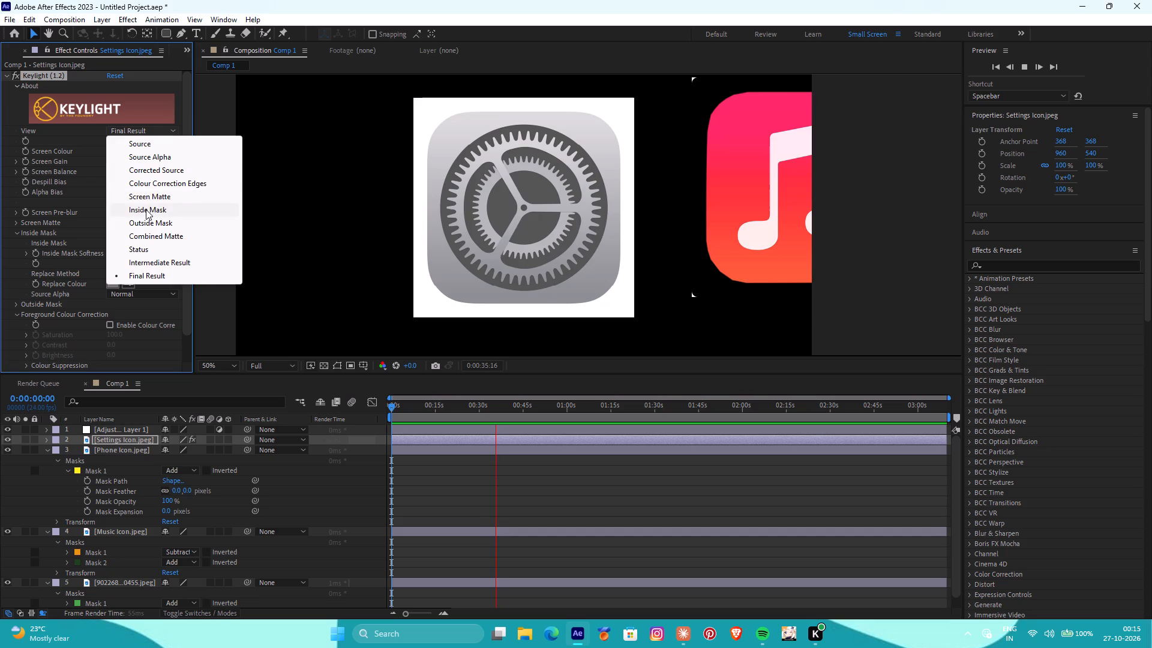
pyautogui.click(146, 209)
pyautogui.click(135, 127)
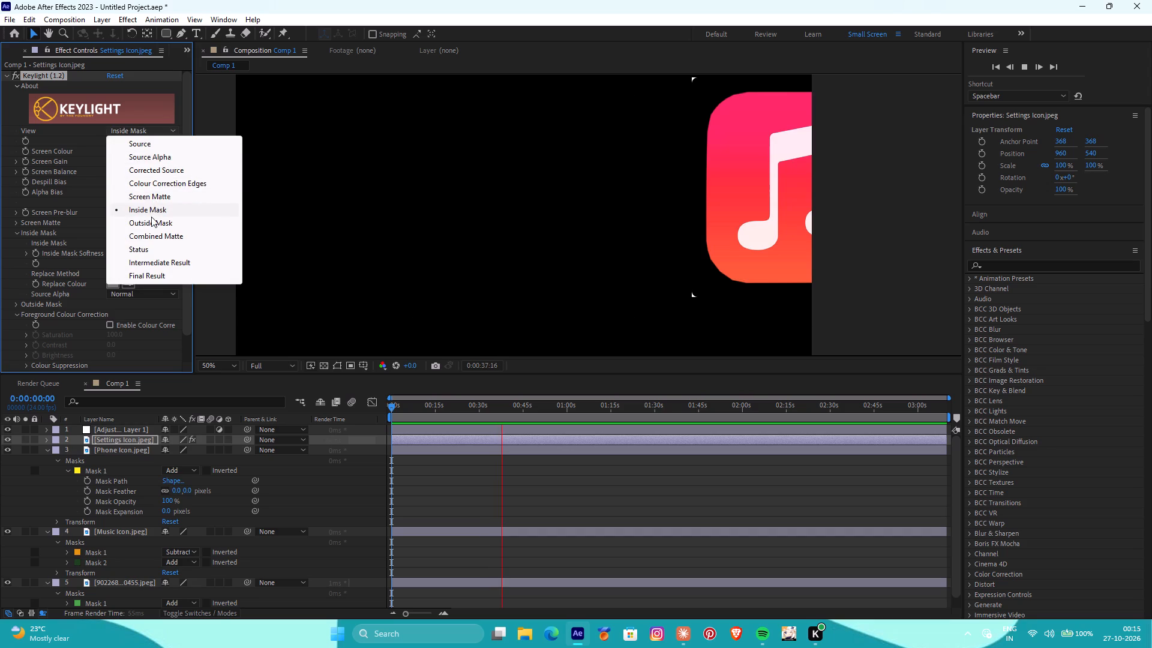
pyautogui.click(151, 220)
pyautogui.click(139, 131)
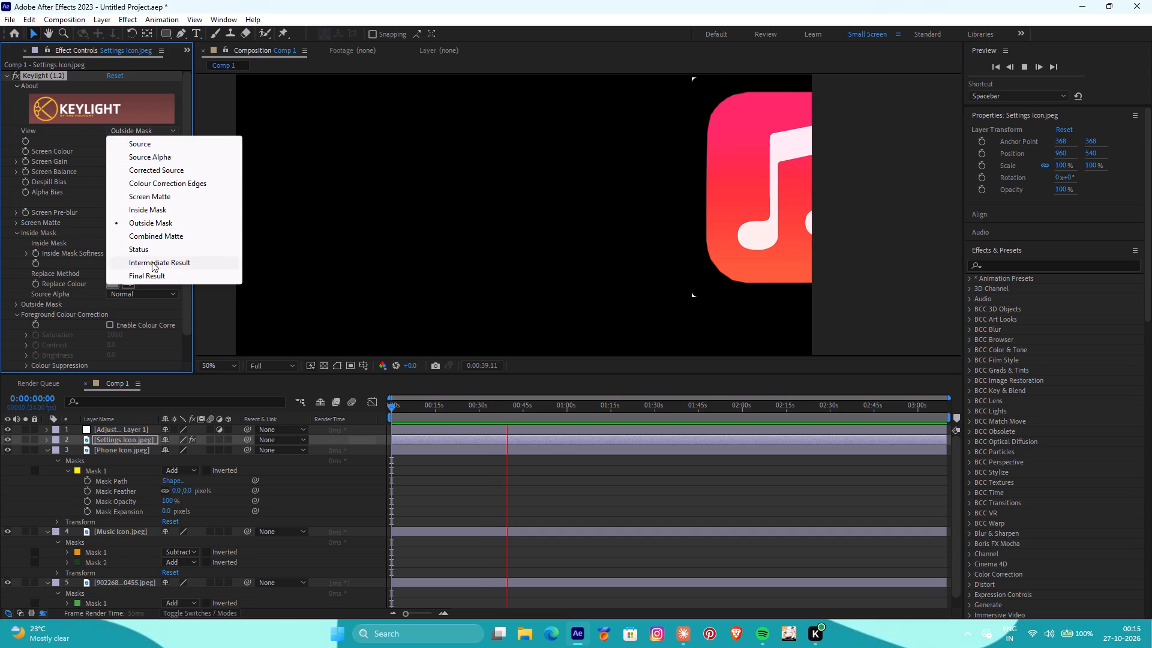
pyautogui.click(152, 271)
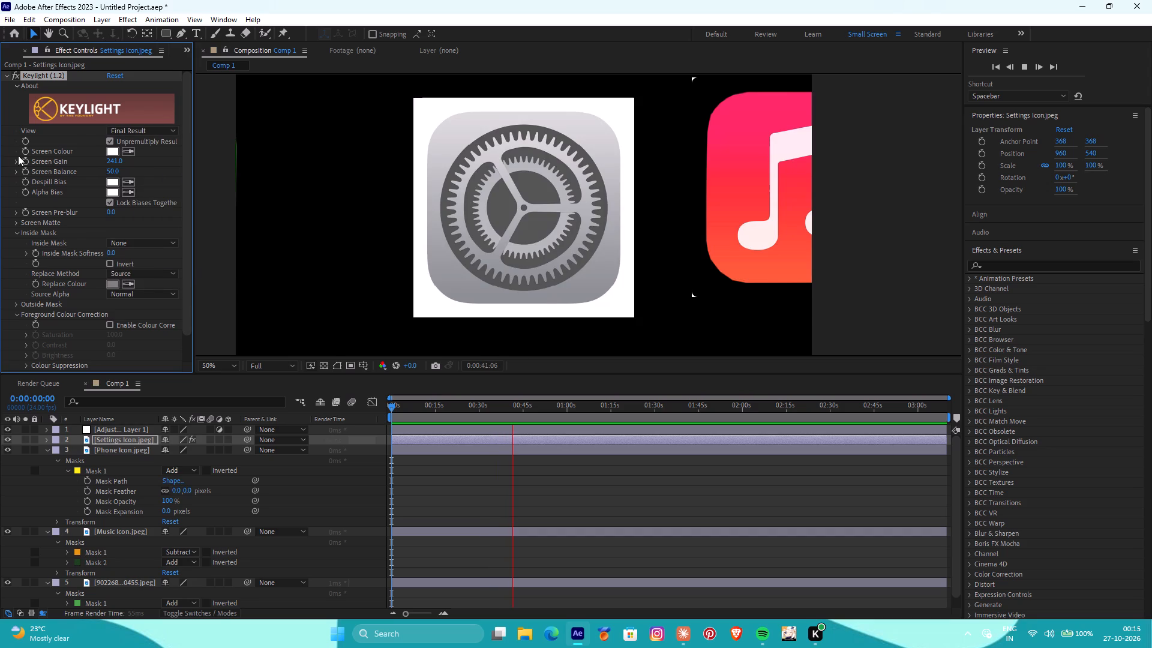
pyautogui.scroll(-6, 23, 320)
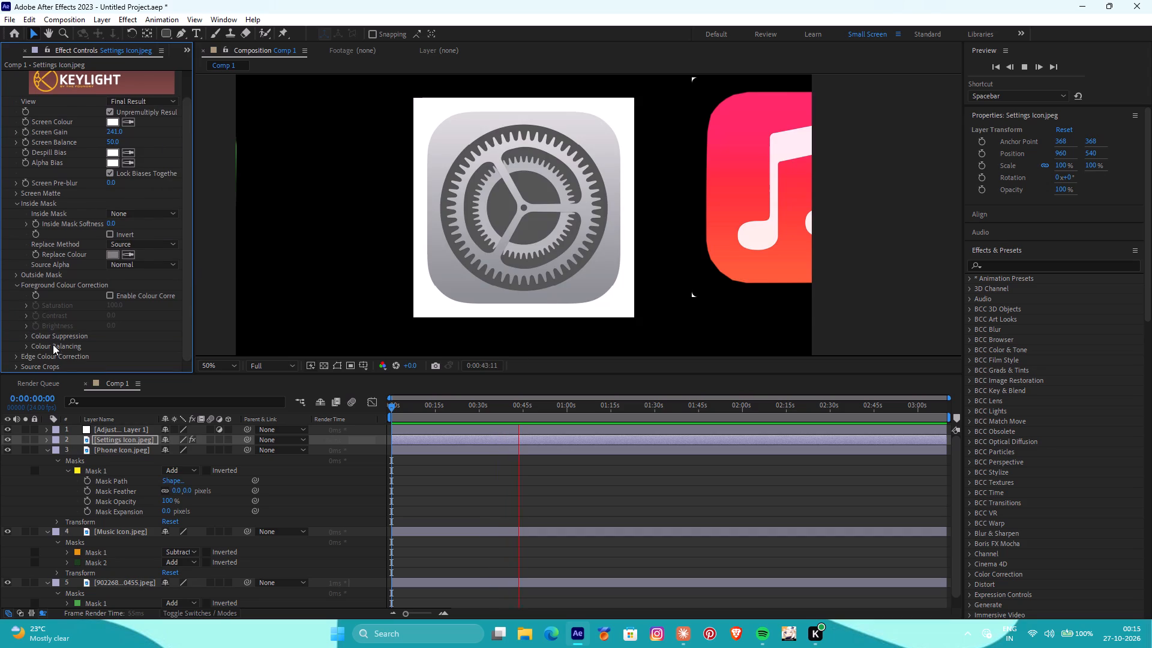
pyautogui.scroll(5, 56, 277)
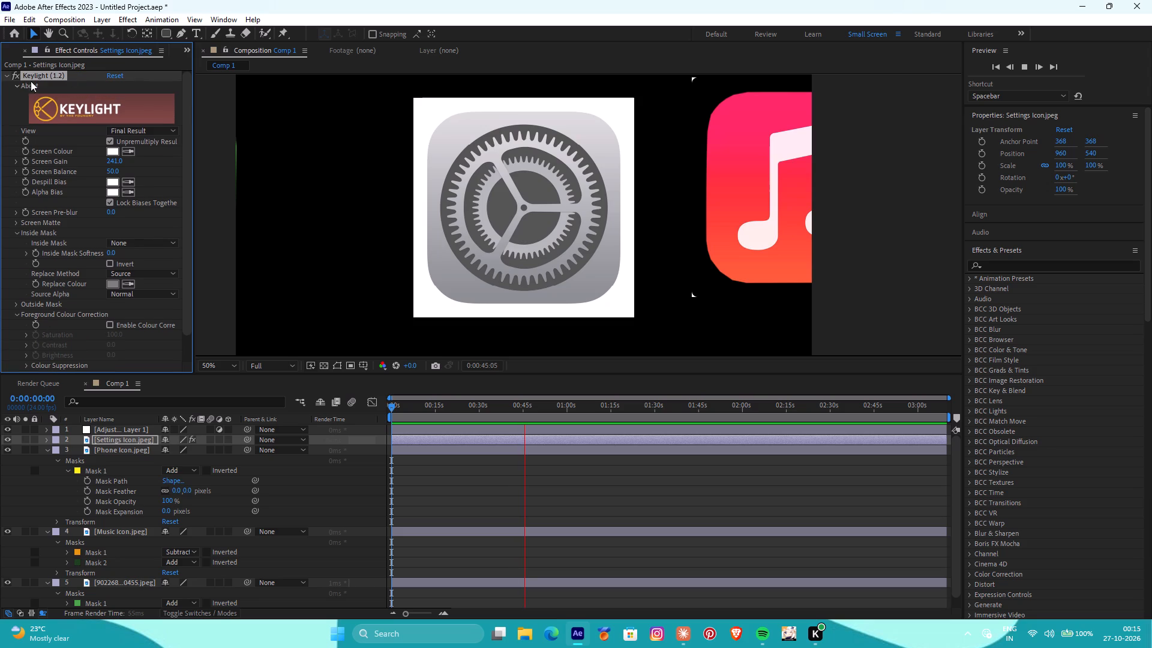
# Try Keylight's Inside Mask Replace Method as Hard Colour and Soft Colour on the Settings icon, ending with None.
pyautogui.click(14, 82)
pyautogui.click(15, 83)
pyautogui.click(14, 83)
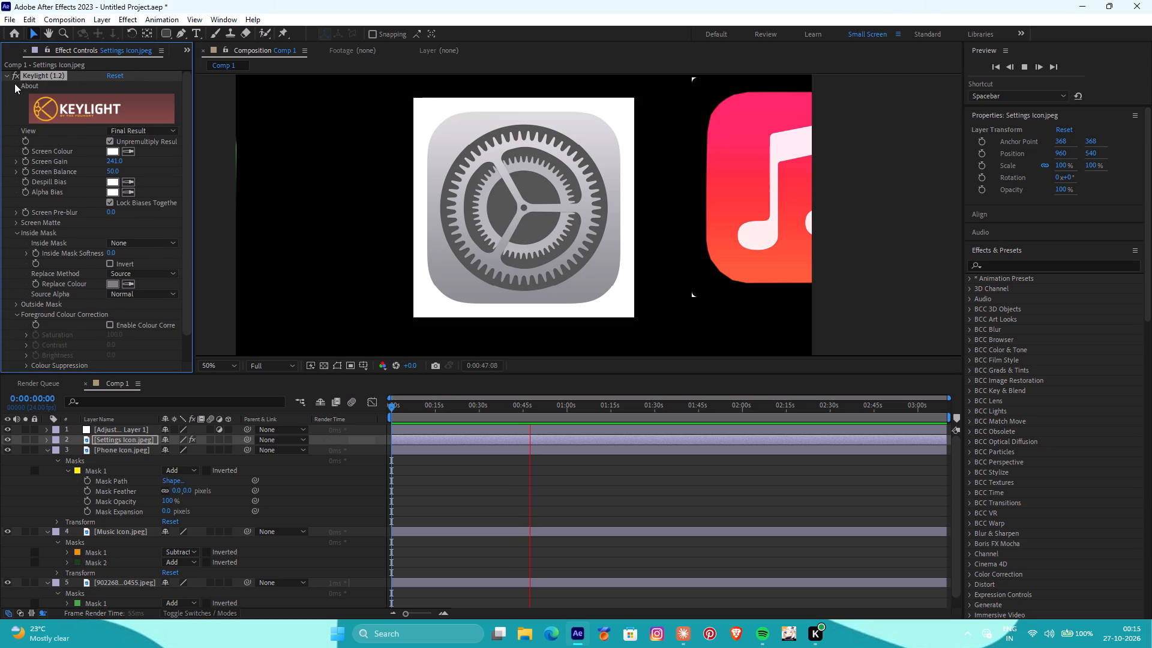
pyautogui.scroll(-5, 113, 200)
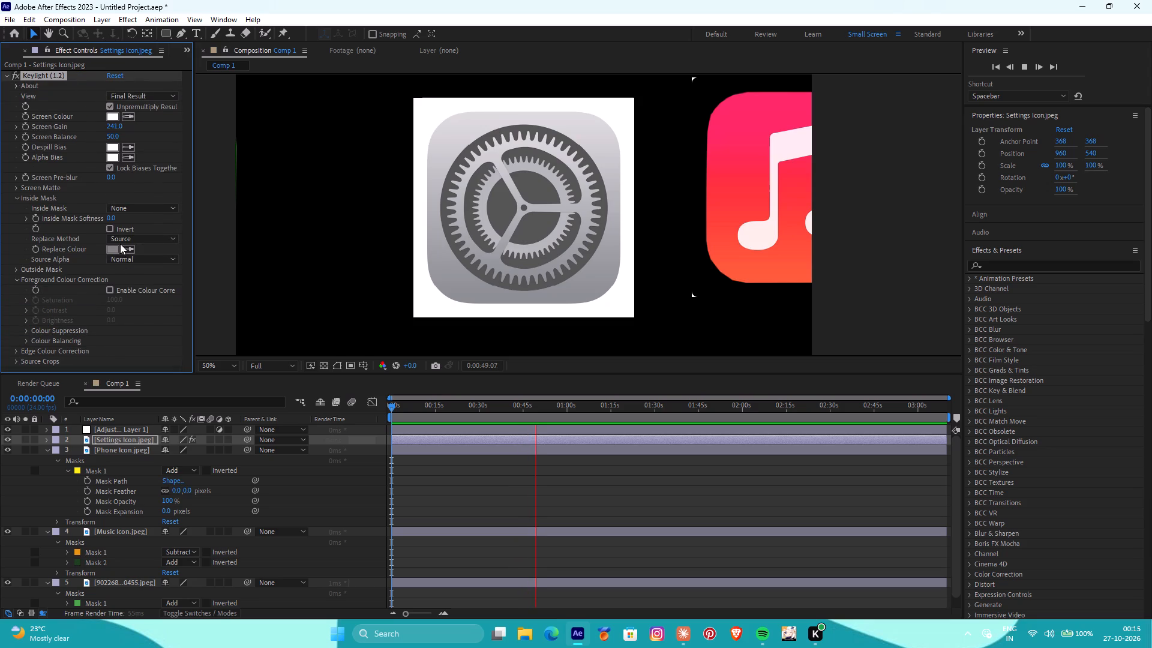
pyautogui.click(121, 241)
pyautogui.click(121, 241)
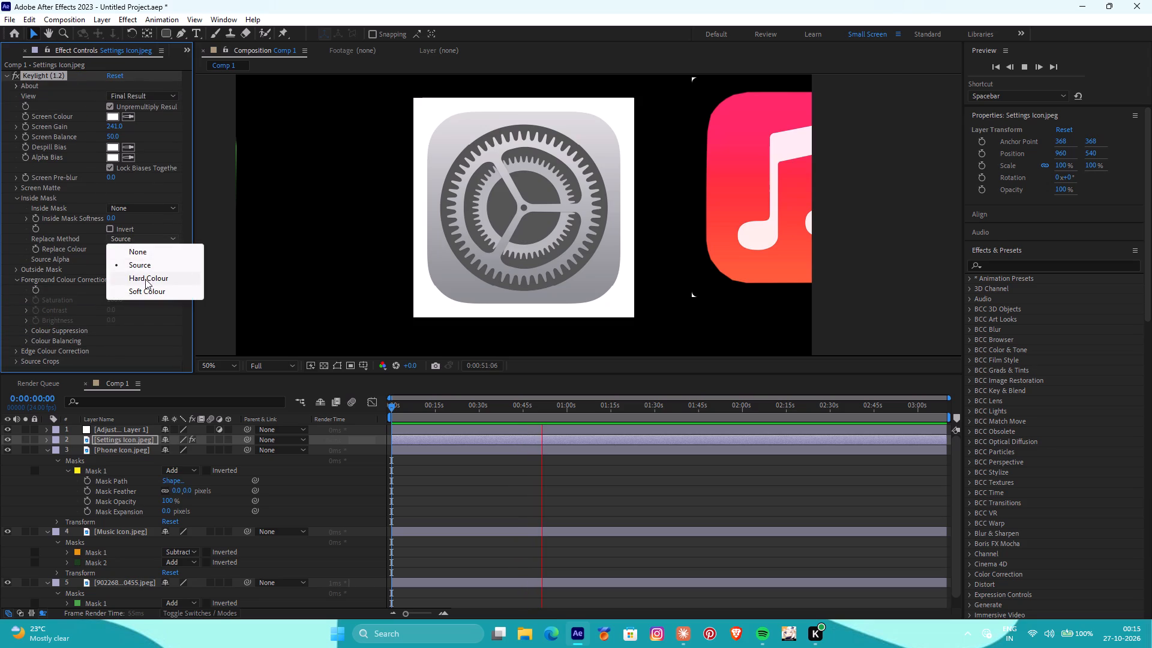
pyautogui.click(146, 279)
pyautogui.click(129, 241)
pyautogui.click(147, 291)
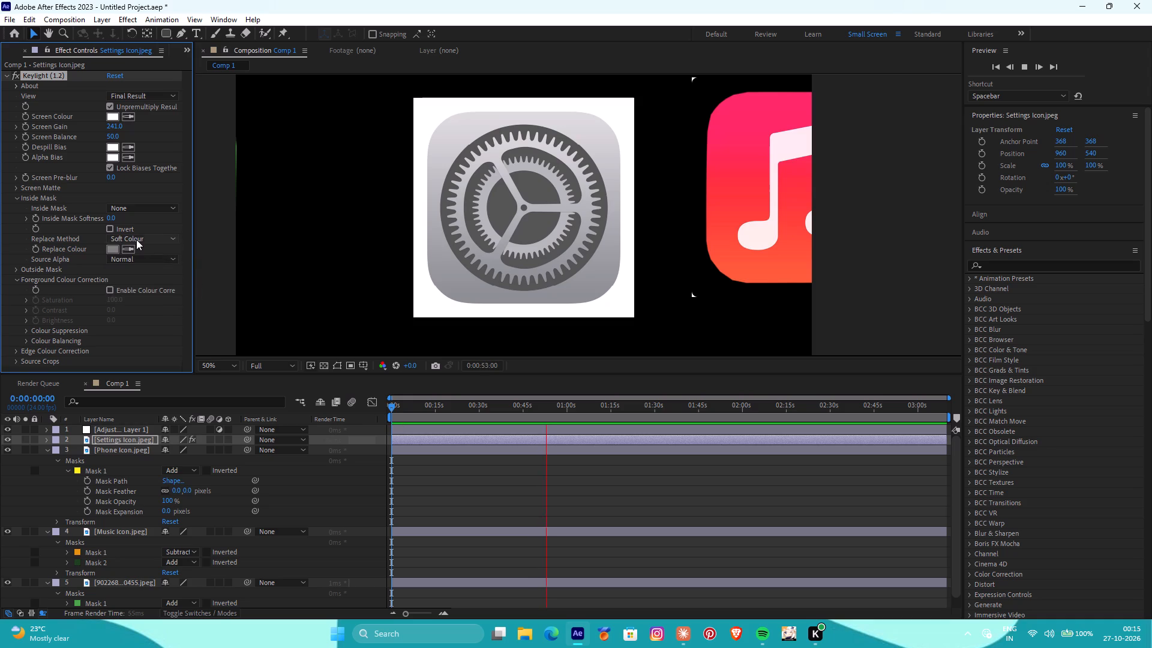
pyautogui.click(136, 239)
pyautogui.click(149, 254)
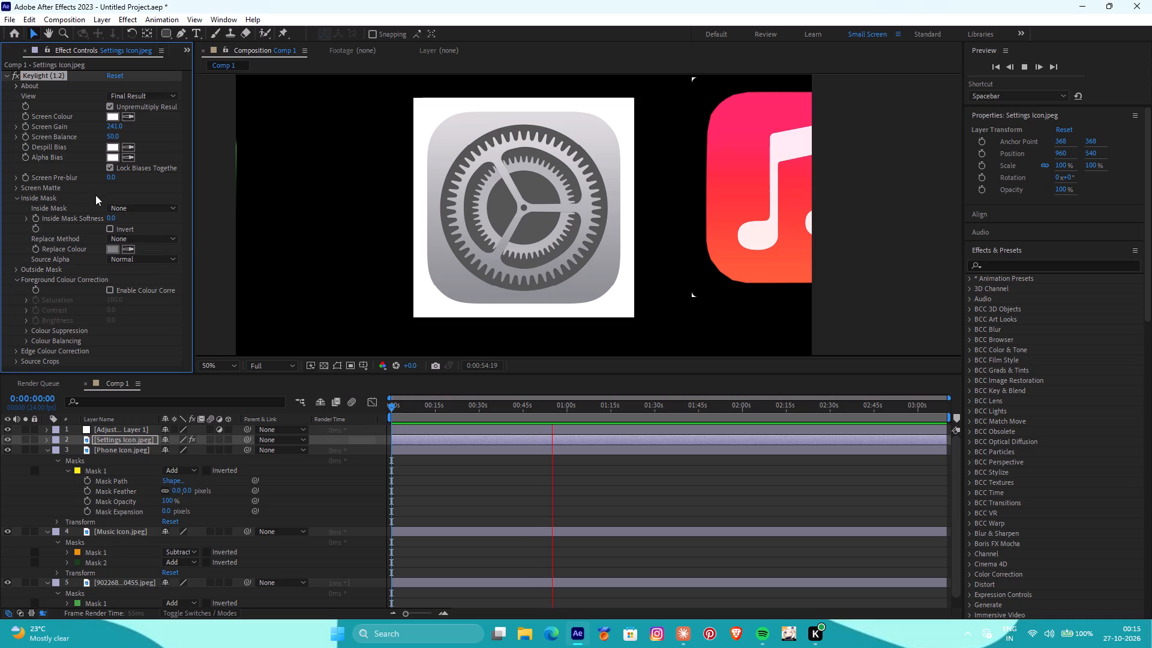
# Move the Settings icon slightly within the composition to position 940, 538.
pyautogui.click(588, 266)
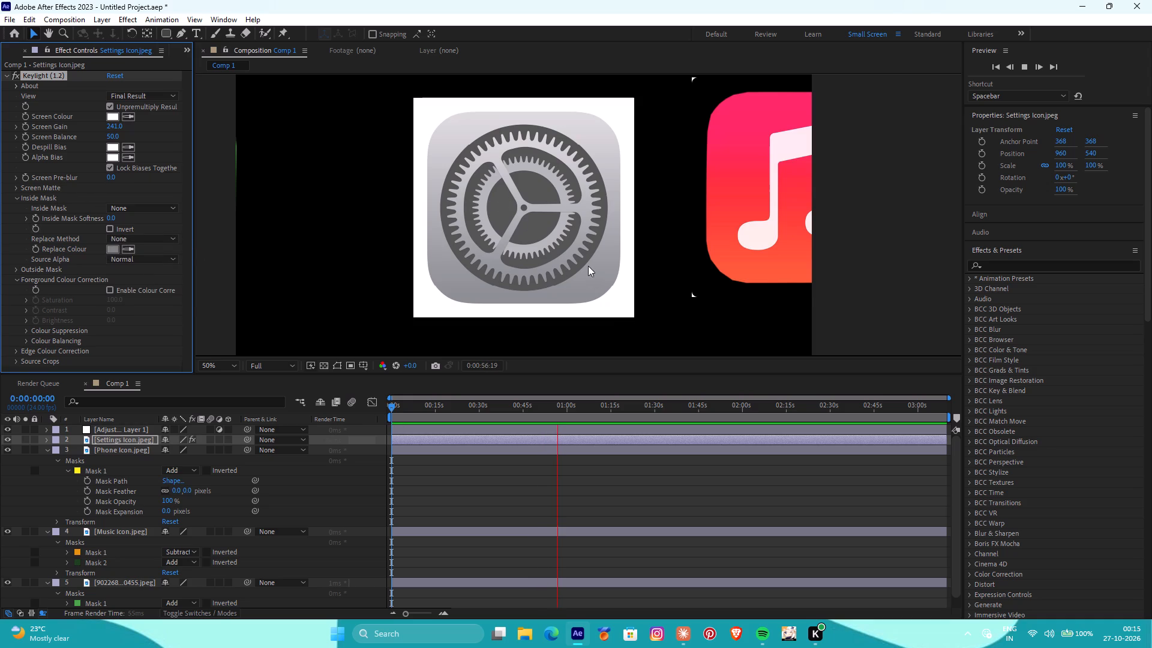
pyautogui.click(523, 208)
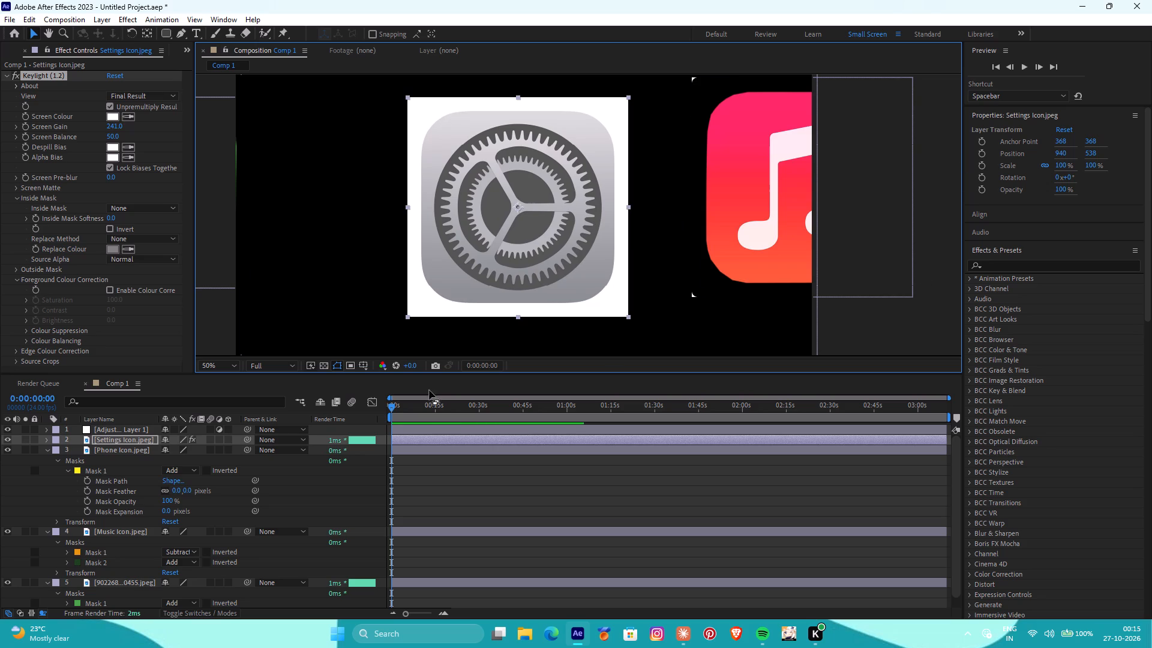
# Find the BCC Chroma Key effect by searching for "chrom" and apply it to the Settings icon layer.
pyautogui.hotkey('ctrl', 'space')
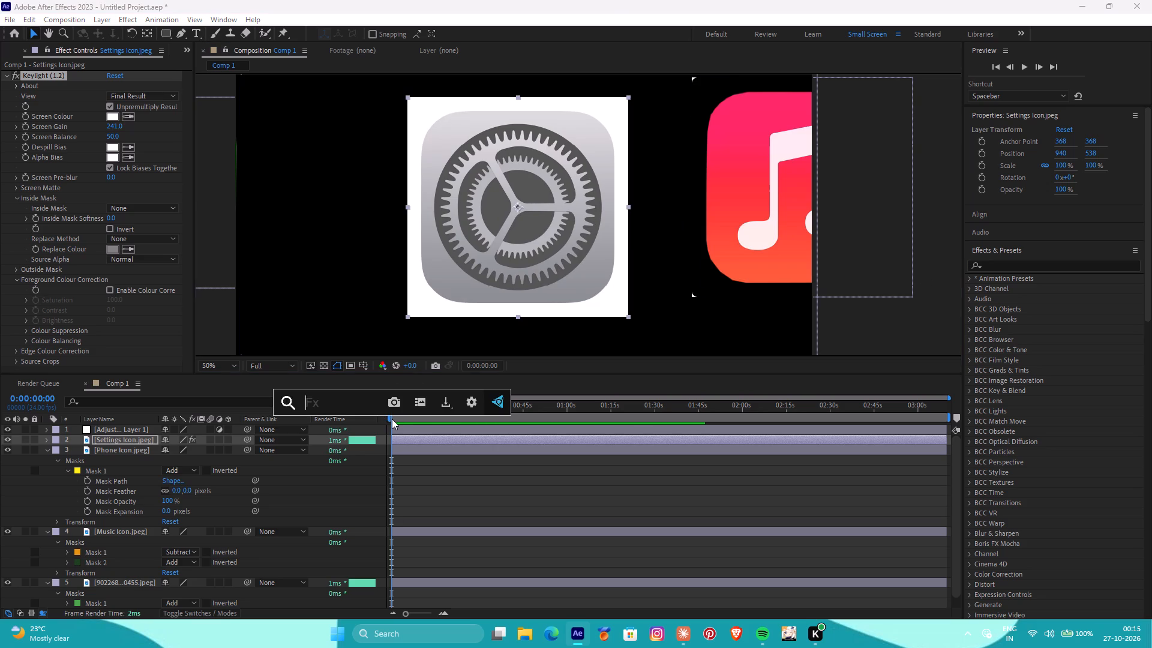
pyautogui.write('chrom')
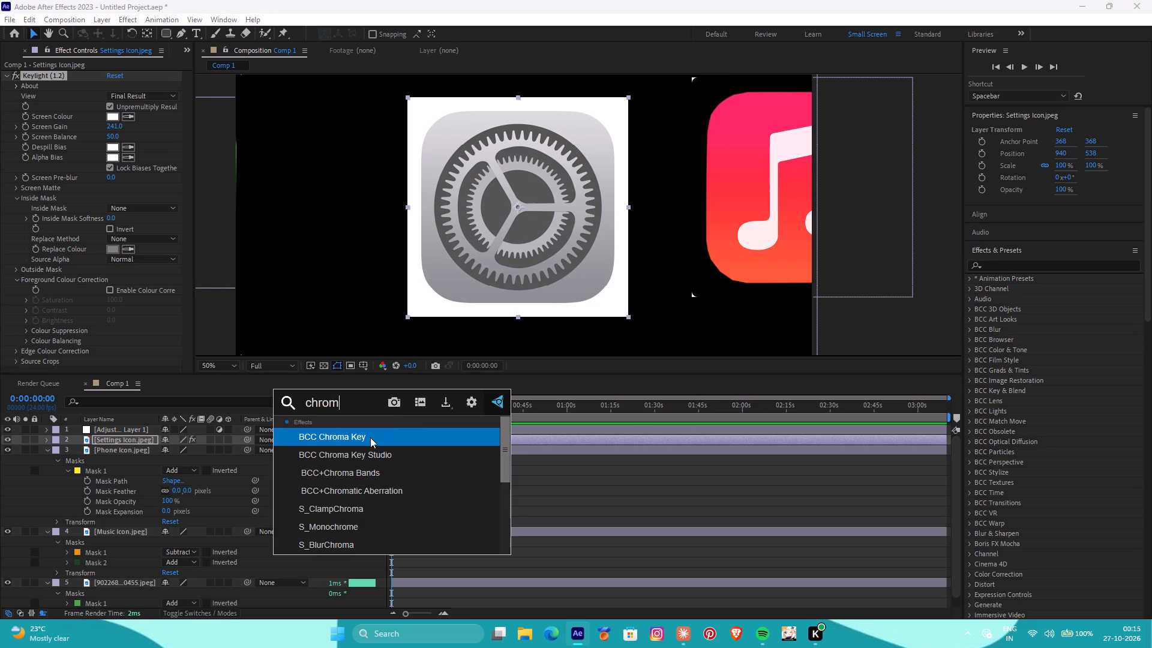
pyautogui.click(371, 437)
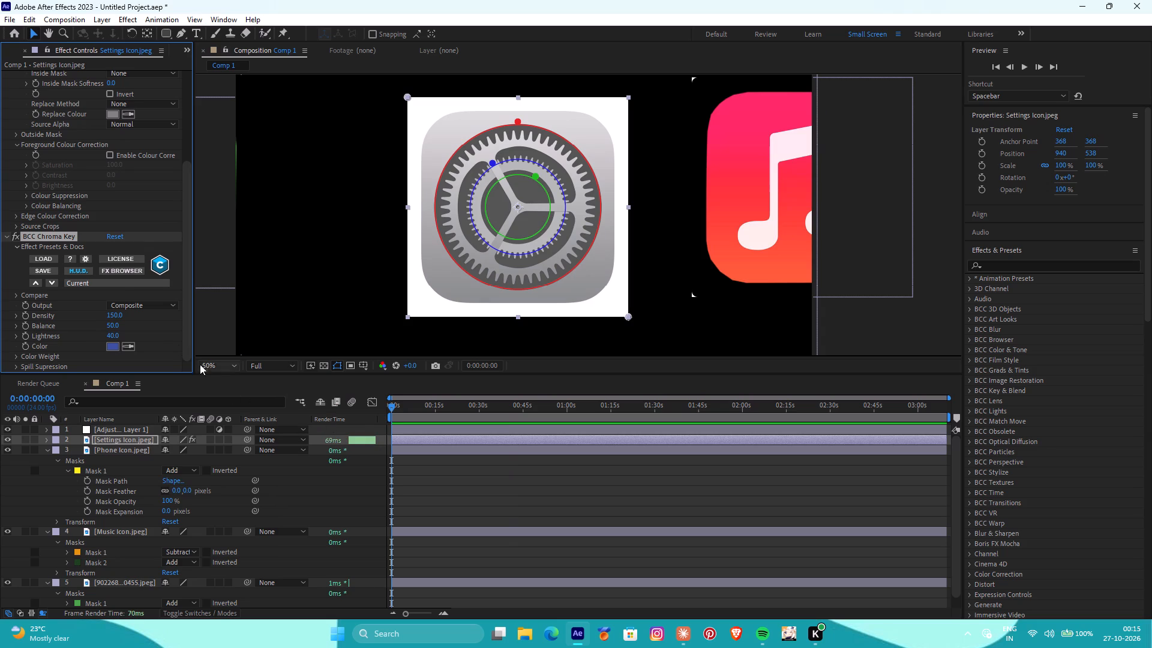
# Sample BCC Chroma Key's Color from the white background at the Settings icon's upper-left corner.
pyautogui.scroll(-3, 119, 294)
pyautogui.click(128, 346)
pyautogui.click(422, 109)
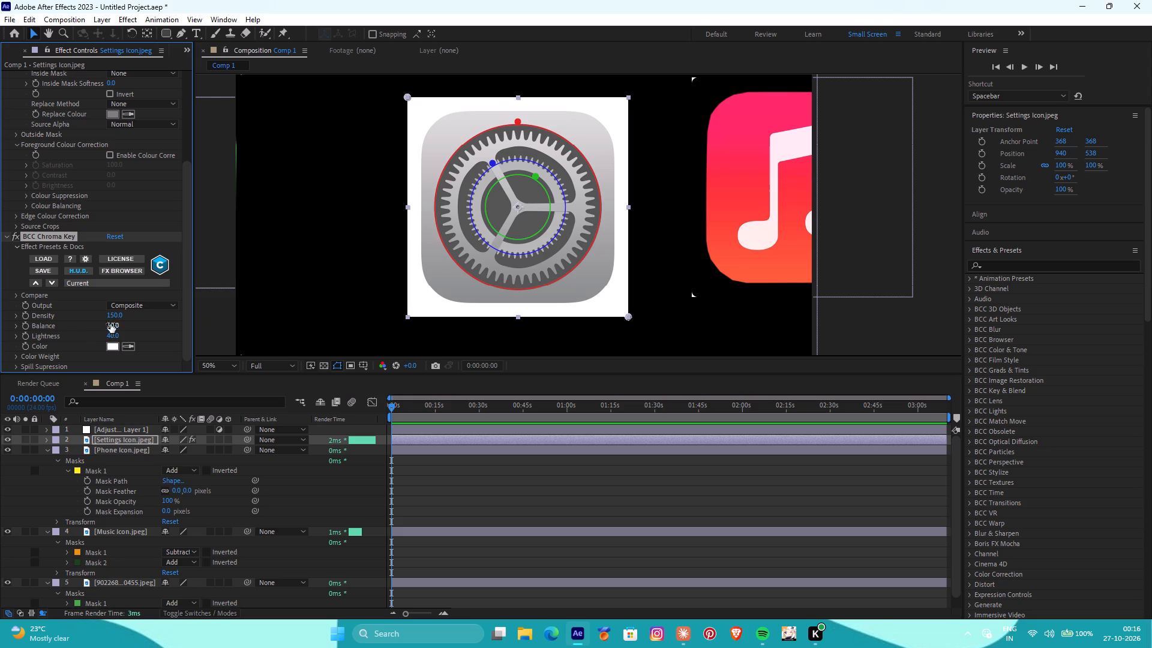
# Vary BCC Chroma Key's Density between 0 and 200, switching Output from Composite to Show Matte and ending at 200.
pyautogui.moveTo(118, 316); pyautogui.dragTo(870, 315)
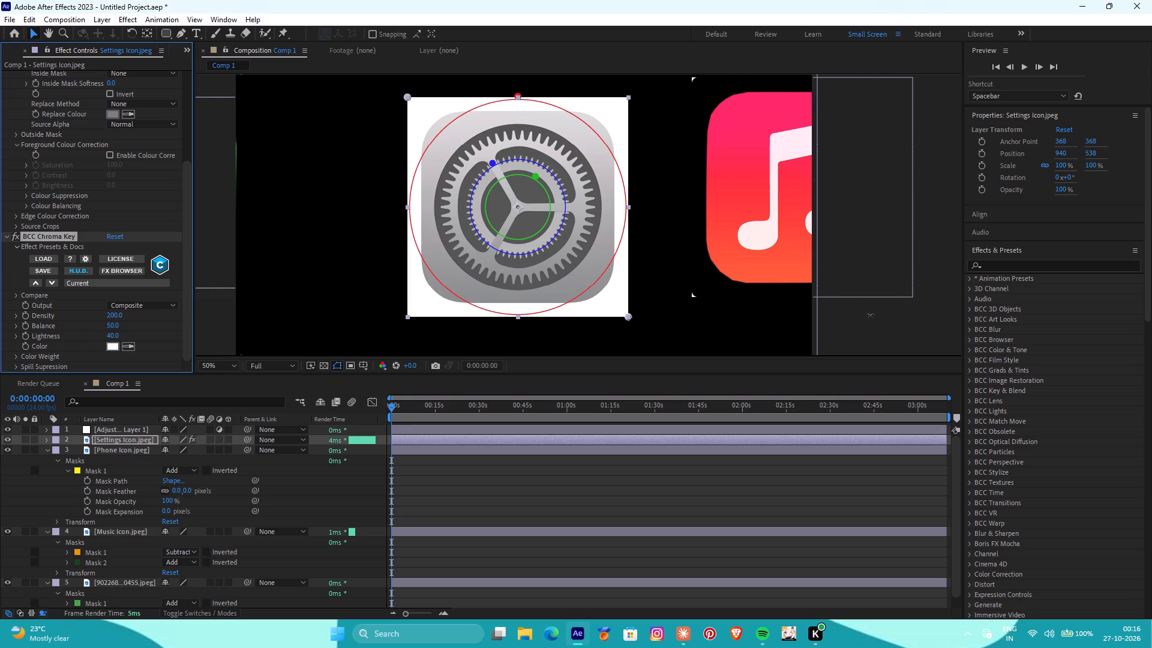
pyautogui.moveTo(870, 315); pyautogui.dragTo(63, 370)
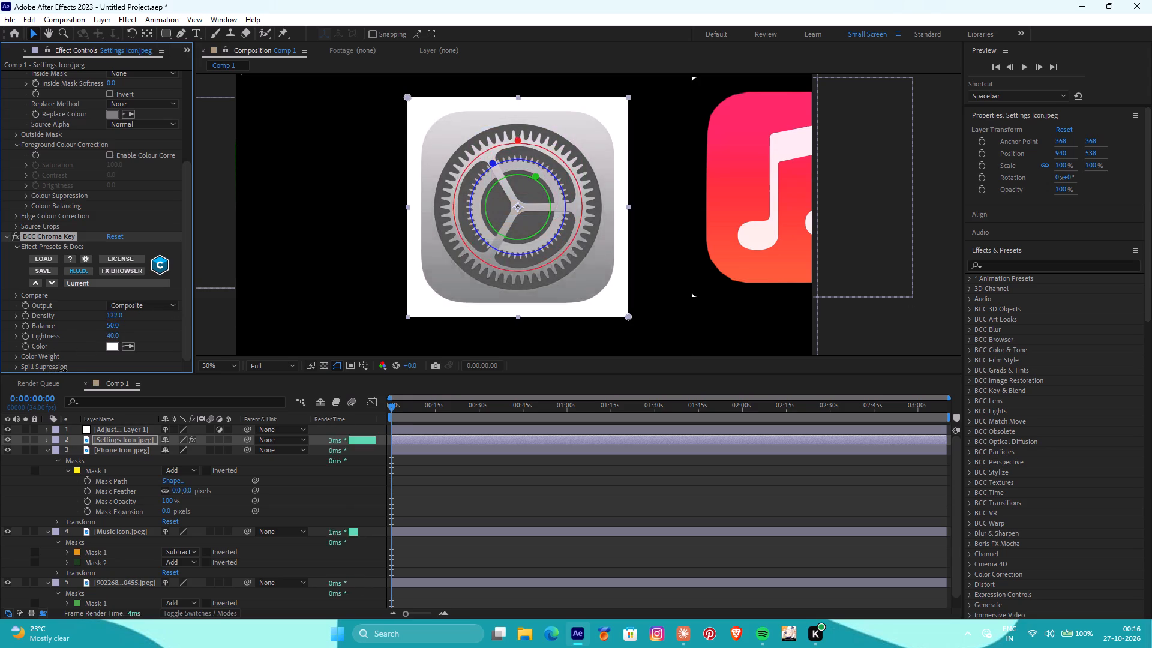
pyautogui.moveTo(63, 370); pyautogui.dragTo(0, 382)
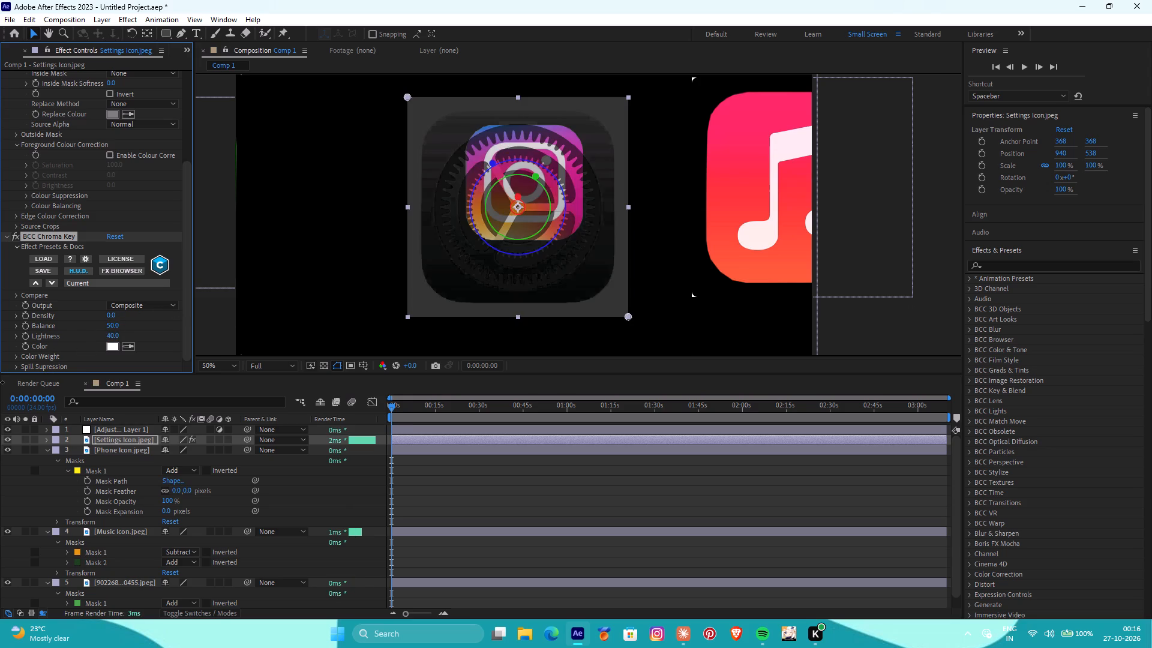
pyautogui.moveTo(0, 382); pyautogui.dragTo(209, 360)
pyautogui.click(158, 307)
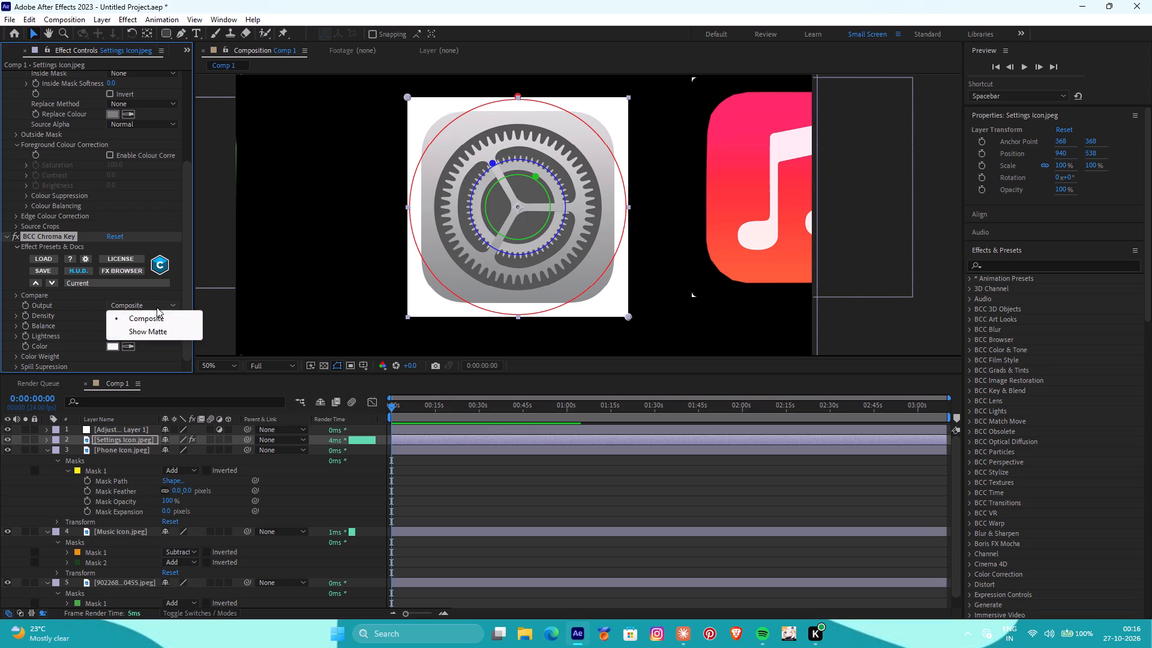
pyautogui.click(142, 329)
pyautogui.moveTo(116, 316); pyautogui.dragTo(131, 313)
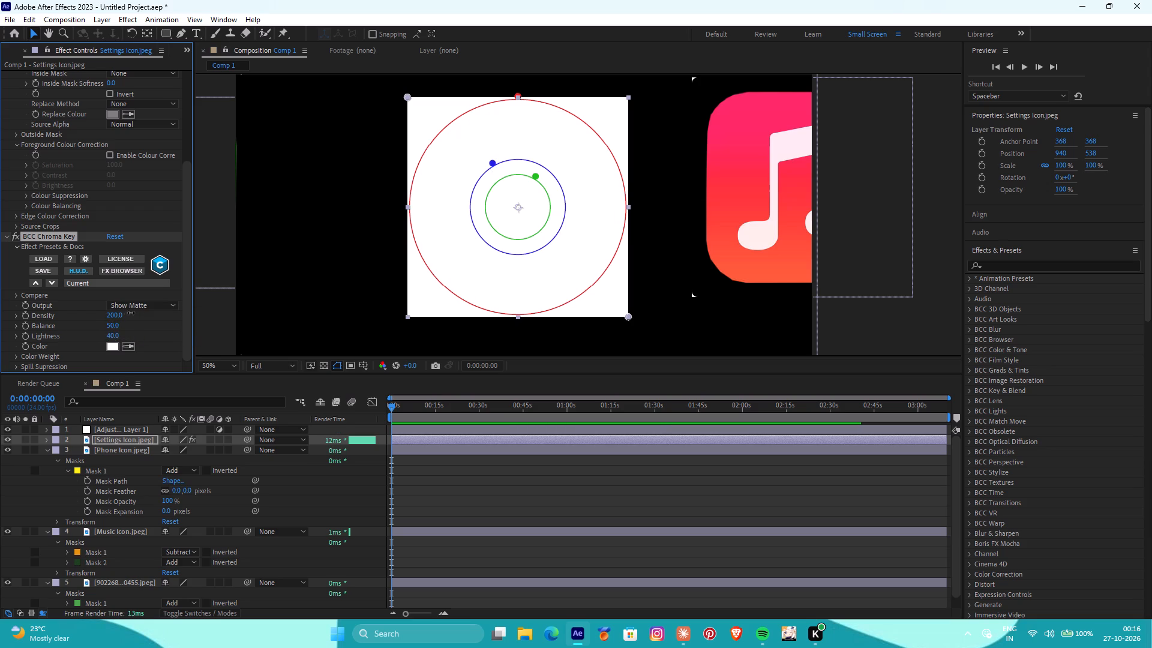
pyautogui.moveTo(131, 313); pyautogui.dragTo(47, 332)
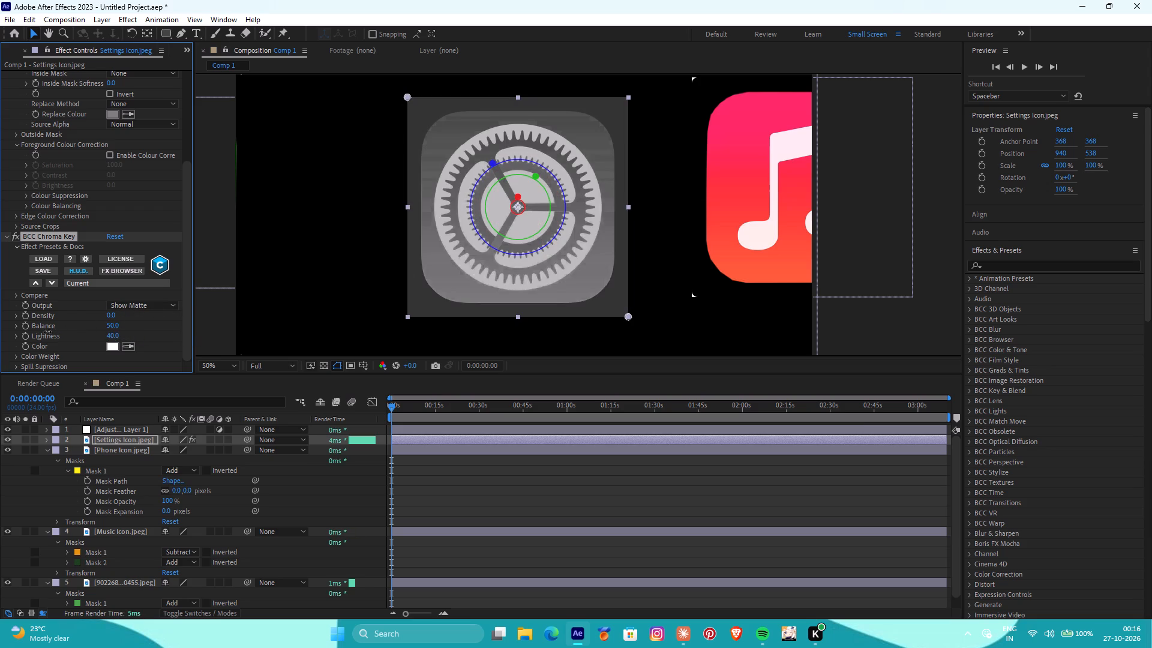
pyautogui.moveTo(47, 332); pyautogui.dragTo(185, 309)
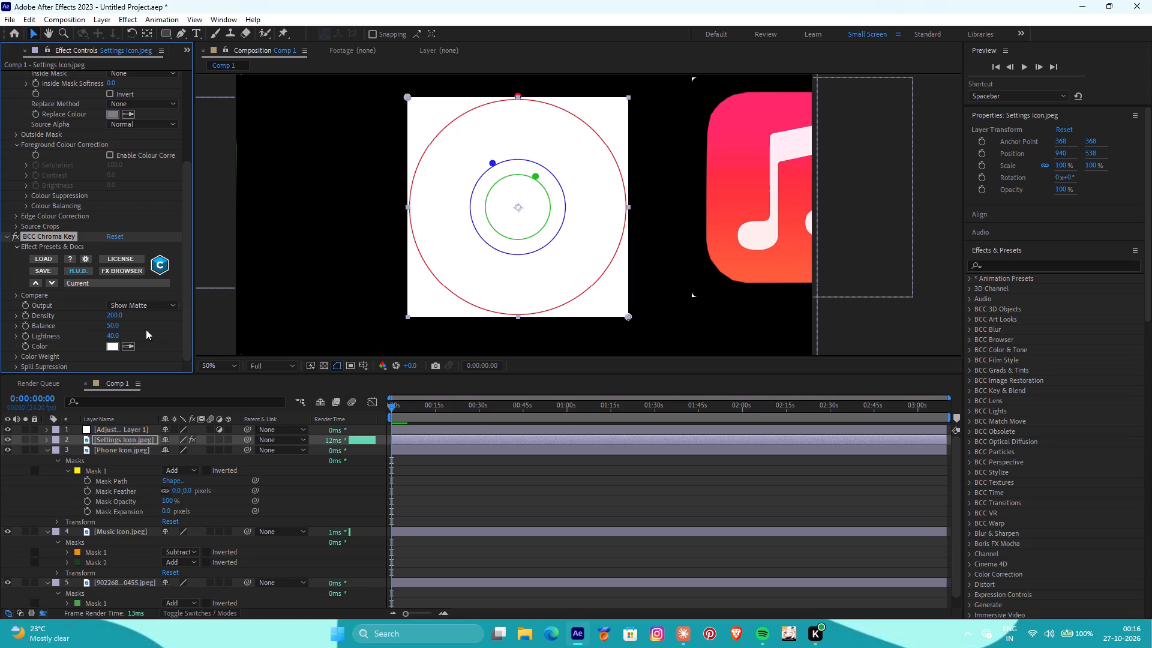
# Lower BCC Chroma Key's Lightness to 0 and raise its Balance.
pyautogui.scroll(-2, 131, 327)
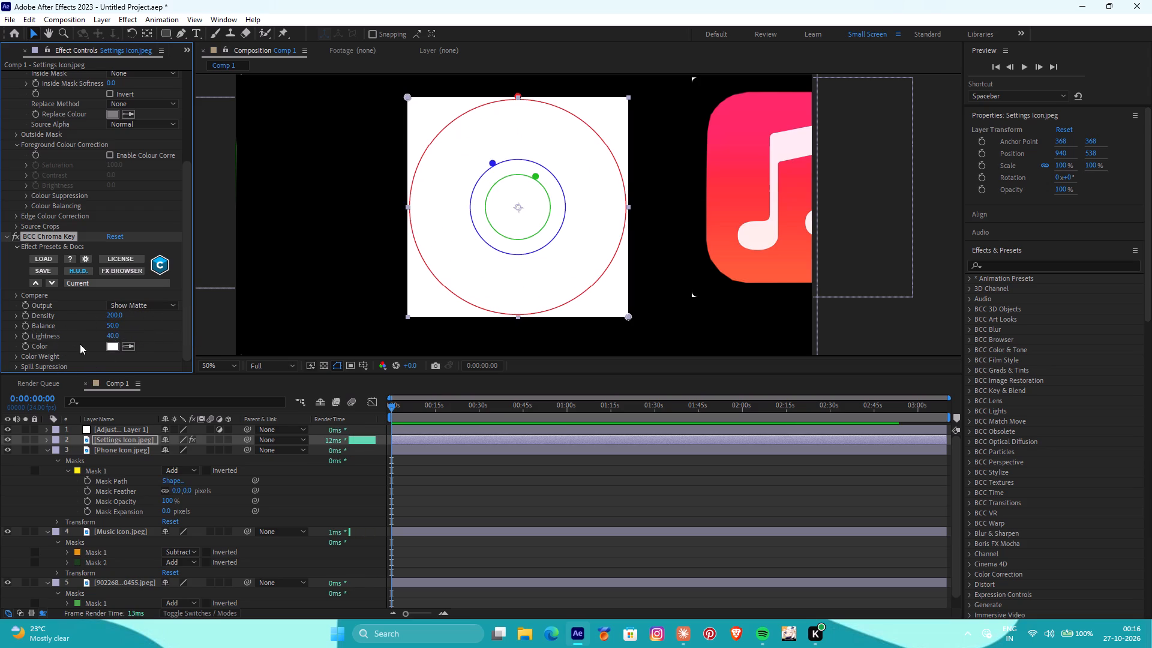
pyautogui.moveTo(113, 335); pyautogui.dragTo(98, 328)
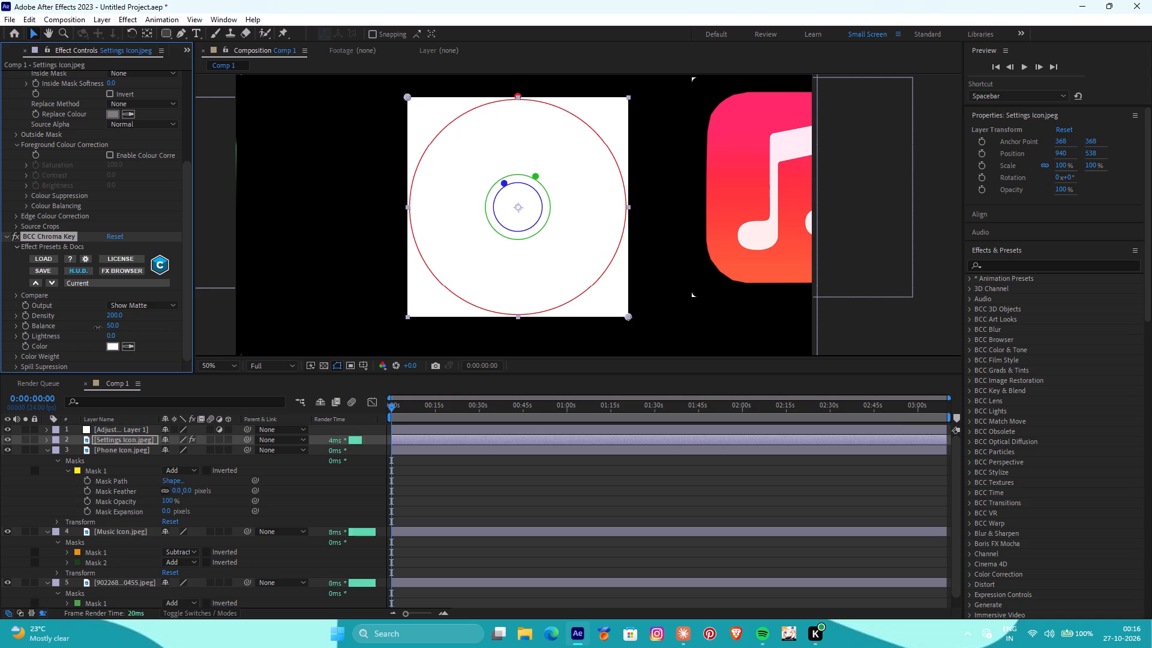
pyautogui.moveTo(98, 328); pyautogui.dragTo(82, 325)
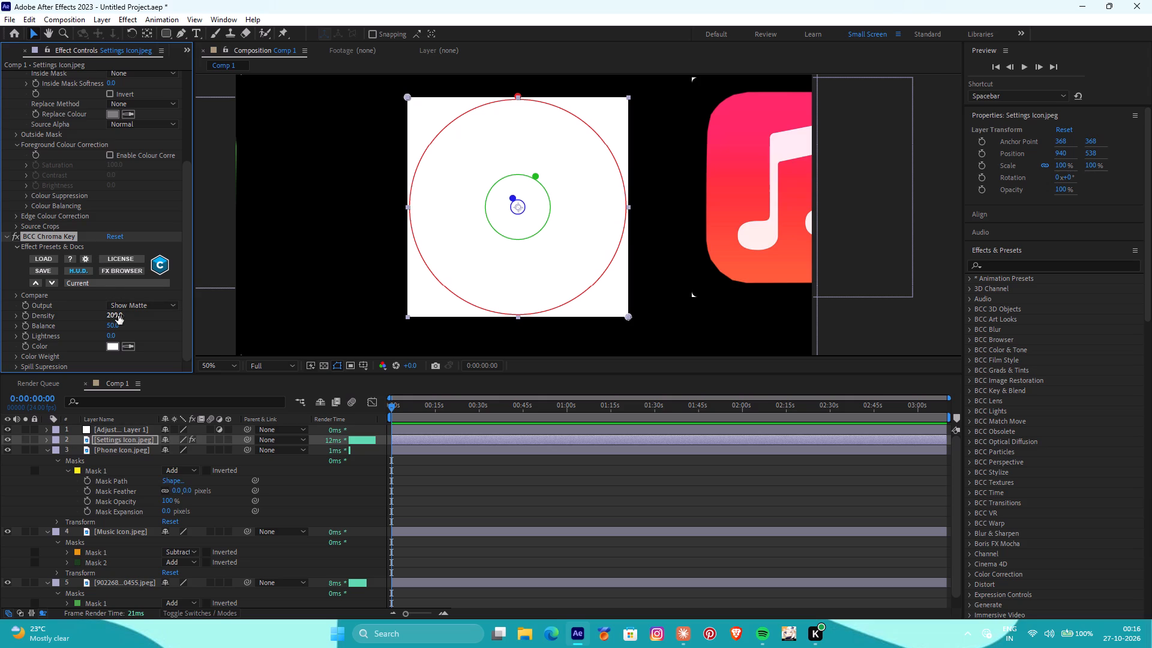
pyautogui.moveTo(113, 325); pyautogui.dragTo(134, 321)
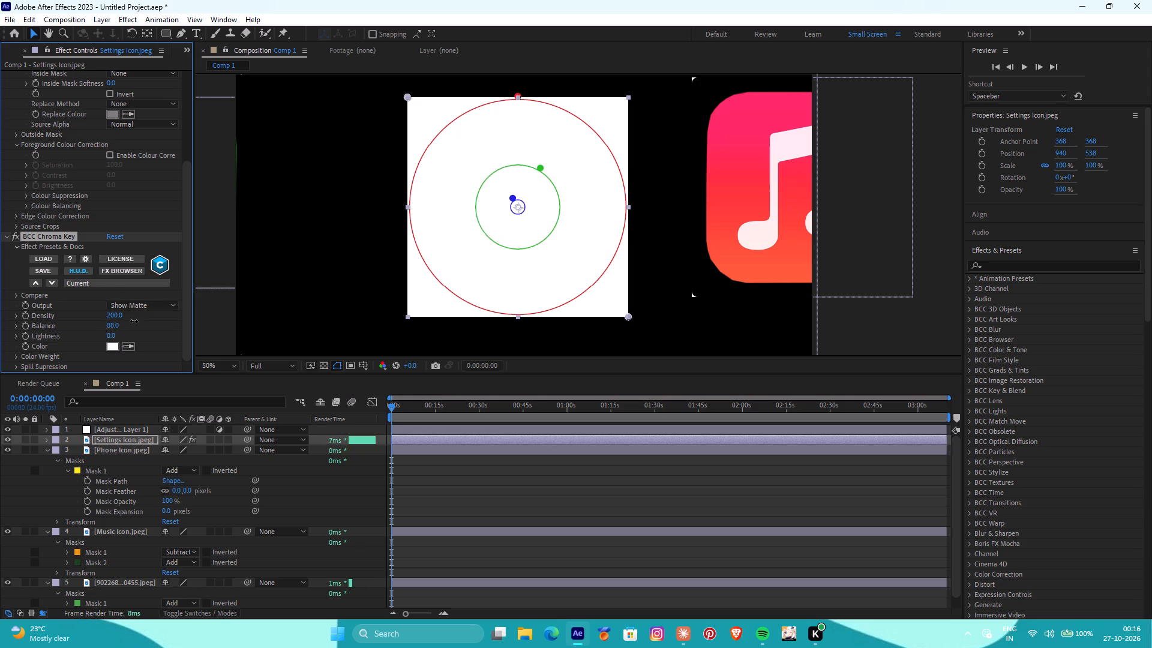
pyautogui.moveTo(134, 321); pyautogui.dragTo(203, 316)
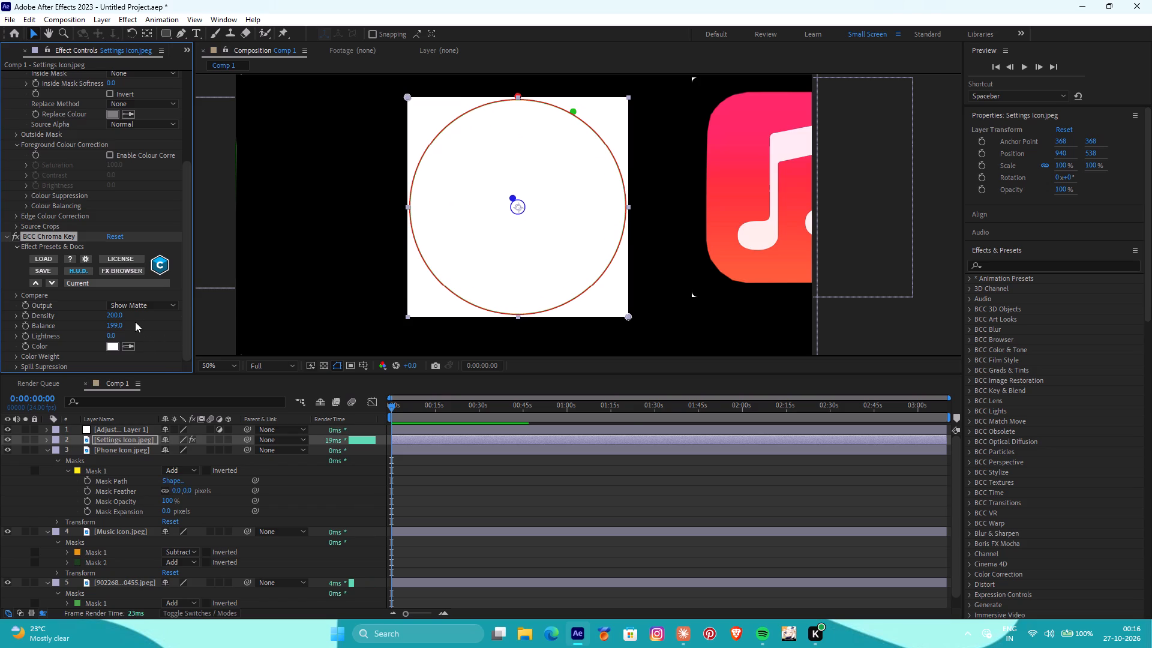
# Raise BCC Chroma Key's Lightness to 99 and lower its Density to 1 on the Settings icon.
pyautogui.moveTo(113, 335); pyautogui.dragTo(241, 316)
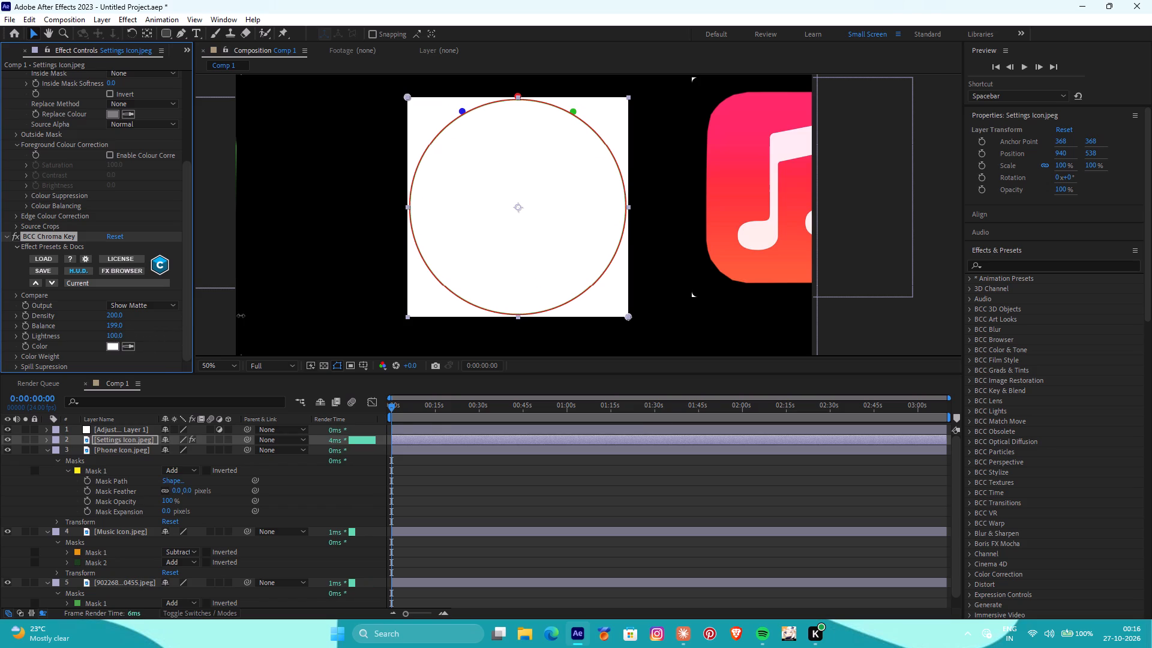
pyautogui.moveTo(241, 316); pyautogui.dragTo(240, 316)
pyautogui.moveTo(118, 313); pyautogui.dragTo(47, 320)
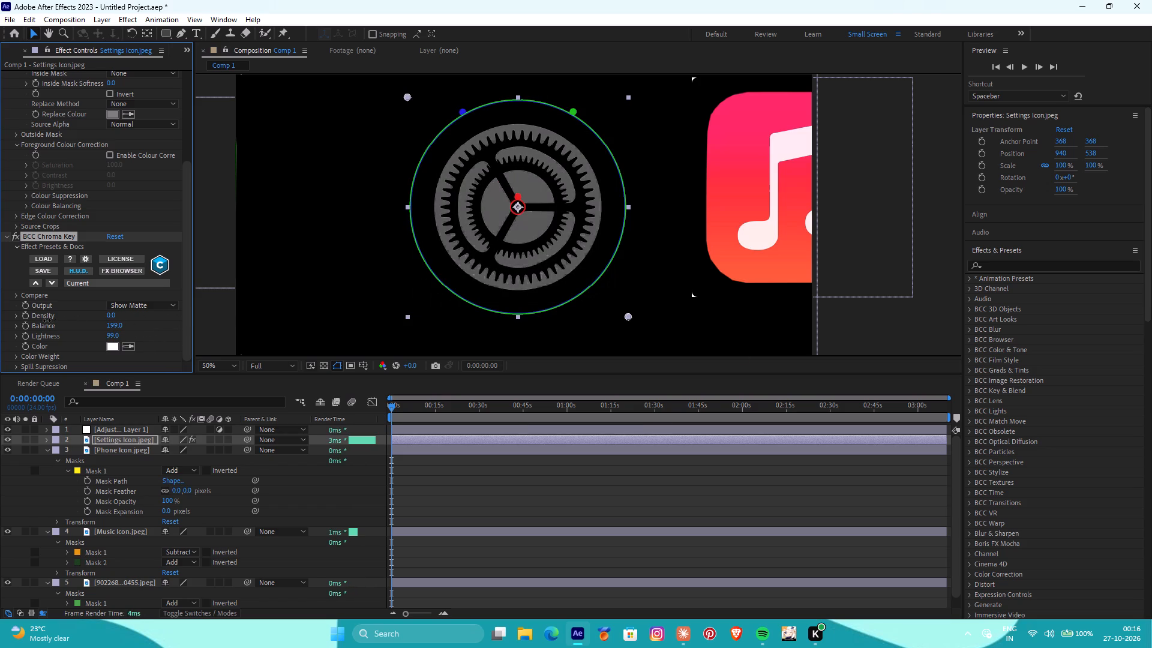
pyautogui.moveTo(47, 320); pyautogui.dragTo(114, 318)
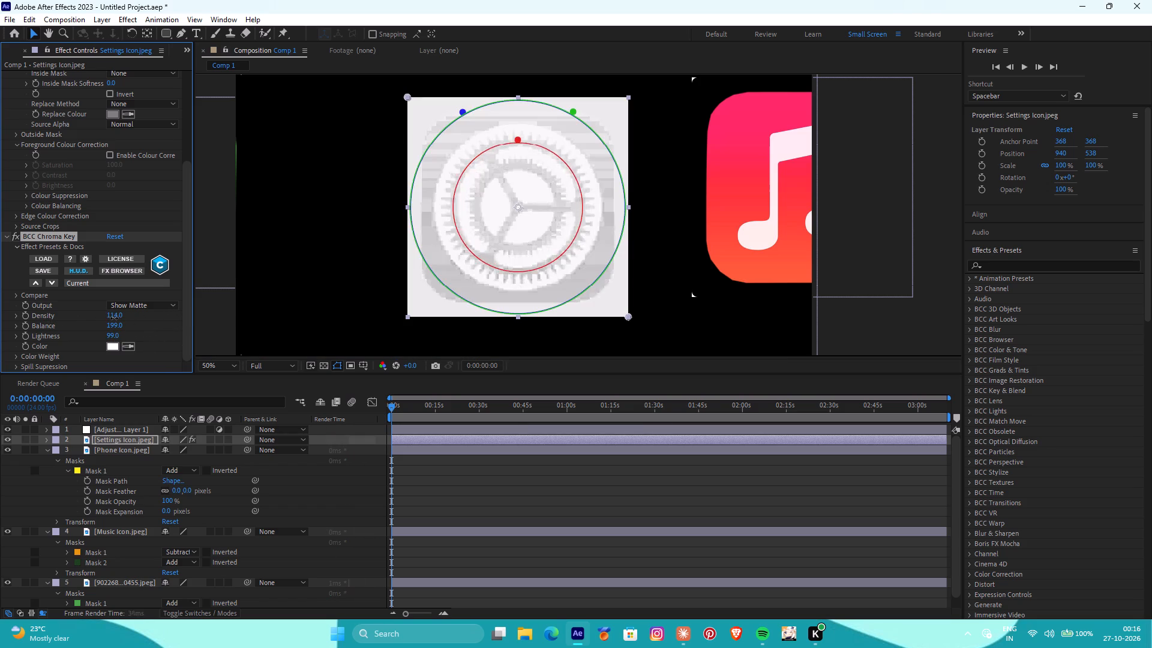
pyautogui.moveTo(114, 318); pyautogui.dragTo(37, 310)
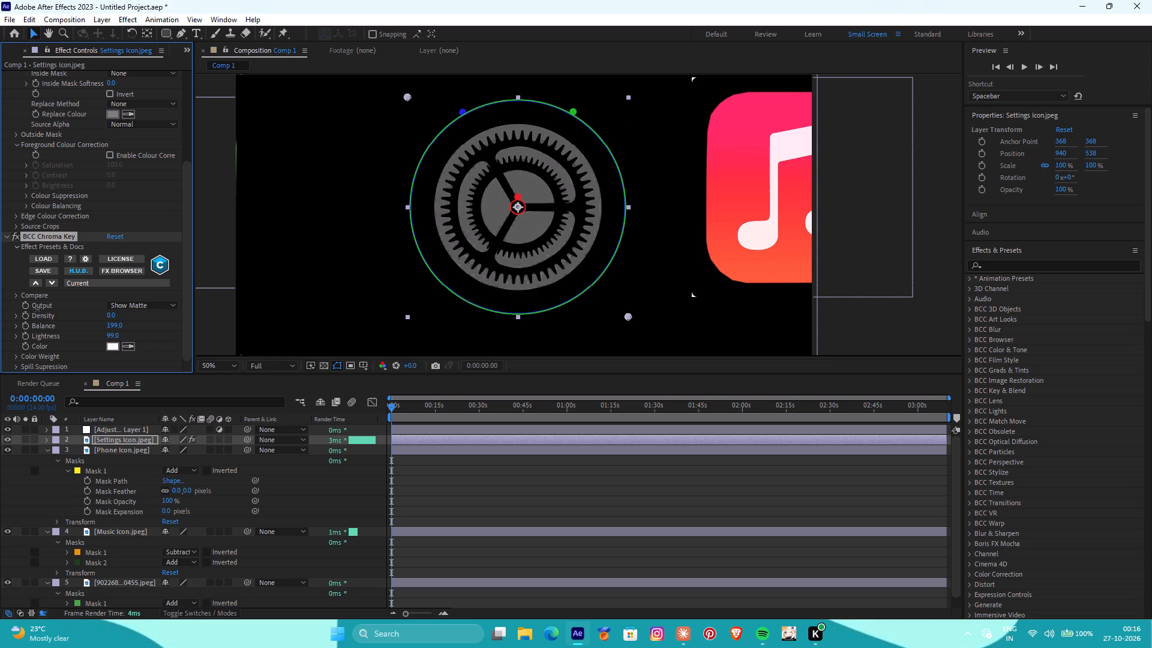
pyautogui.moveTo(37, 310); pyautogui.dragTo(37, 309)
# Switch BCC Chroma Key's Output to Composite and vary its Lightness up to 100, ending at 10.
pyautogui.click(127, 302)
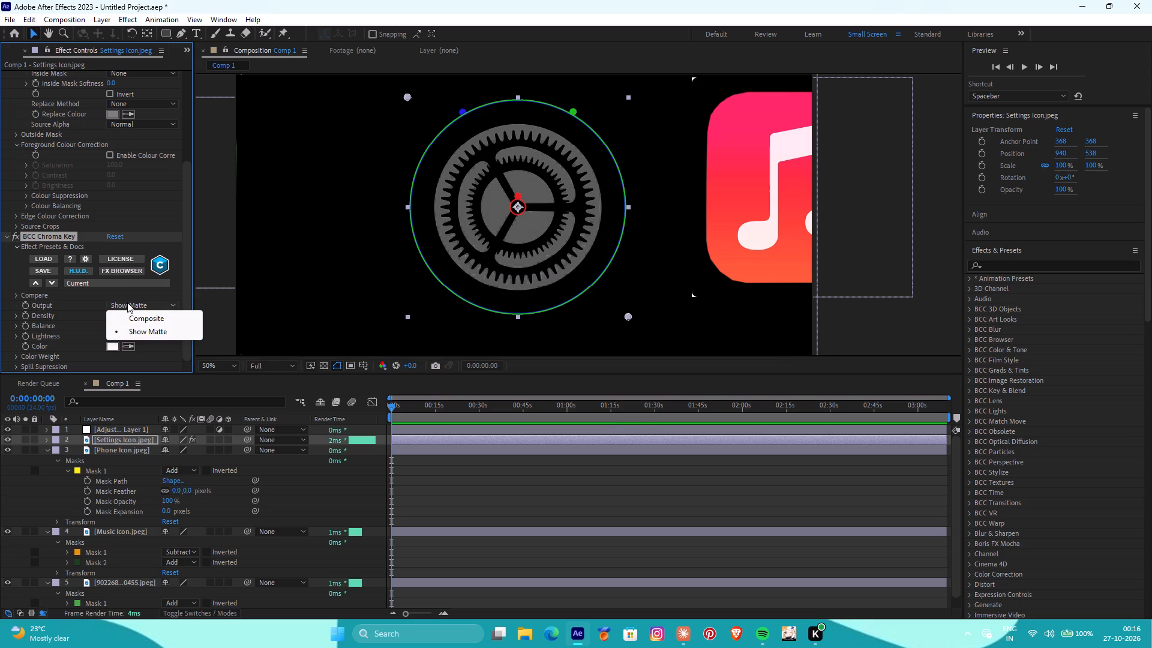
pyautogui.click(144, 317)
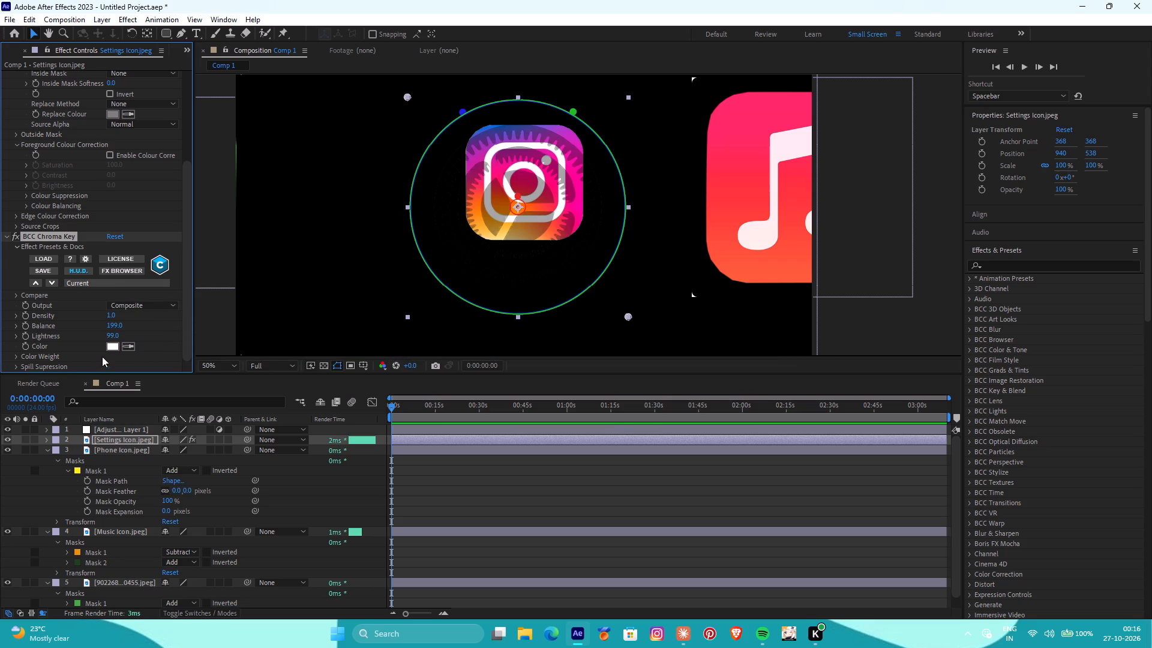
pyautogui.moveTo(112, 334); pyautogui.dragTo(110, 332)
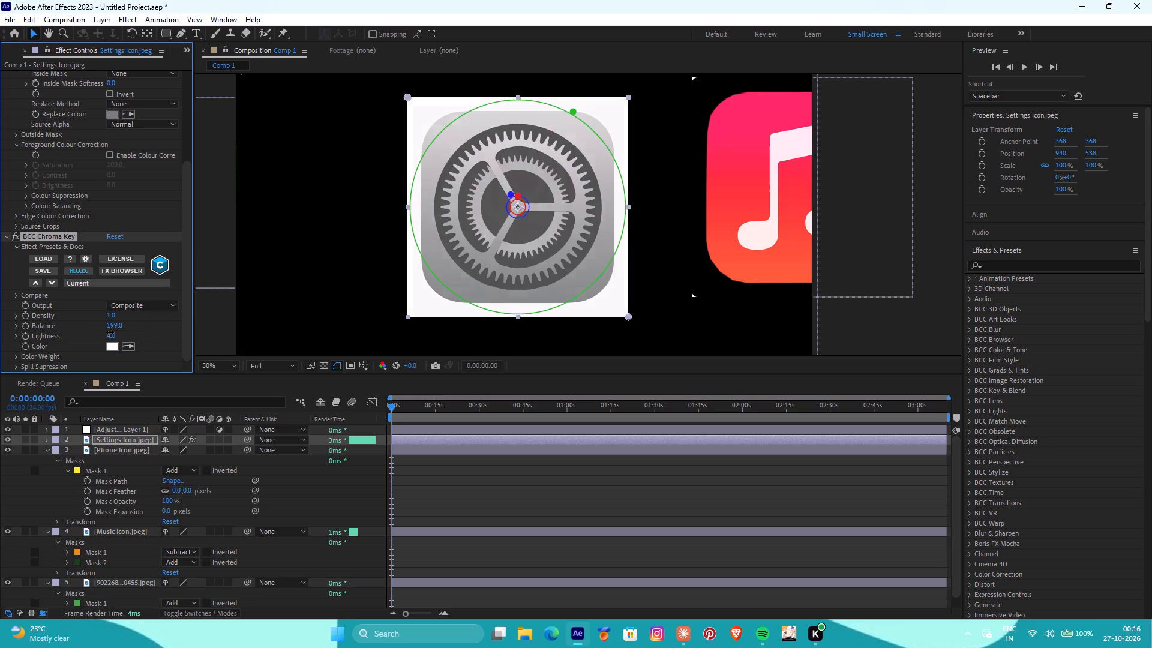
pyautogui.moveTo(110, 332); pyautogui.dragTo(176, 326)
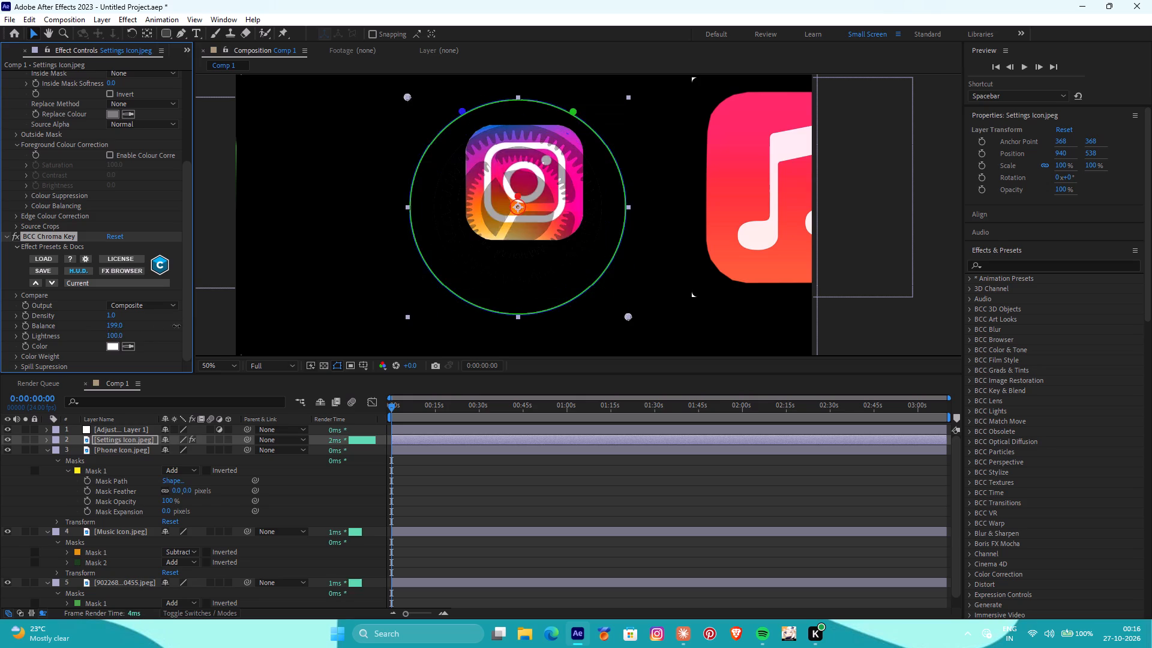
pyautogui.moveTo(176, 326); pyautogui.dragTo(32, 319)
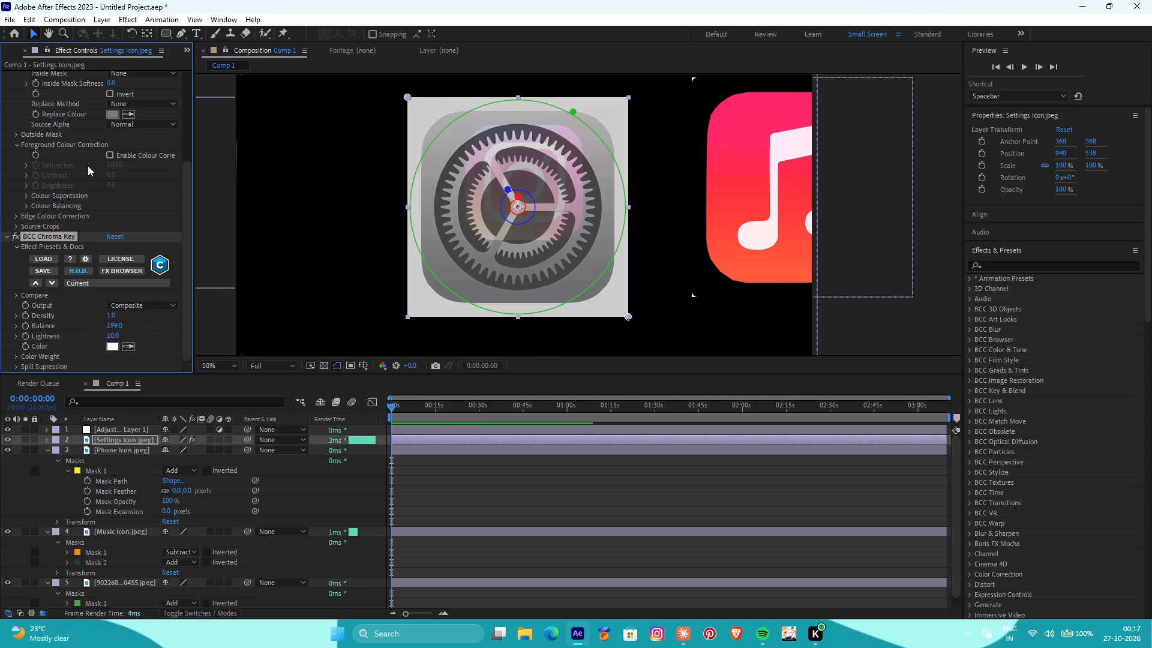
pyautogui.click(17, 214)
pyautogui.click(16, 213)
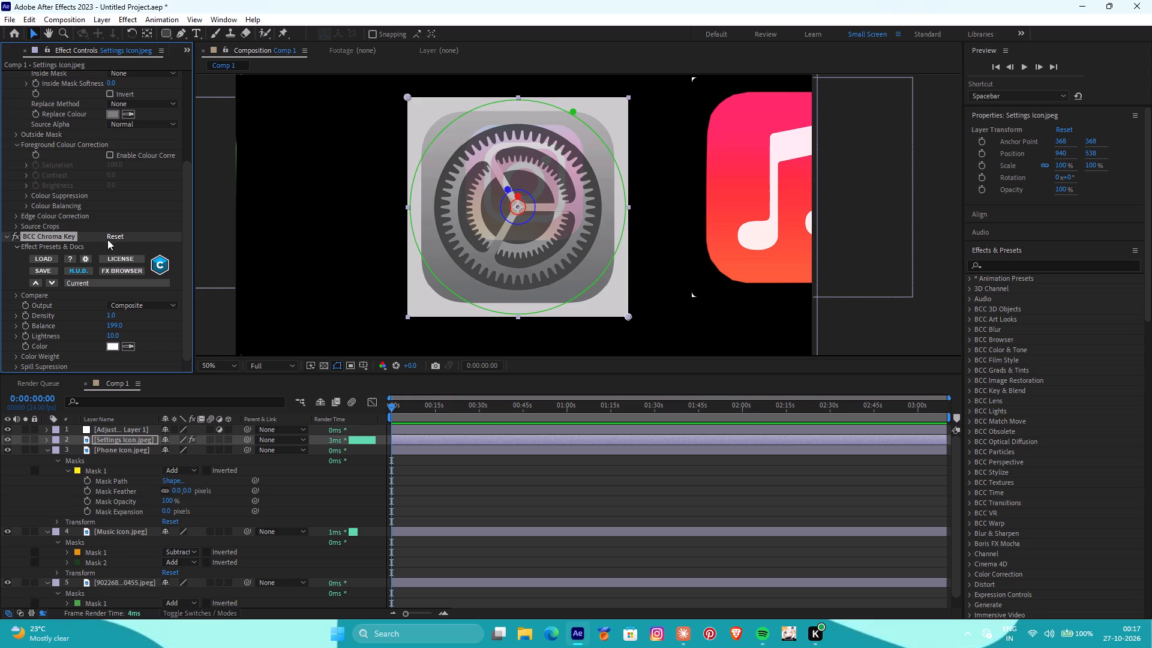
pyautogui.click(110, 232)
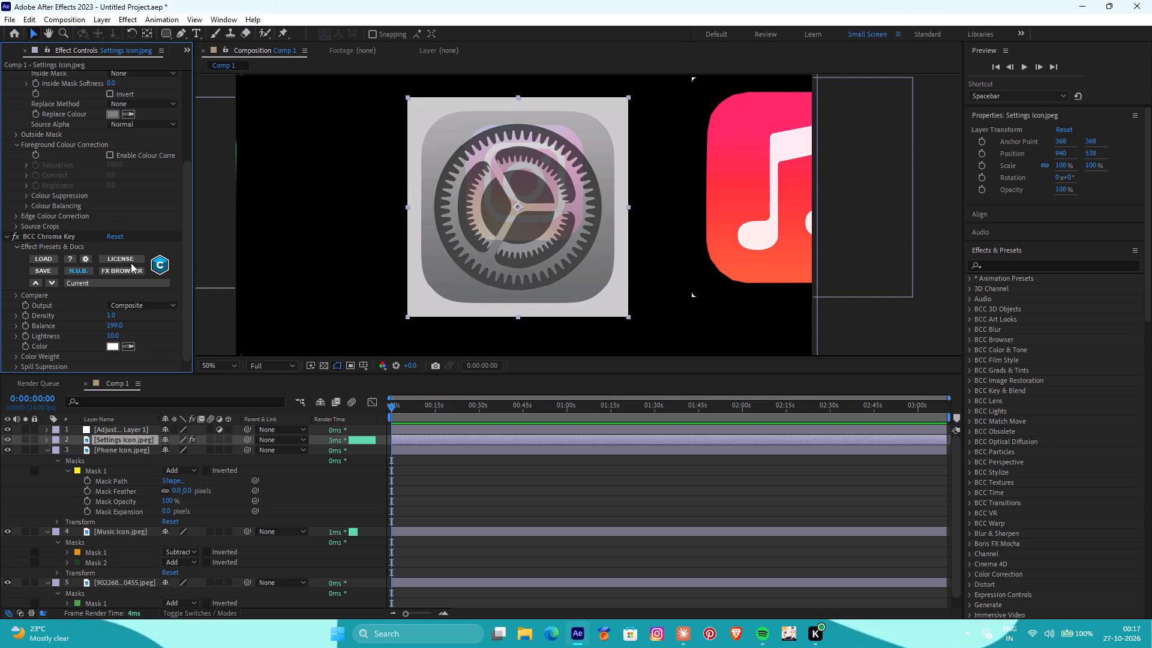
# Cycle through BCC Chroma Key's presets, including greenScreen.bsp, and load default.bsp on the Settings icon.
pyautogui.click(50, 282)
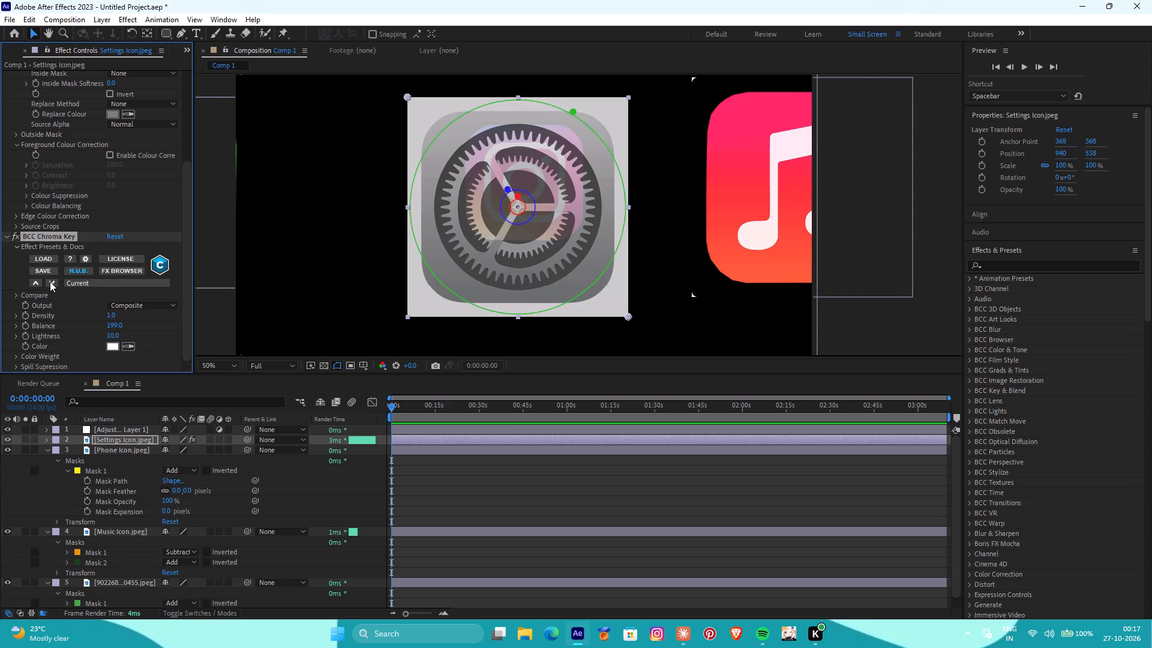
pyautogui.click(50, 281)
pyautogui.click(50, 281)
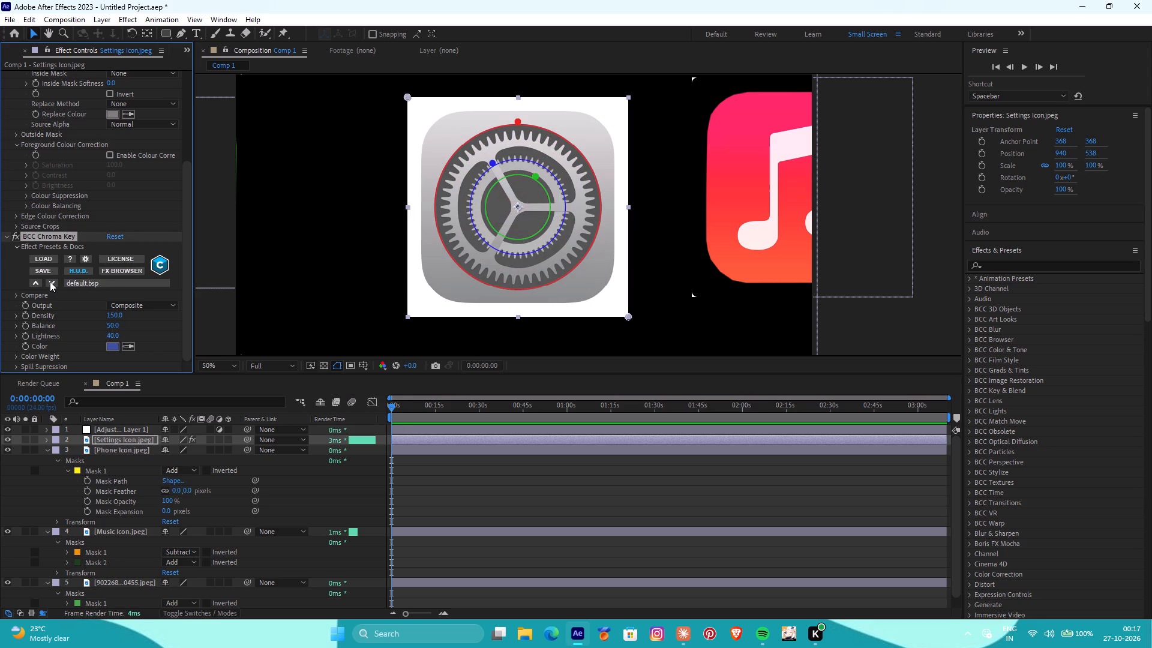
pyautogui.click(50, 281)
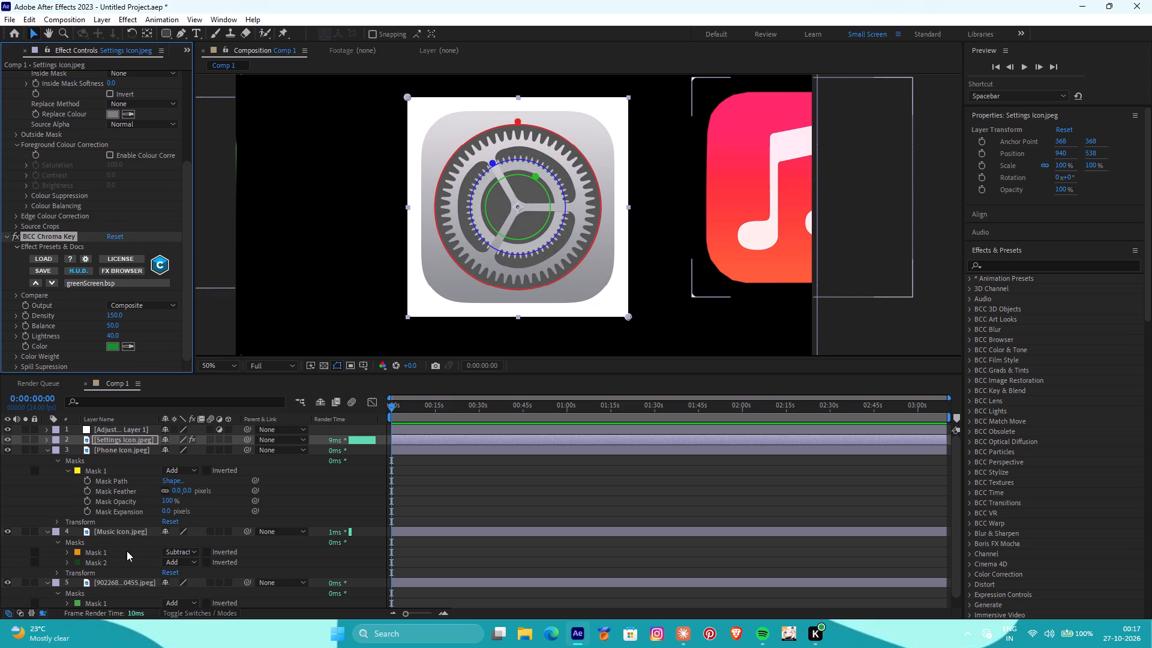
pyautogui.scroll(-5, 106, 515)
pyautogui.scroll(4, 95, 509)
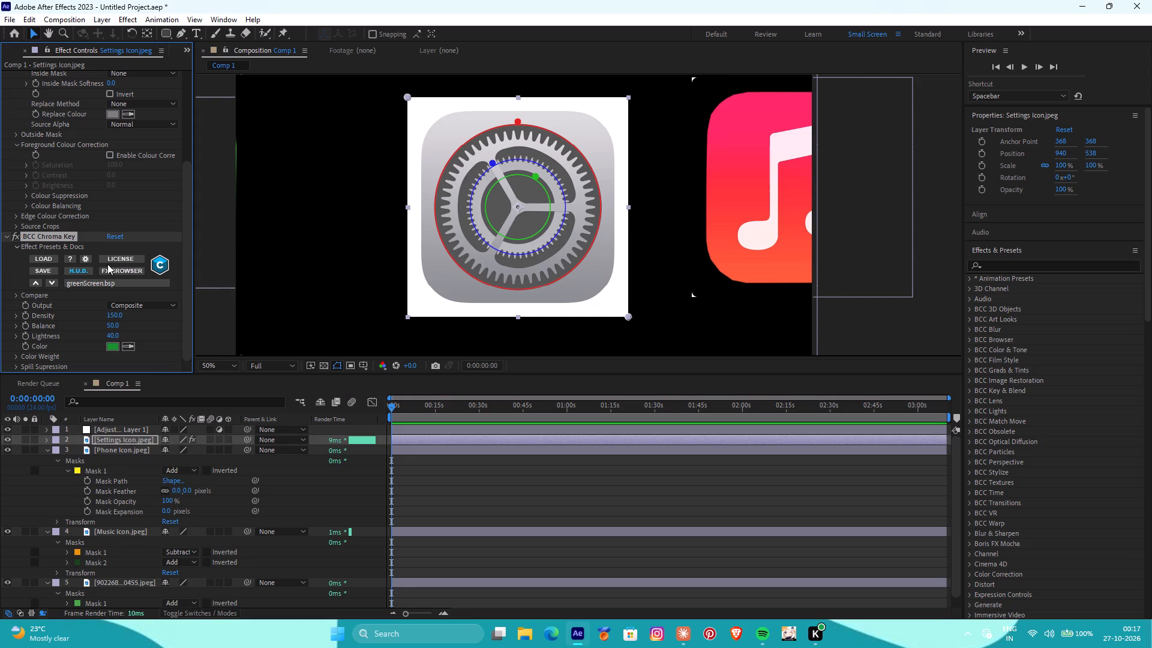
pyautogui.click(103, 284)
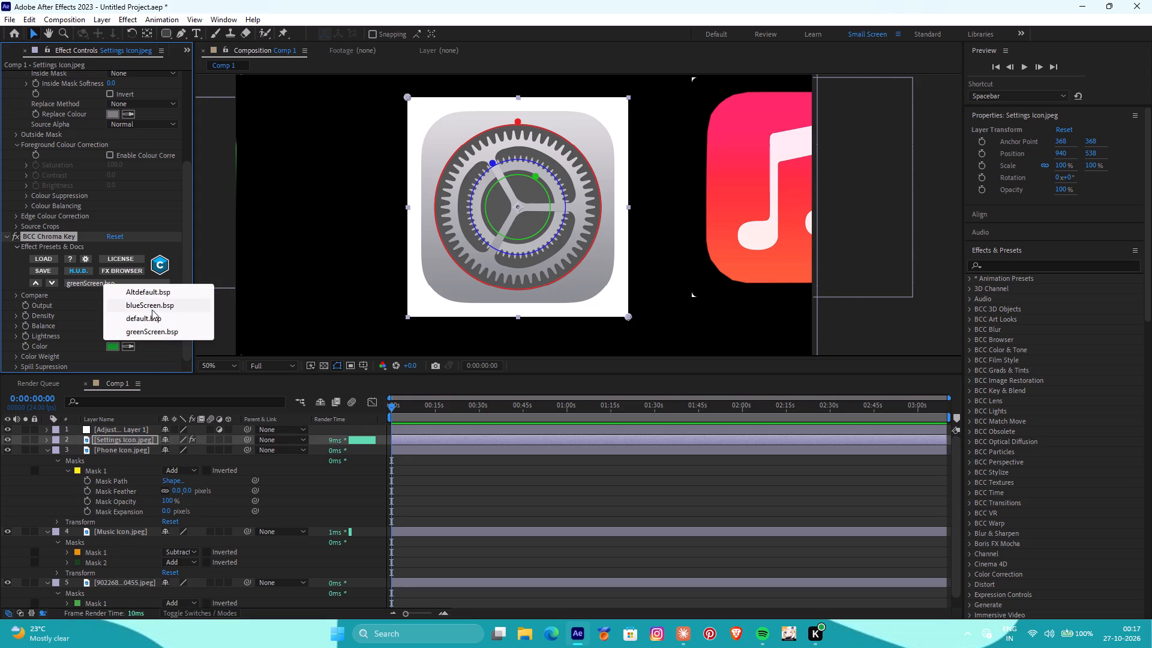
pyautogui.click(152, 319)
# Open BCC Chroma Key's Color for editing.
pyautogui.click(116, 344)
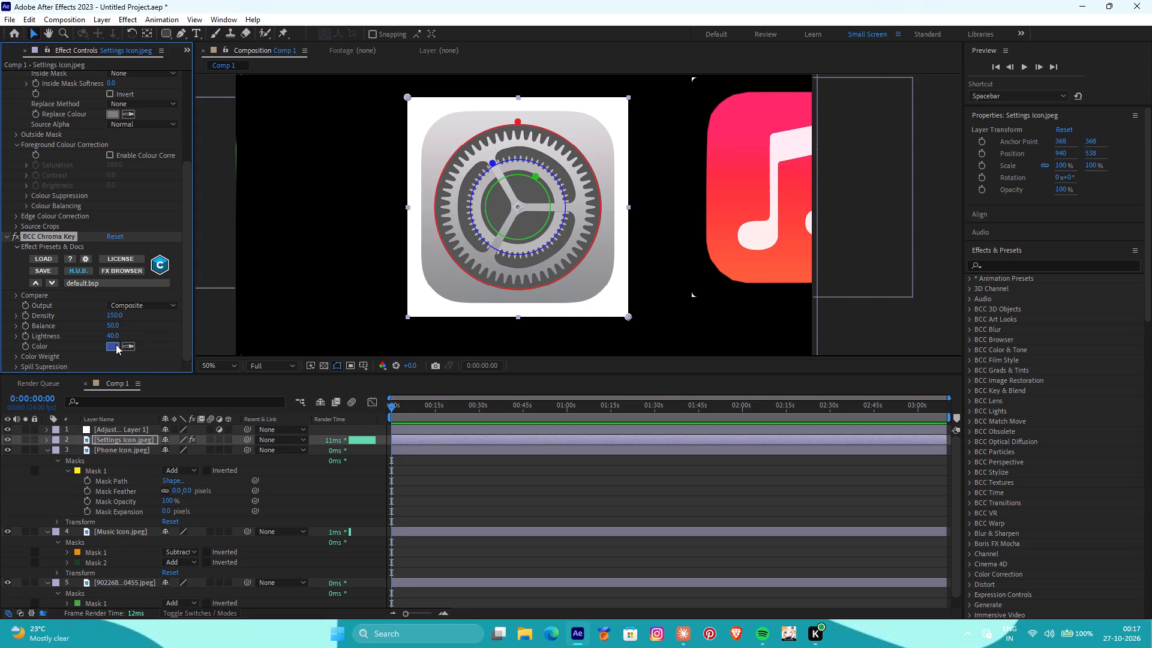
pyautogui.click(129, 344)
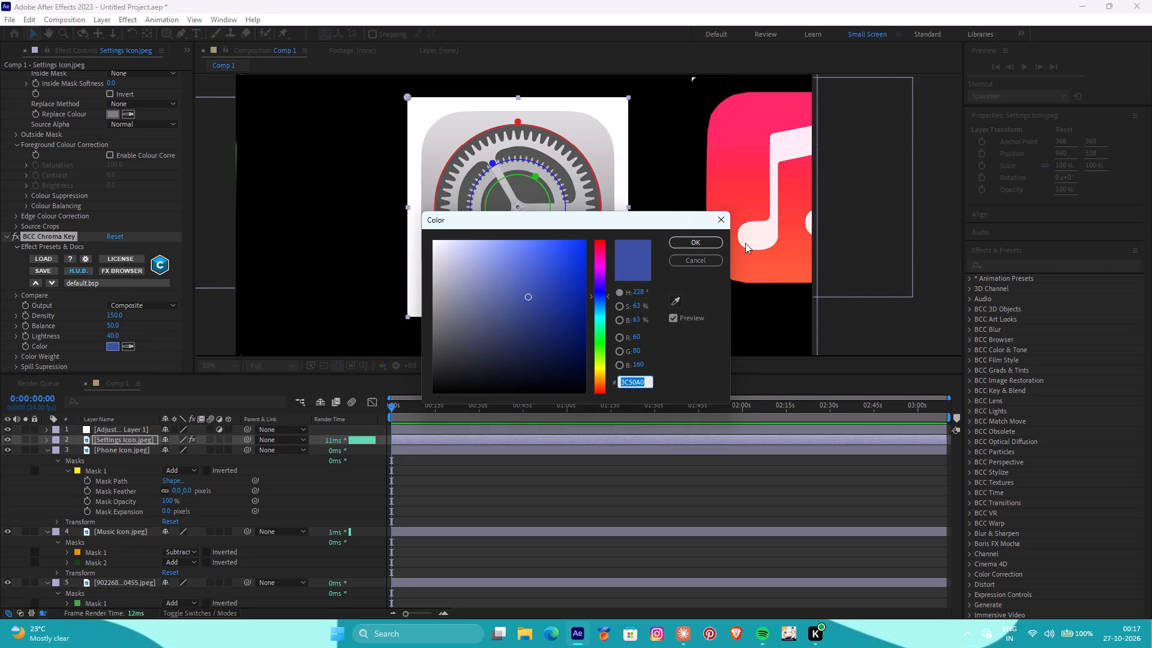
# Resample BCC Chroma Key's Color from the white background at the Settings icon's upper-left corner, and expand its Color Weight settings.
pyautogui.click(711, 241)
pyautogui.click(129, 344)
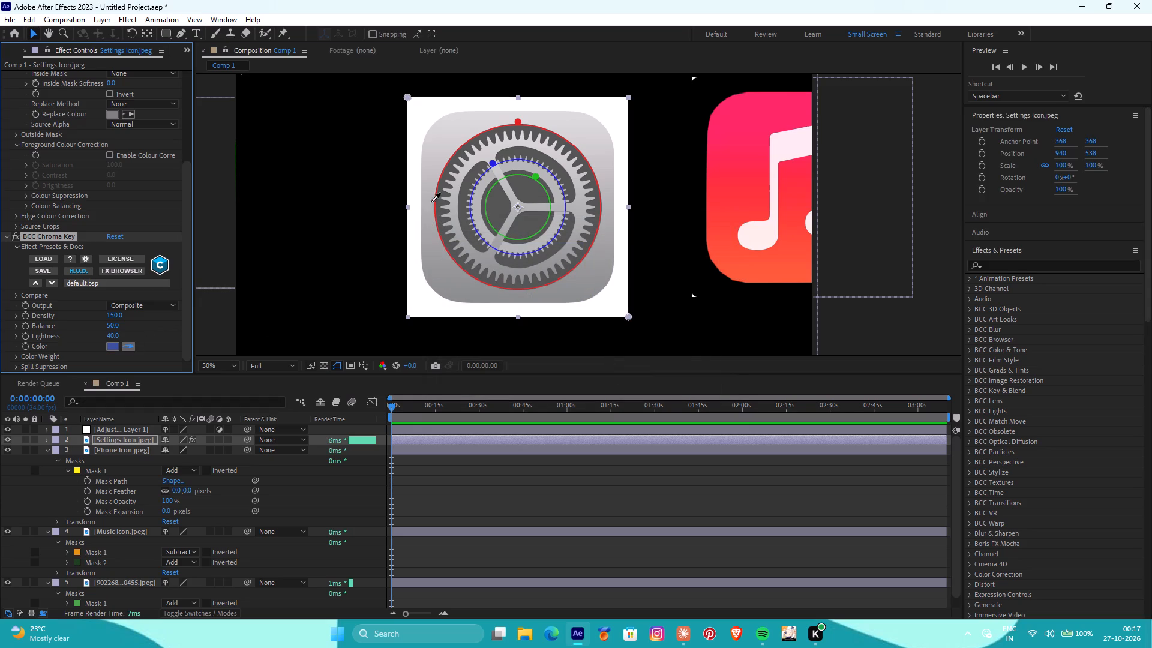
pyautogui.click(418, 121)
pyautogui.scroll(-4, 121, 310)
pyautogui.click(13, 350)
pyautogui.click(14, 353)
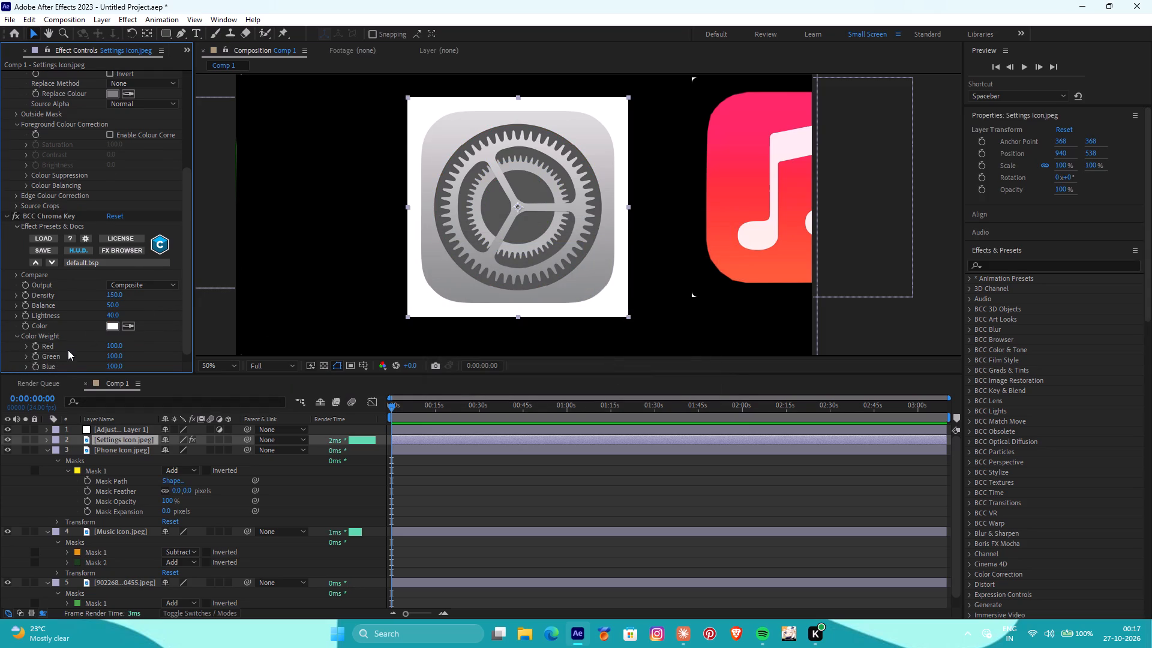
pyautogui.scroll(-4, 70, 346)
pyautogui.scroll(-2, 752, 196)
pyautogui.scroll(-1, 625, 202)
# Reposition the Phone and Music icons closer to the Settings icon so they sit on either side of it.
pyautogui.scroll(1, 624, 202)
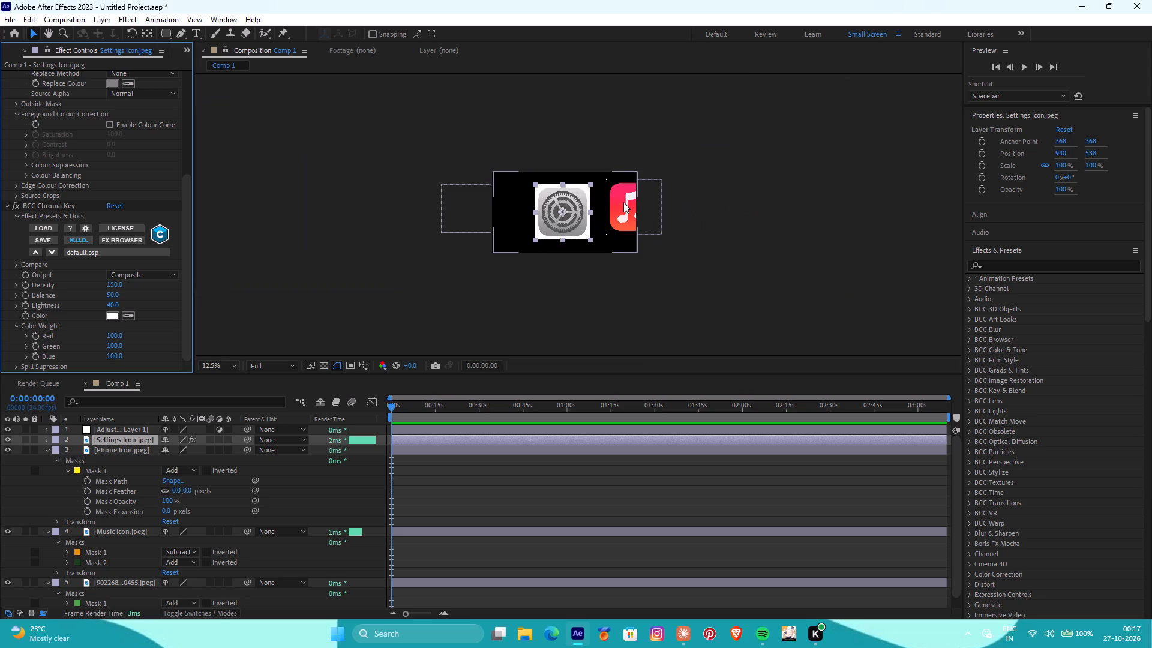
pyautogui.scroll(1, 623, 202)
pyautogui.moveTo(367, 211); pyautogui.dragTo(449, 215)
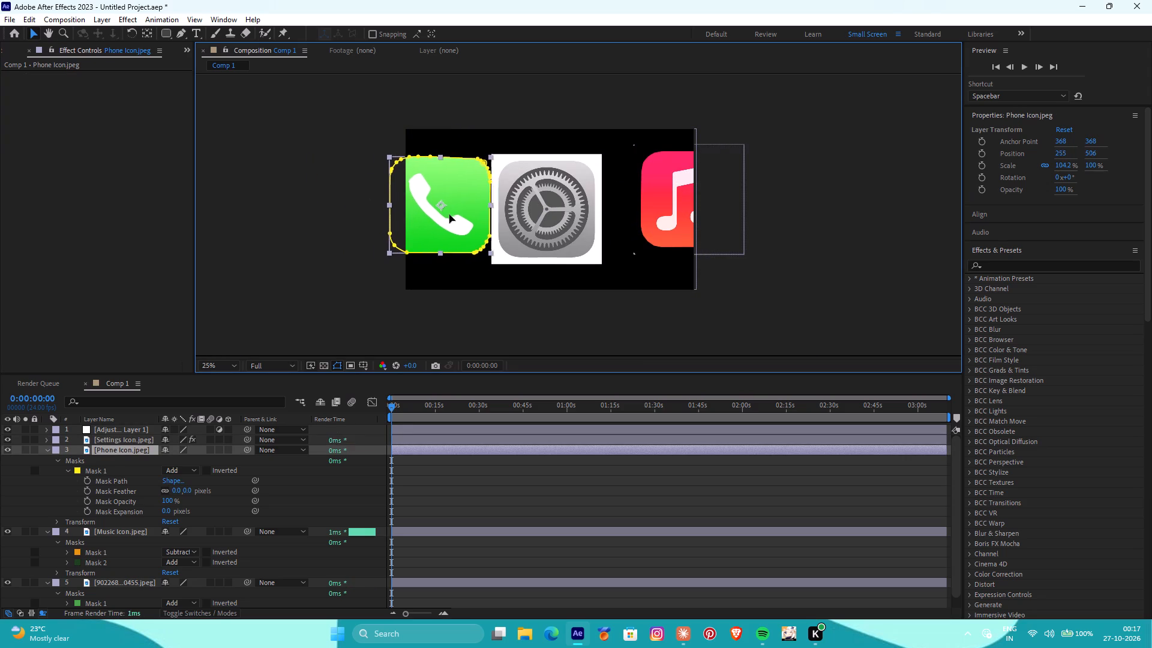
pyautogui.moveTo(449, 215); pyautogui.dragTo(448, 215)
pyautogui.moveTo(707, 190); pyautogui.dragTo(677, 199)
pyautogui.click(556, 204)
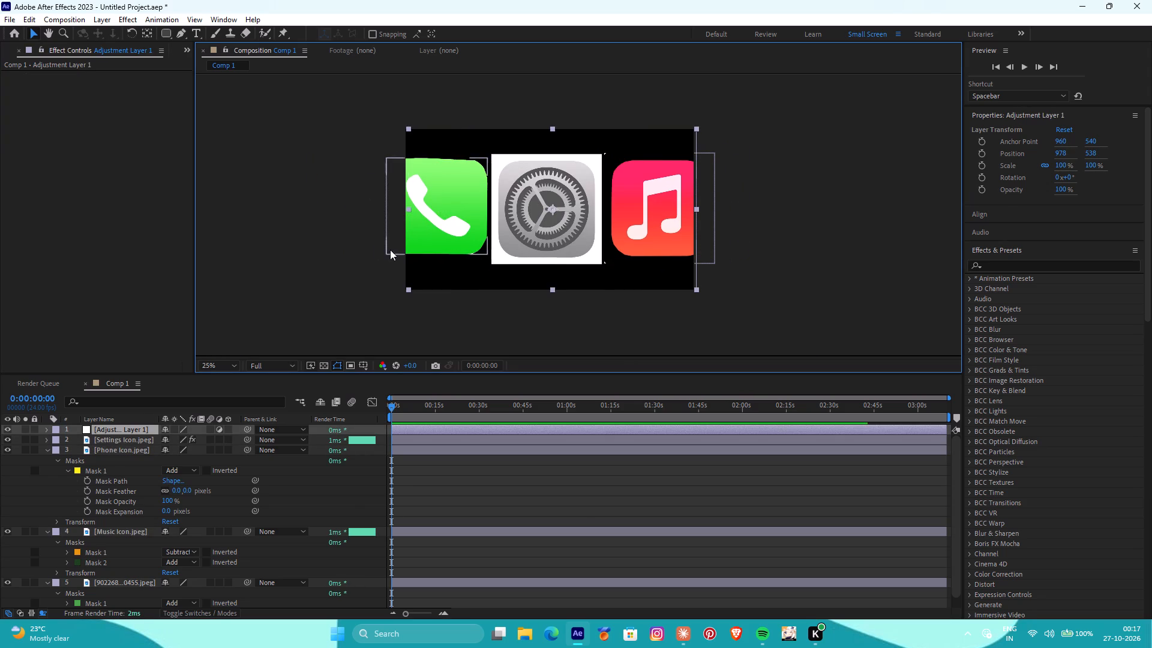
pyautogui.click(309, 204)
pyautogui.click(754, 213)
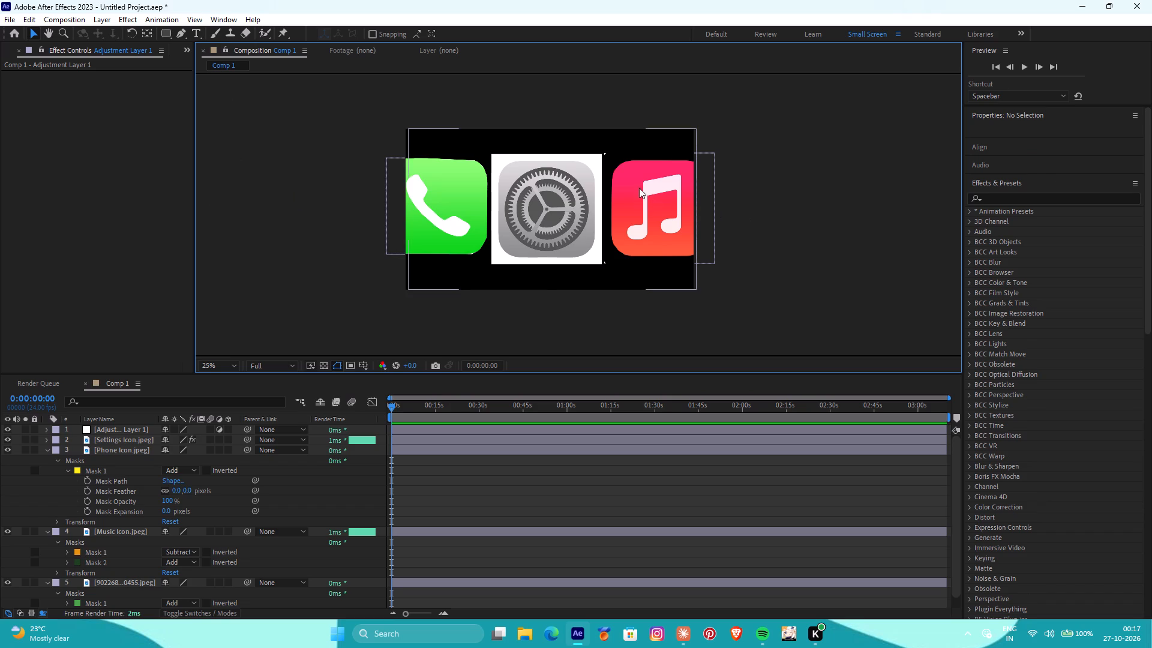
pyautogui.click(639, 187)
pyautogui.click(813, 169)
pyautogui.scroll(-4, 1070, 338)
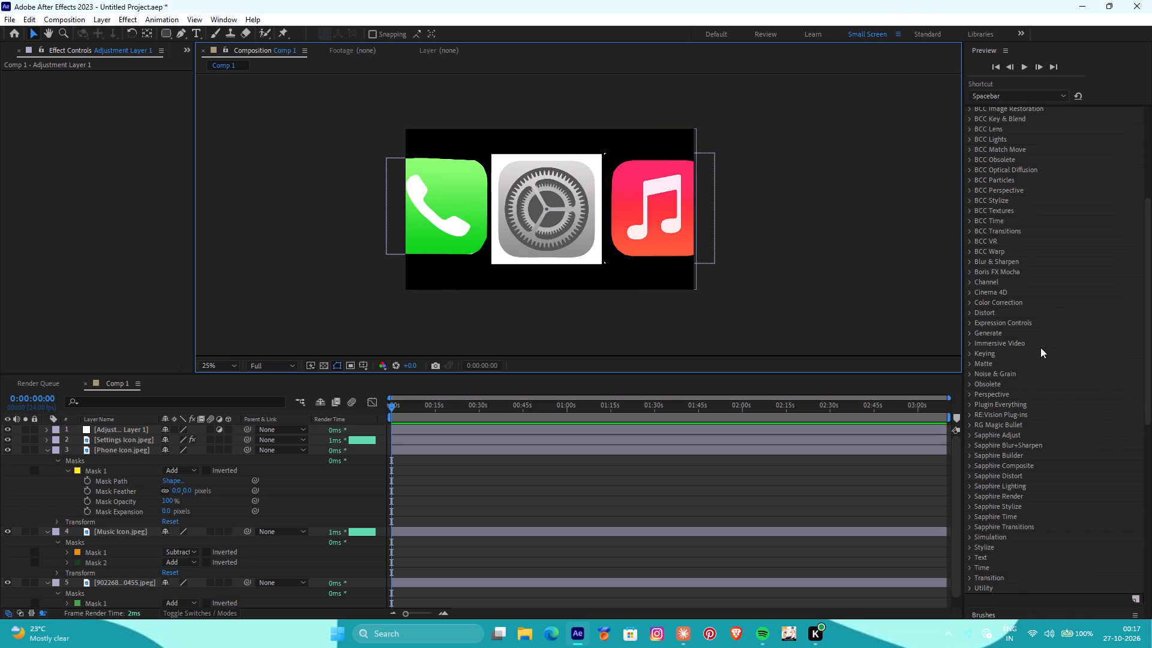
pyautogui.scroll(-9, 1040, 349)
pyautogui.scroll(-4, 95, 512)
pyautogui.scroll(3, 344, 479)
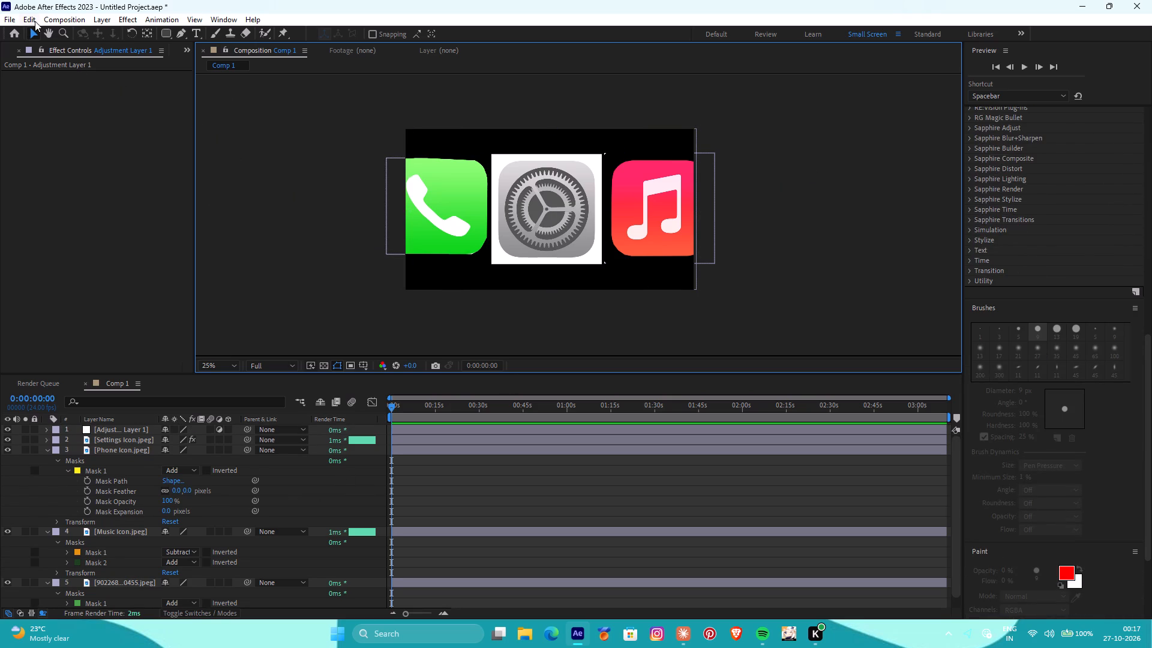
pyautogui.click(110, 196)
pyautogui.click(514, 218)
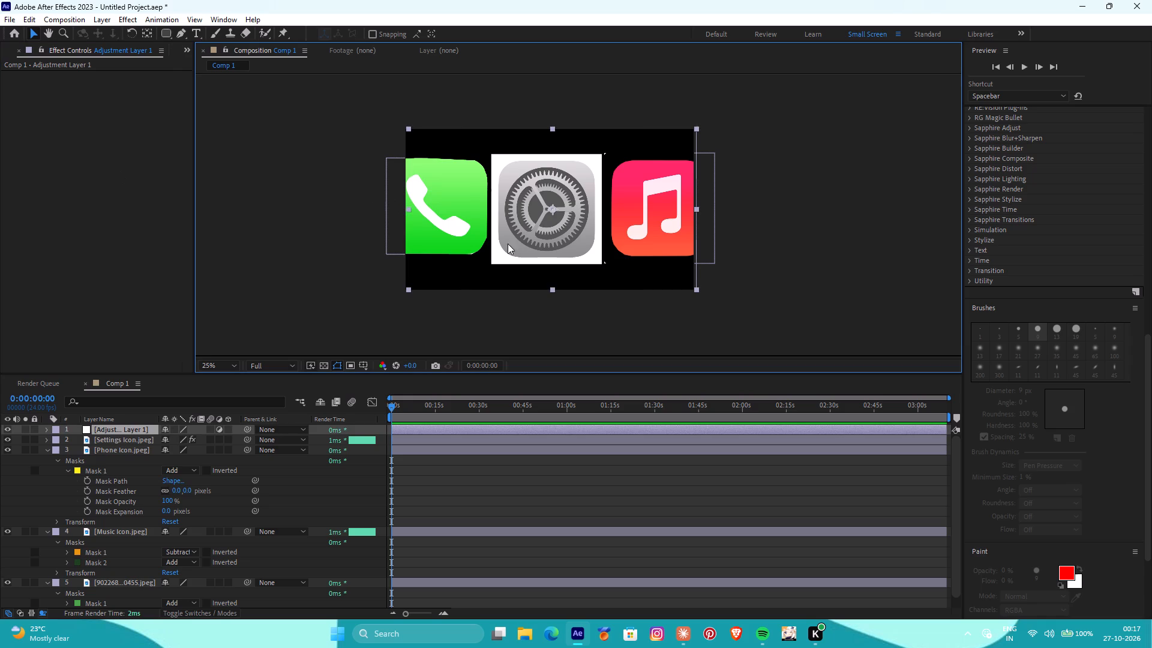
# Search the quick effects finder for "crop" and for "mask", look through the matches, and clear the search.
pyautogui.hotkey('ctrl', 'space')
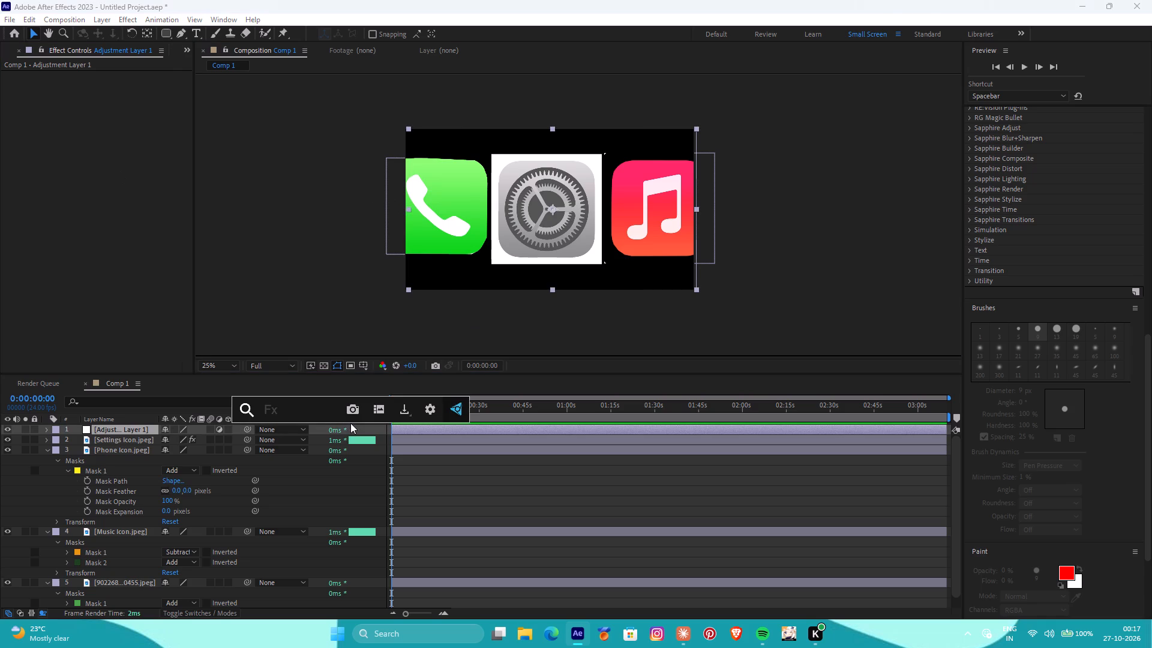
pyautogui.write('crop')
pyautogui.press('=')
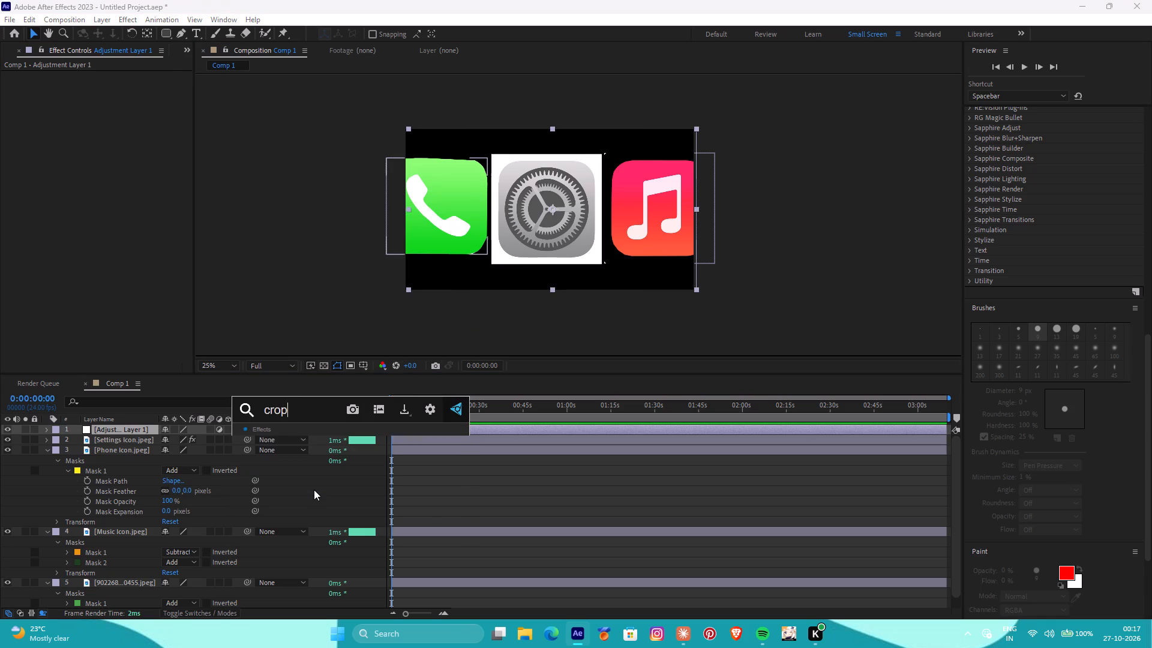
pyautogui.press('BackSpace')
pyautogui.press('BackSpace')
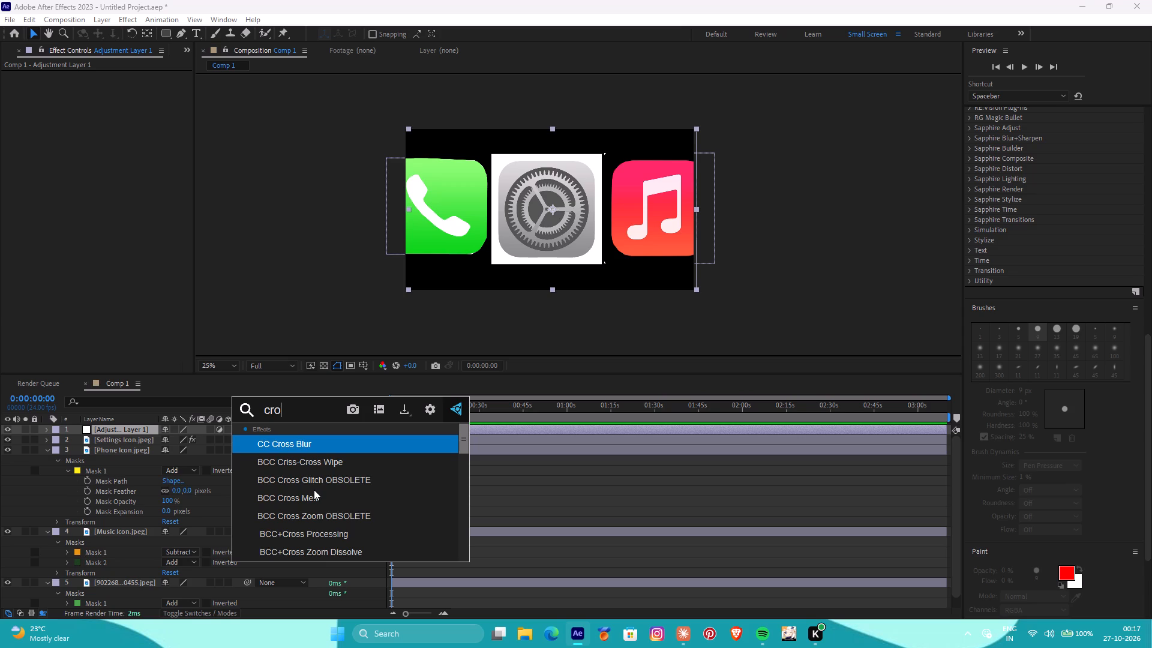
pyautogui.press('BackSpace')
pyautogui.press('BackSpace')
pyautogui.press('BackSpace')
pyautogui.press('BackSpace')
pyautogui.write('mask')
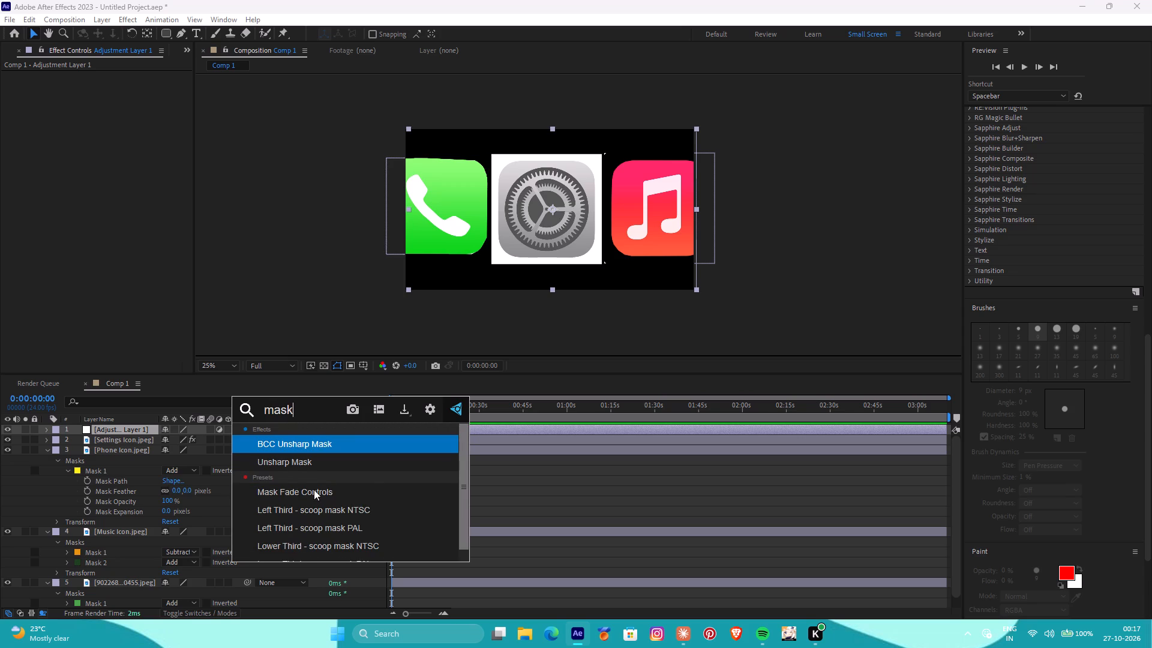
pyautogui.scroll(-3, 319, 489)
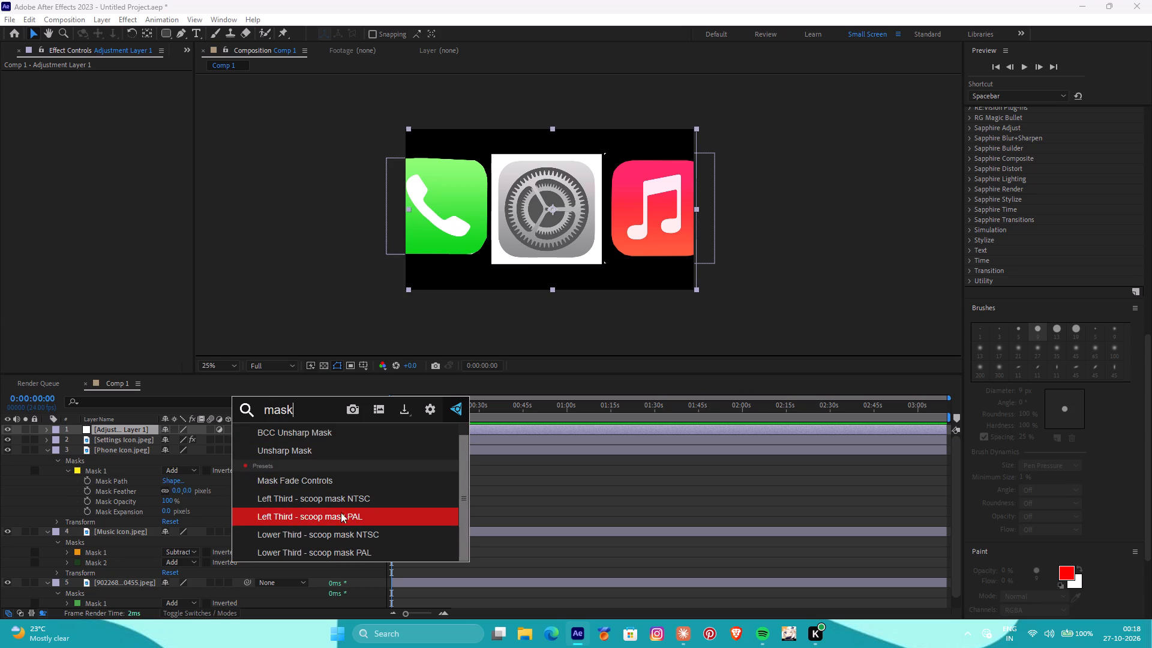
pyautogui.scroll(4, 336, 503)
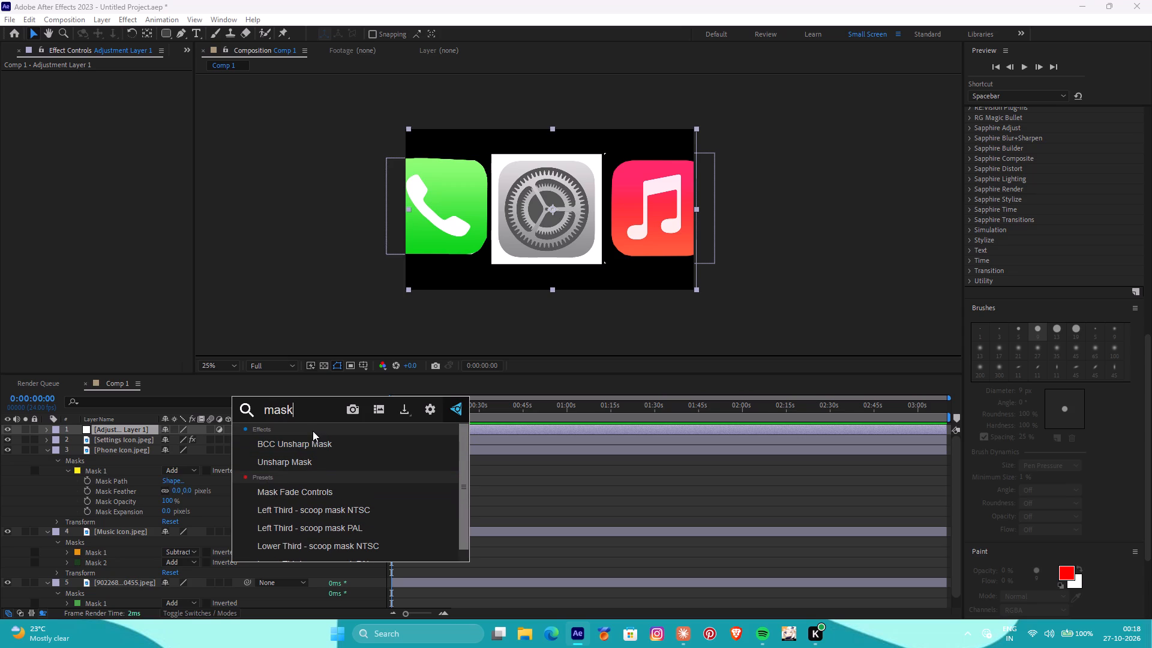
pyautogui.press('BackSpace')
pyautogui.press('BackSpace')
pyautogui.press('BackSpace')
pyautogui.press('BackSpace')
pyautogui.press('BackSpace')
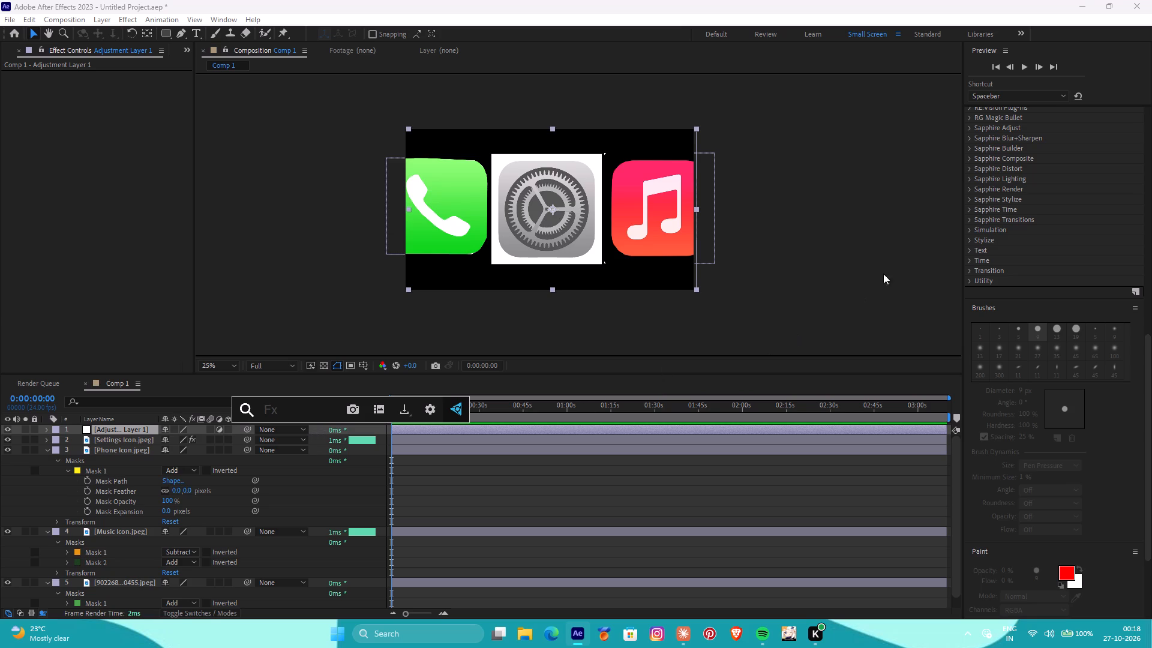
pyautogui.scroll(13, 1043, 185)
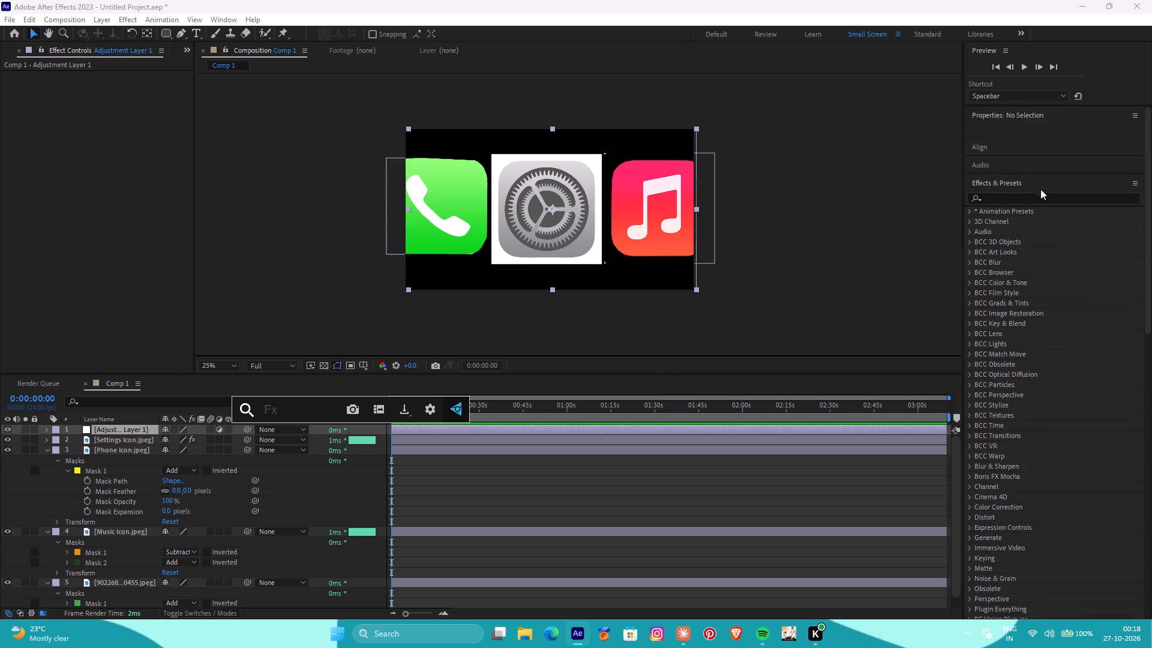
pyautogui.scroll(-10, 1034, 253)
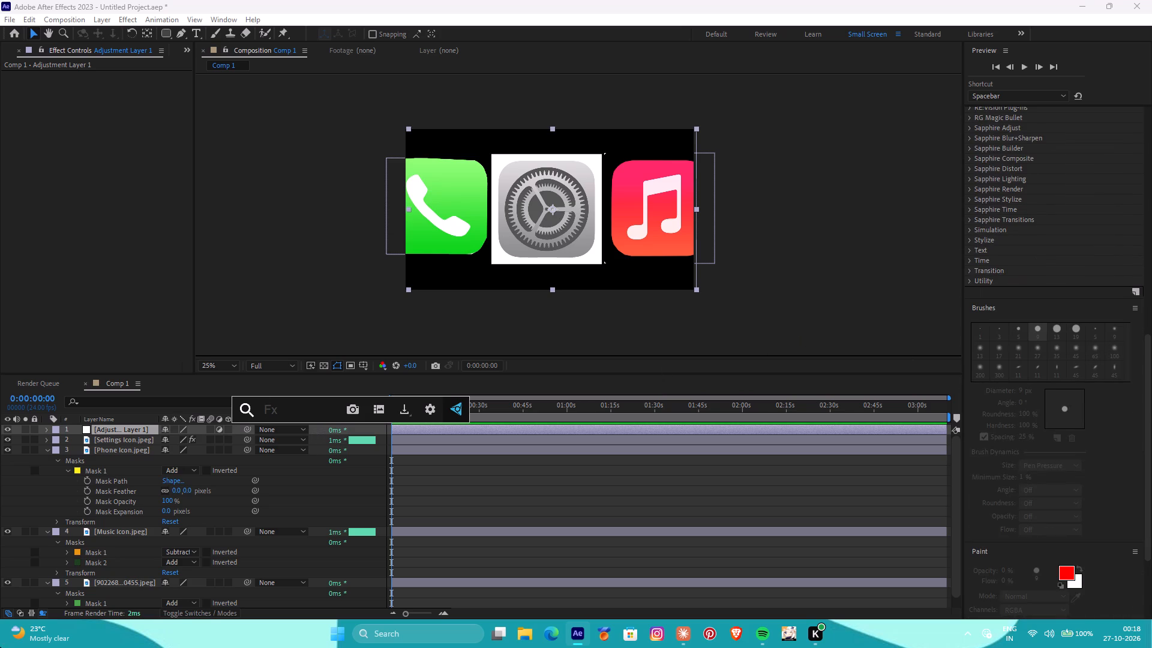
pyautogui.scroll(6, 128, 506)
# Add a rectangular mask covering the whole frame to the adjustment layer.
pyautogui.doubleClick(164, 33)
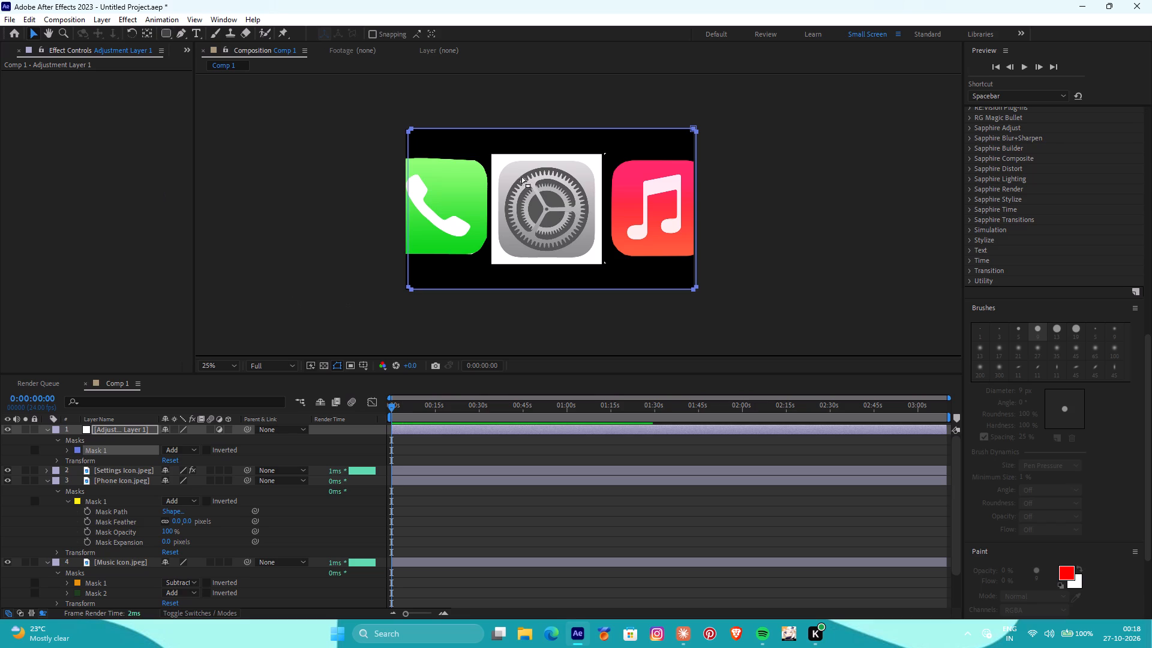
pyautogui.click(506, 166)
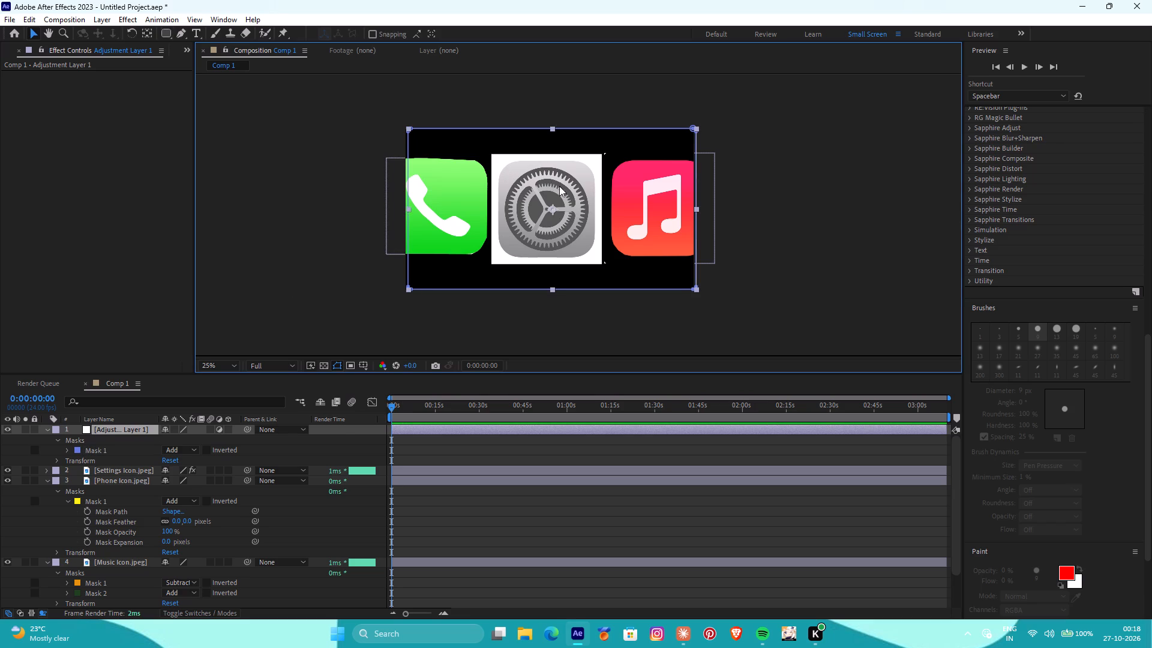
# Start a Pen mask on the adjustment layer, tracing the Settings icon from its upper-left corner along the top edge and around the upper-right corner.
pyautogui.scroll(2, 559, 186)
pyautogui.scroll(-1, 560, 188)
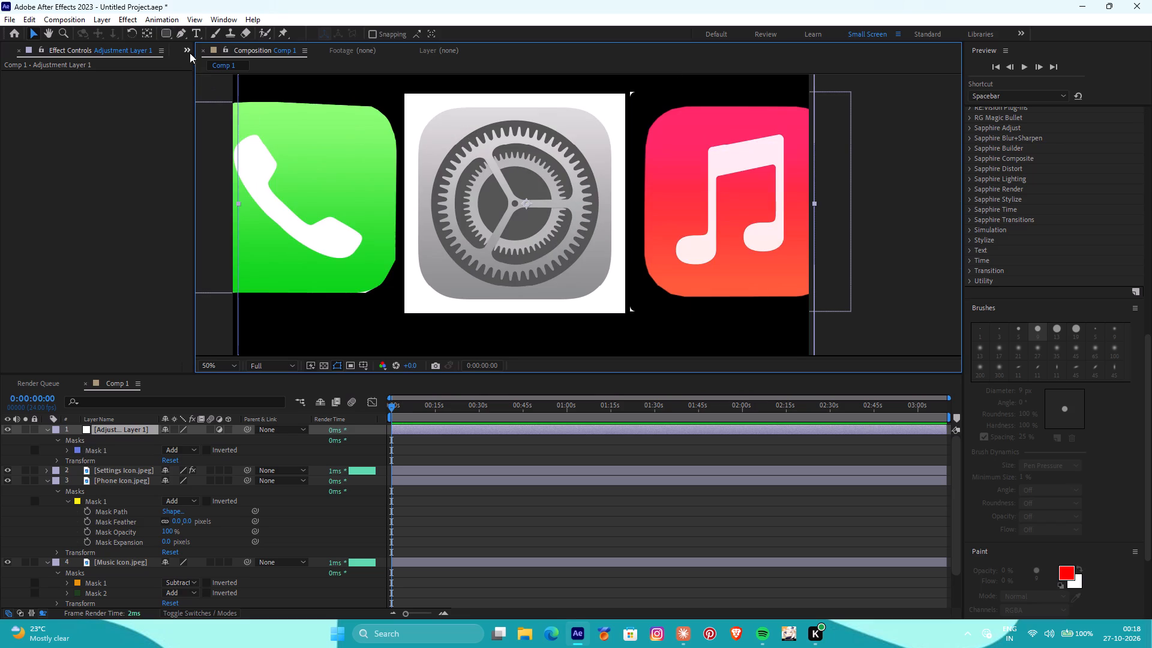
pyautogui.click(180, 35)
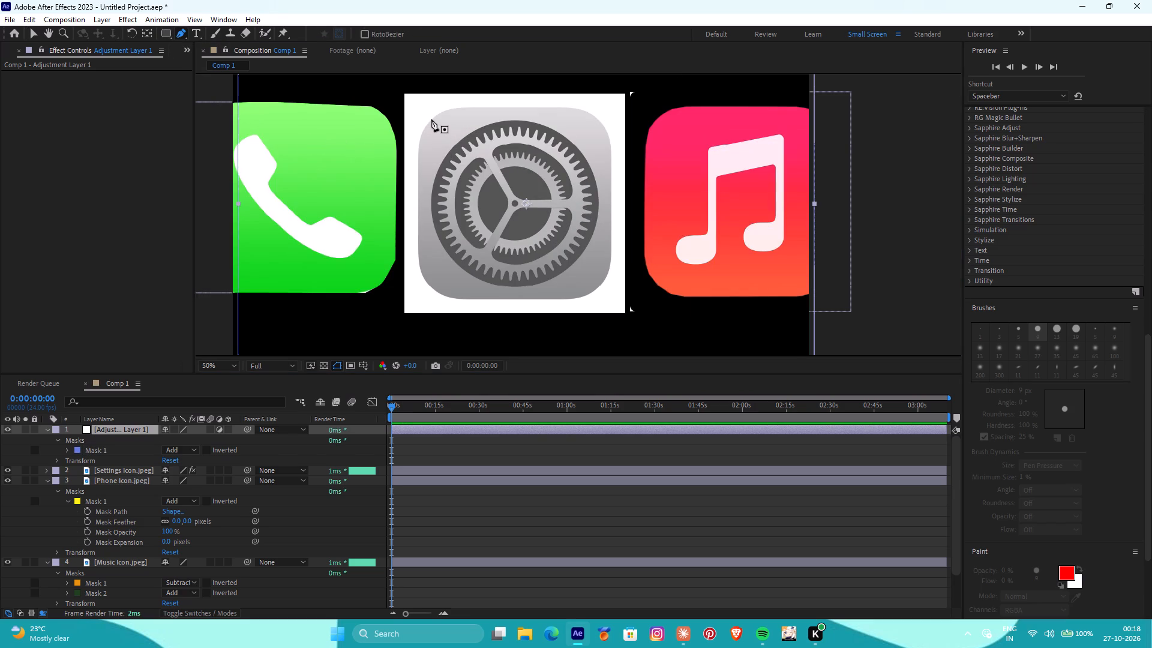
pyautogui.click(431, 119)
pyautogui.click(444, 111)
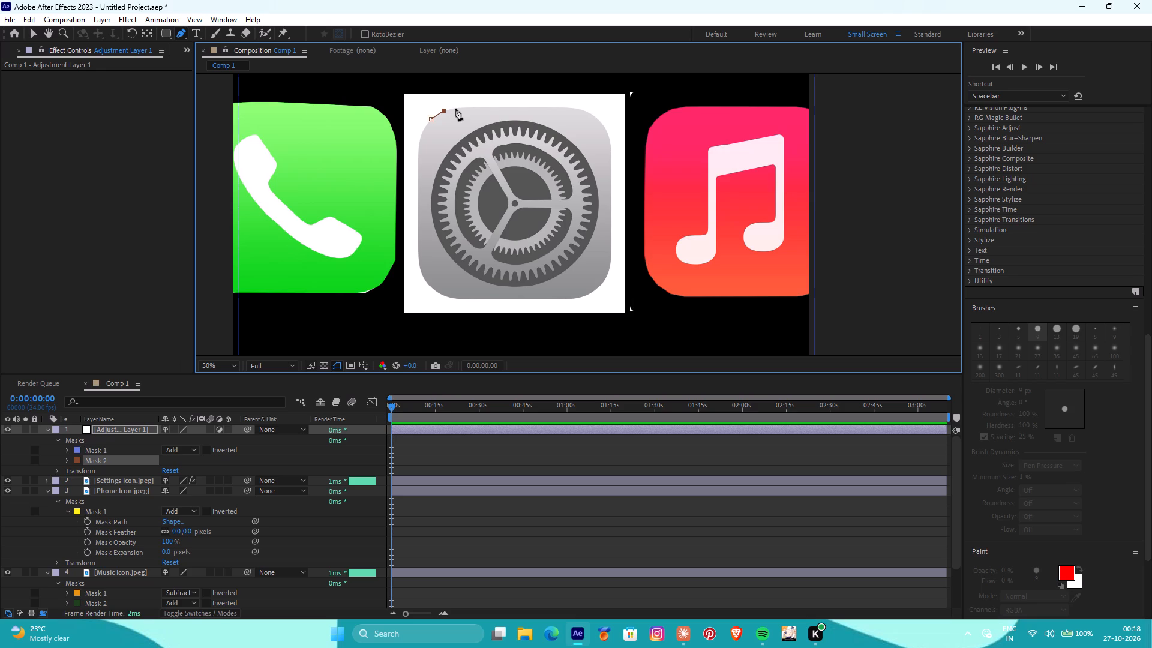
pyautogui.click(455, 109)
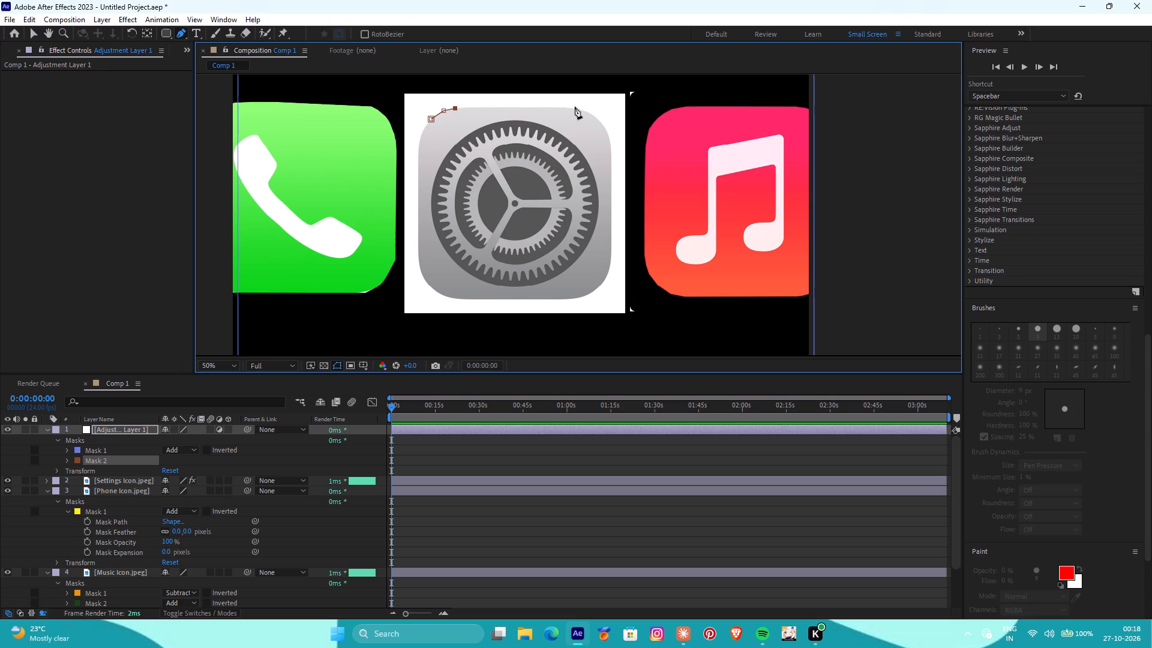
pyautogui.click(574, 107)
pyautogui.click(589, 112)
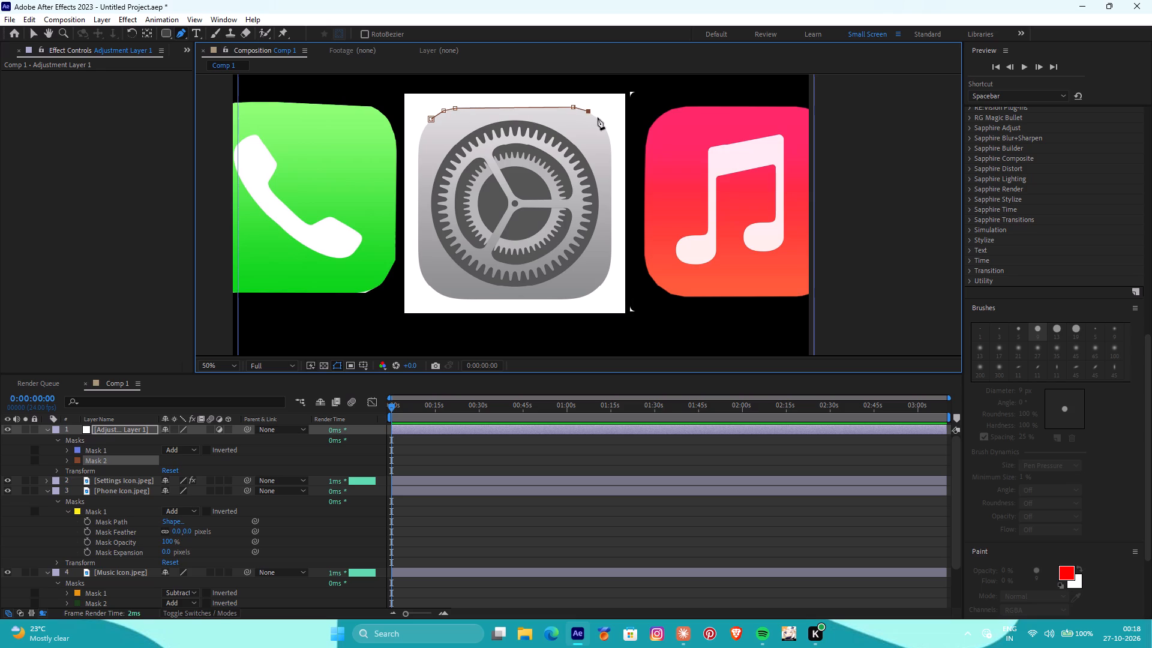
pyautogui.click(598, 118)
pyautogui.click(603, 125)
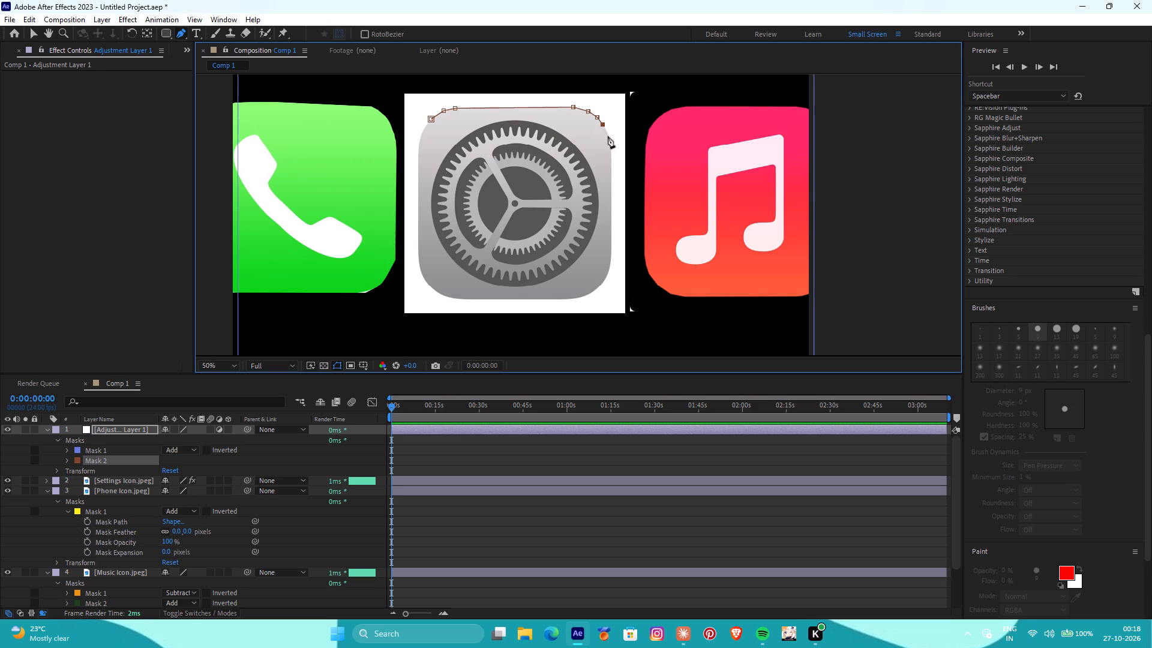
pyautogui.click(608, 136)
pyautogui.click(610, 149)
# Continue the mask path down the Settings icon's right edge and around its lower-right corner, adjusting the corner points to fit the outline.
pyautogui.click(610, 263)
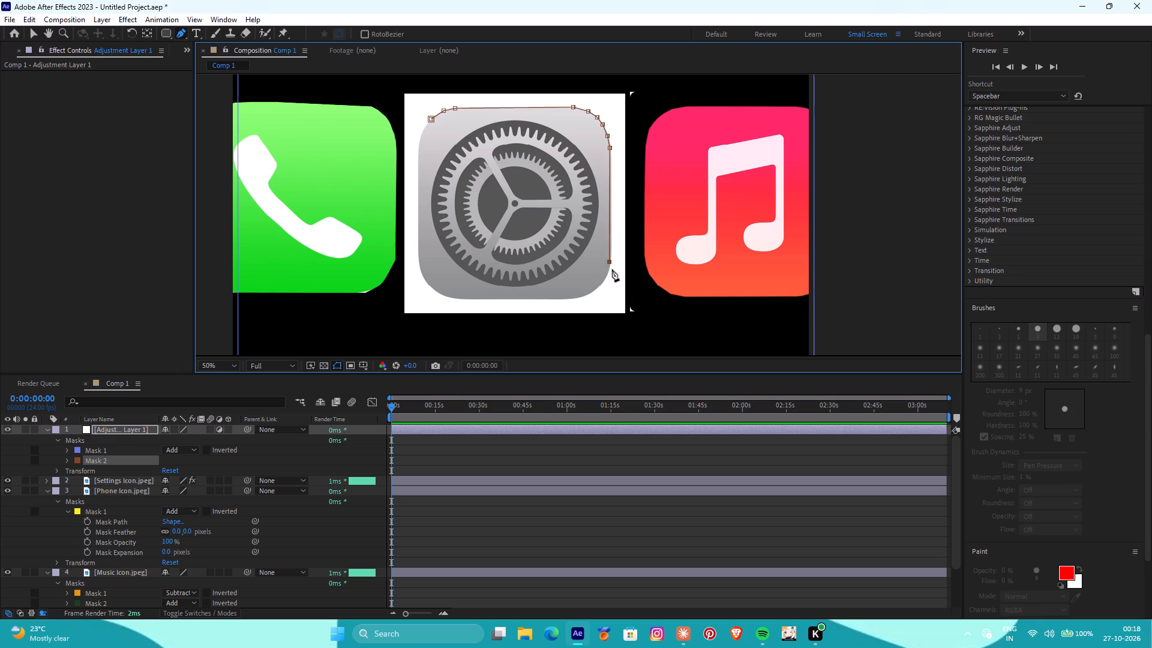
pyautogui.click(608, 261)
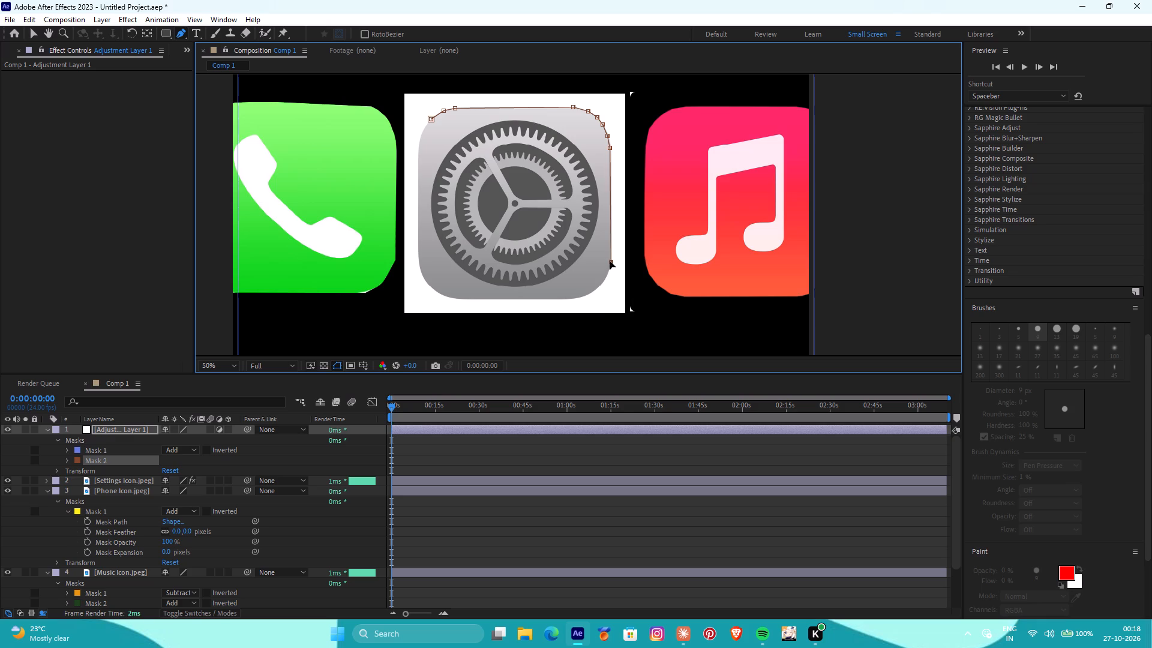
pyautogui.click(608, 272)
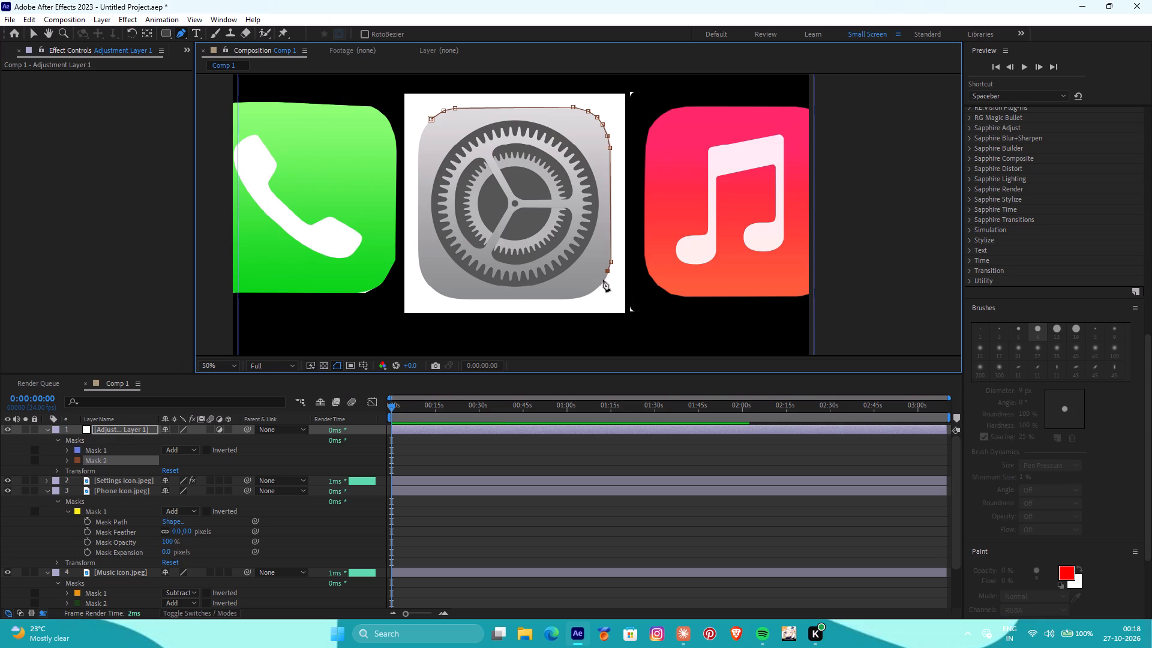
pyautogui.click(603, 280)
pyautogui.click(597, 287)
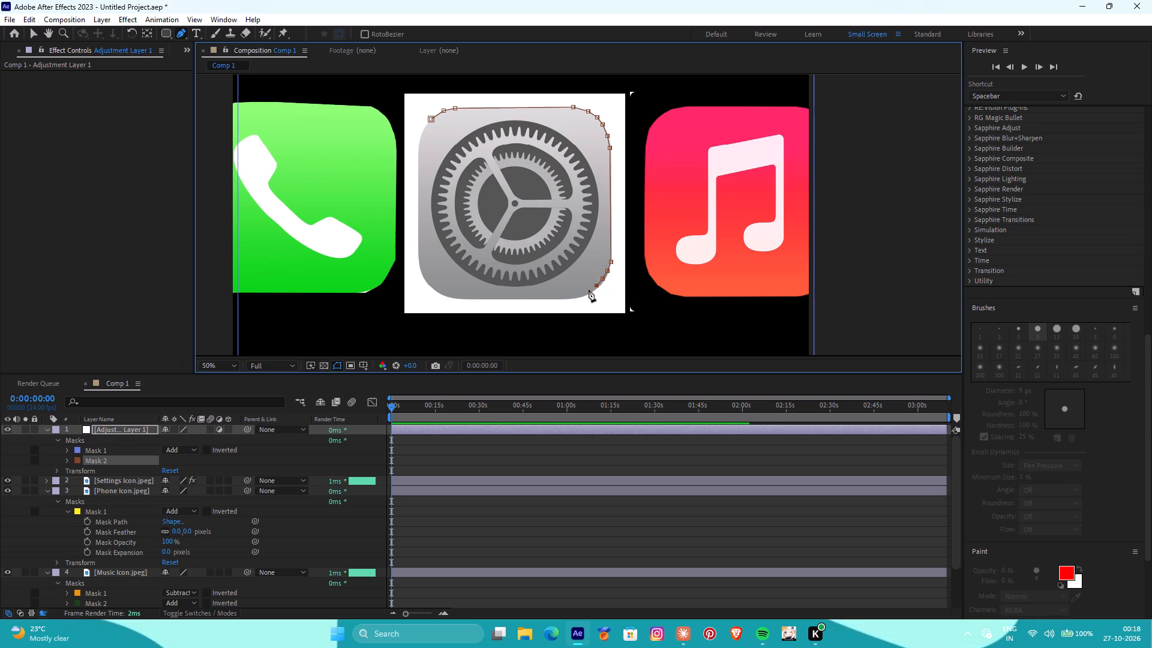
pyautogui.click(587, 292)
pyautogui.click(579, 297)
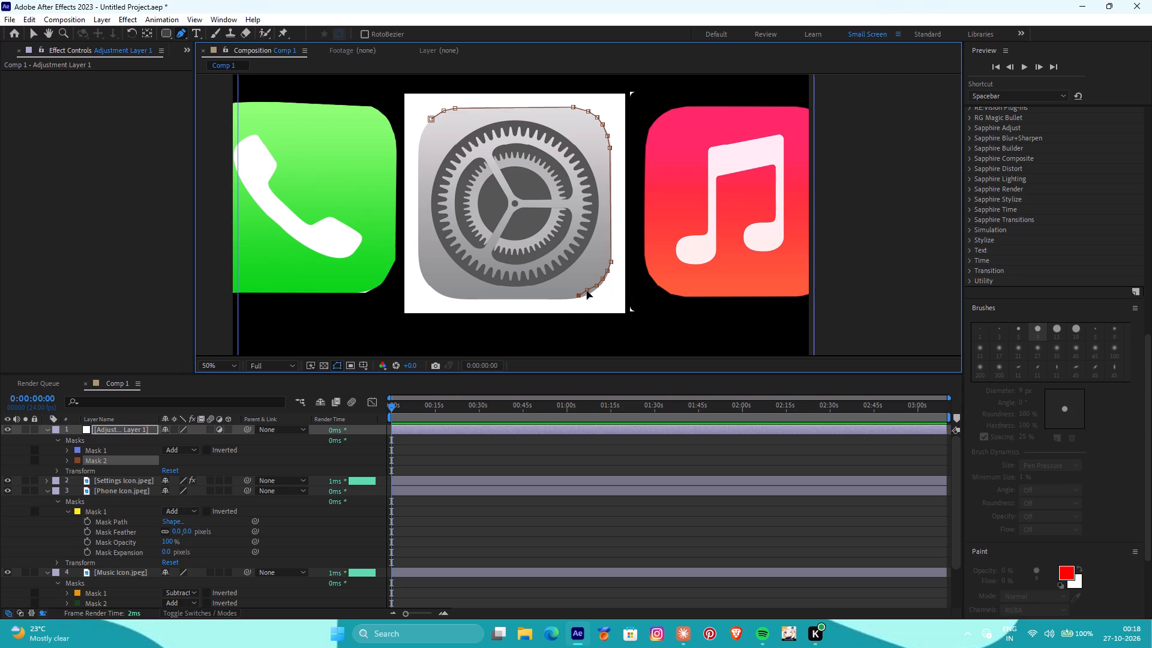
pyautogui.click(587, 290)
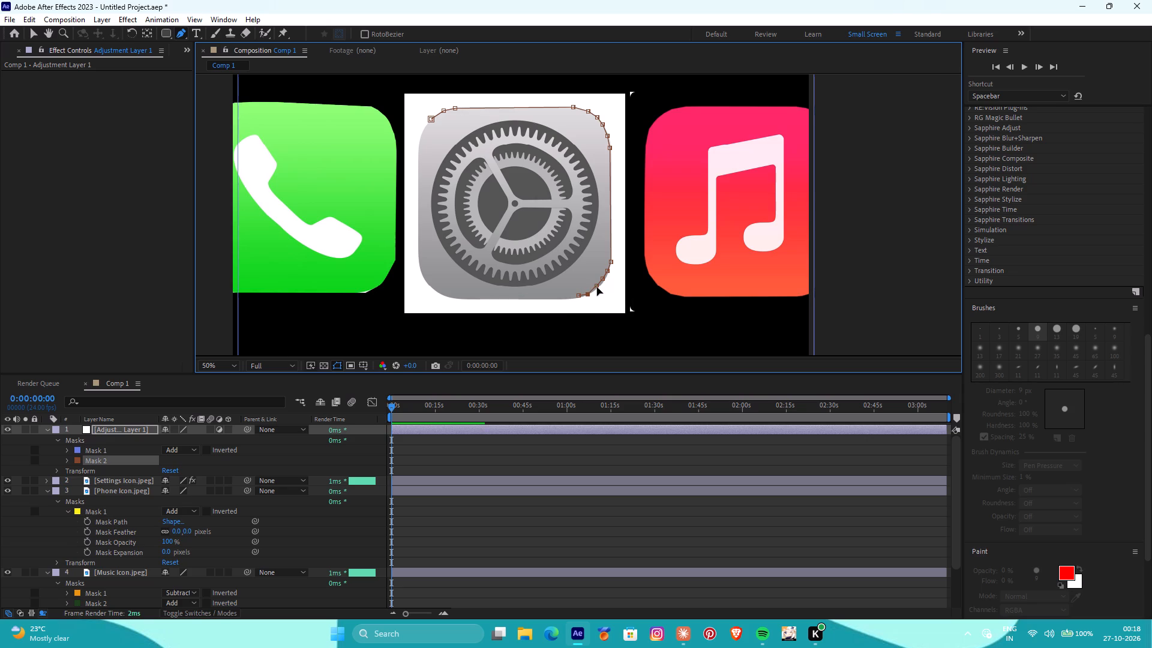
pyautogui.click(597, 287)
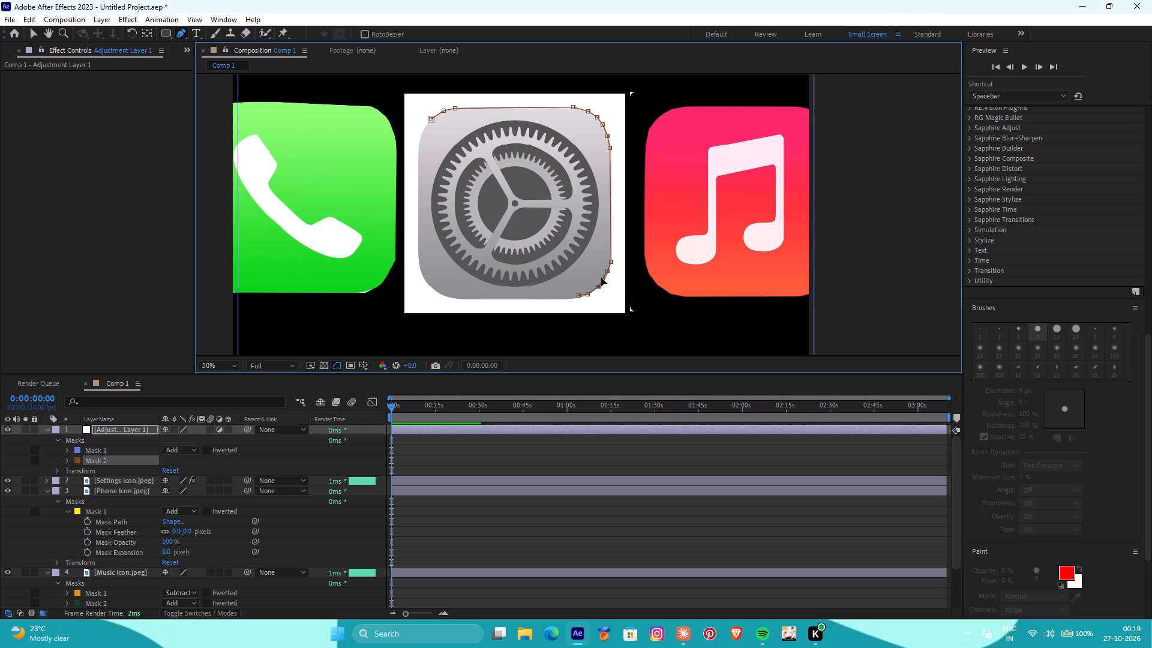
pyautogui.click(601, 279)
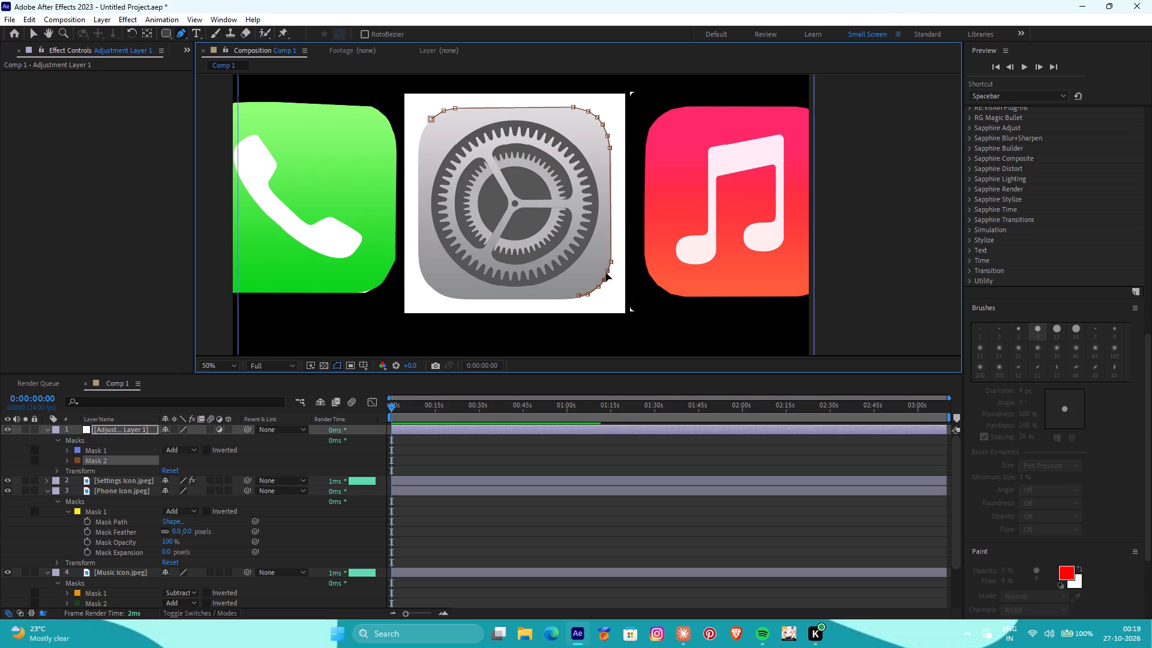
pyautogui.click(607, 272)
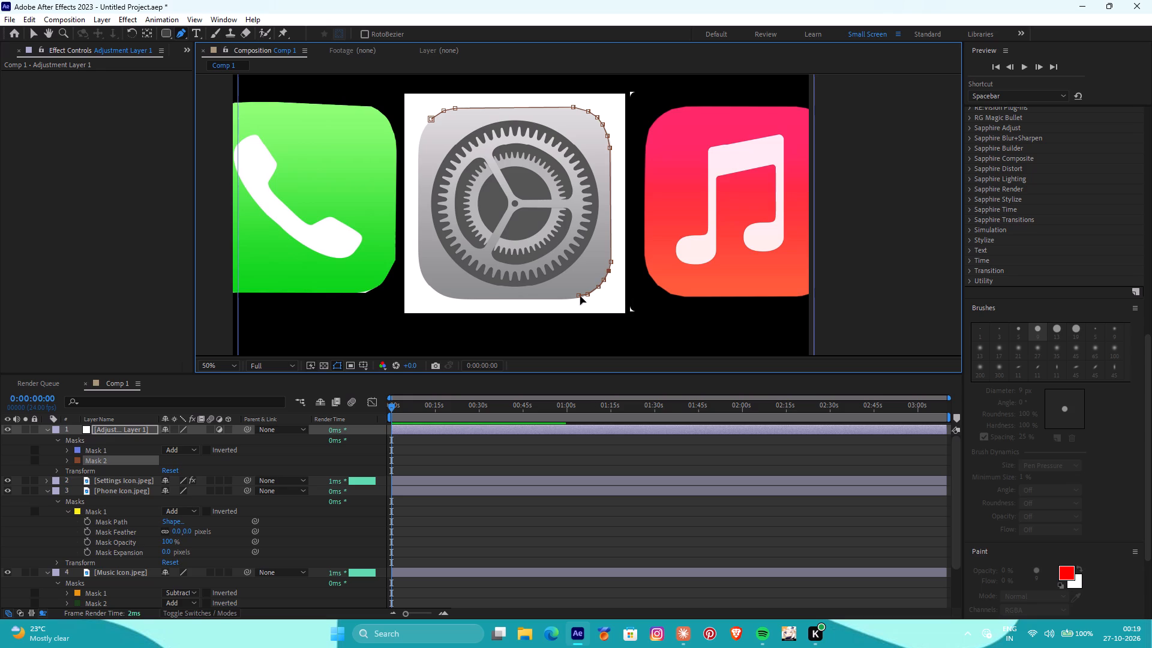
pyautogui.click(581, 296)
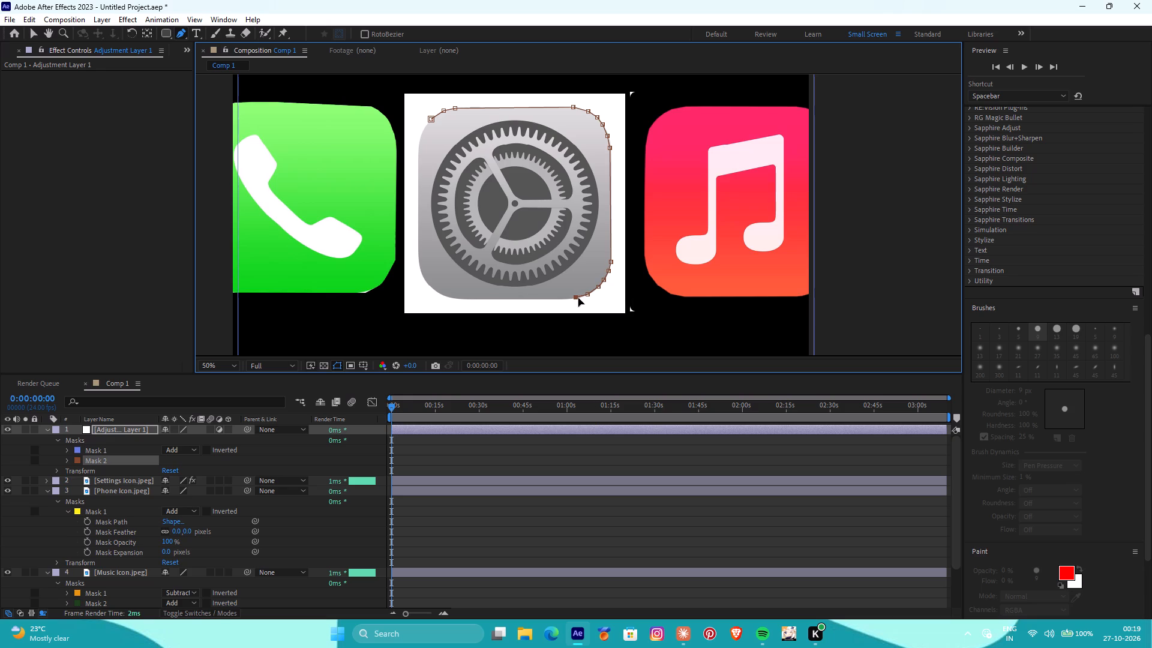
# Extend the mask path along the Settings icon's bottom edge and around its lower-left corner, nudging points onto the outline.
pyautogui.click(450, 297)
pyautogui.moveTo(450, 295); pyautogui.dragTo(455, 298)
pyautogui.moveTo(455, 298); pyautogui.dragTo(455, 298)
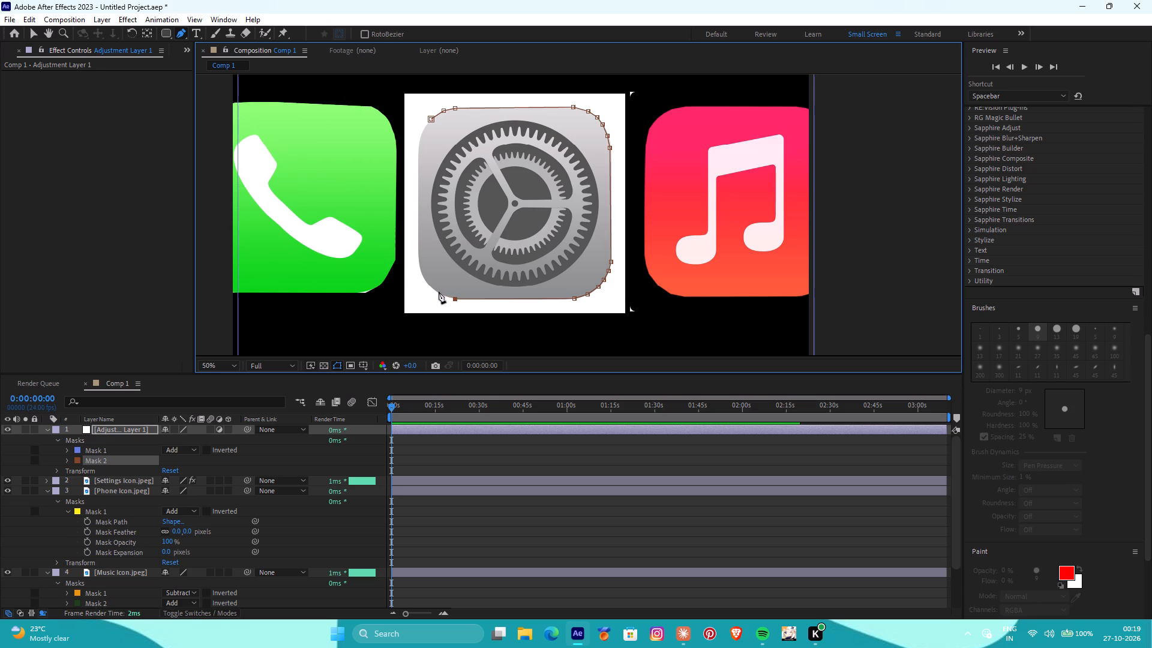
pyautogui.click(438, 292)
pyautogui.click(436, 290)
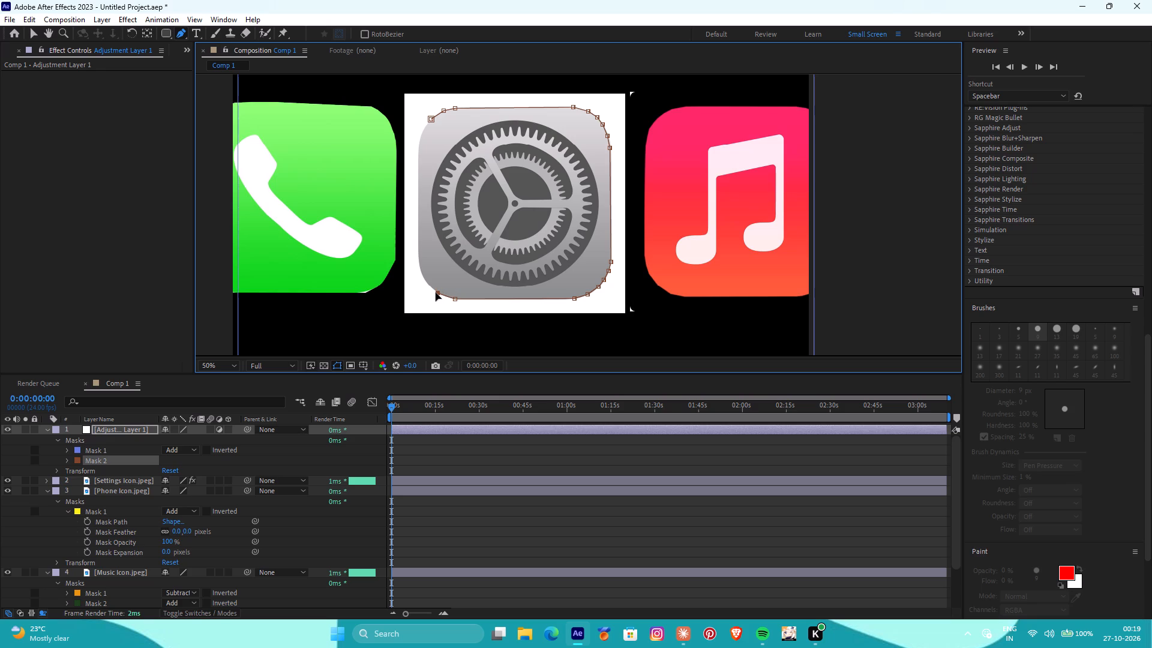
pyautogui.click(428, 284)
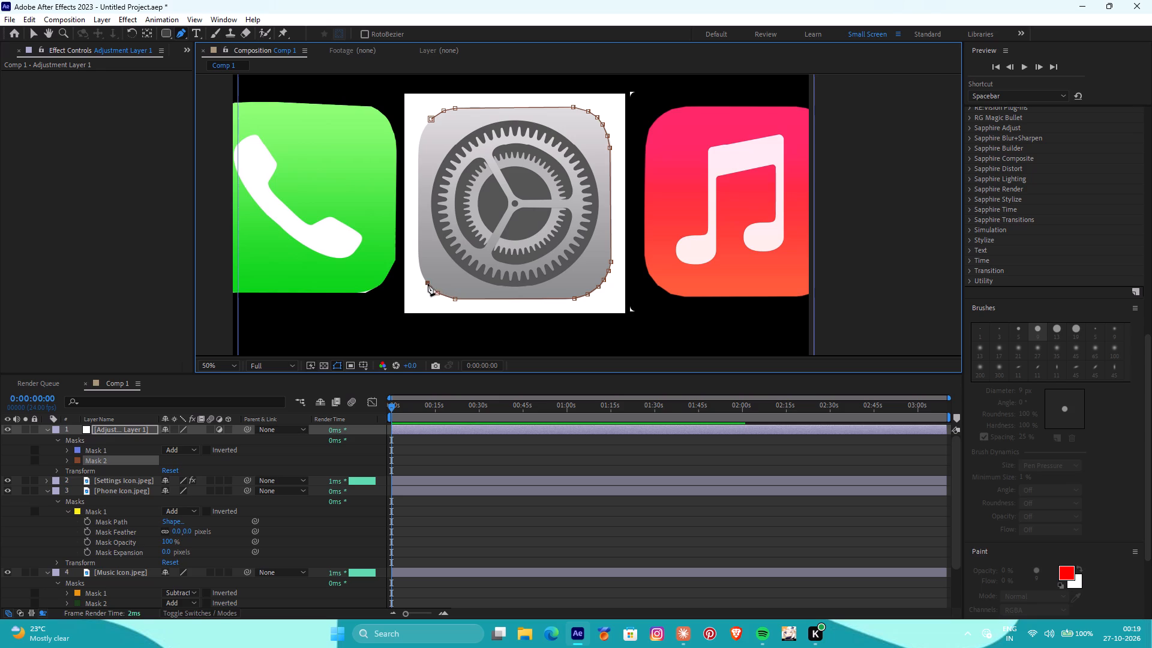
pyautogui.click(420, 271)
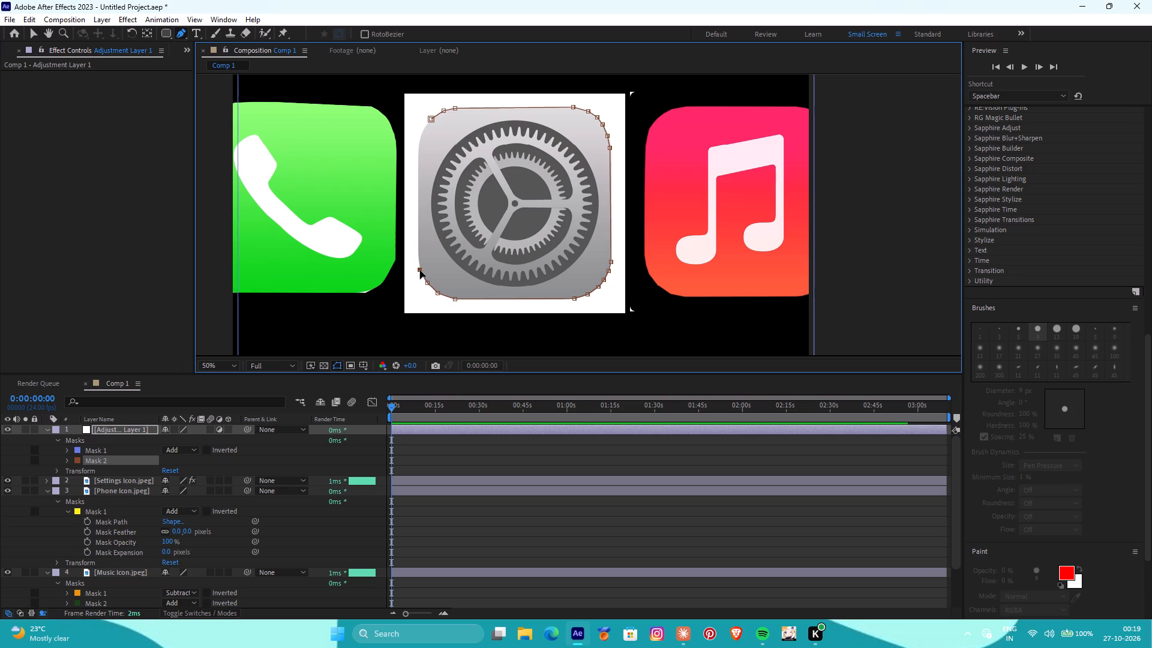
pyautogui.click(418, 257)
# Finish the Pen mask up the Settings icon's left edge and around its upper-left corner, closing the path.
pyautogui.click(419, 141)
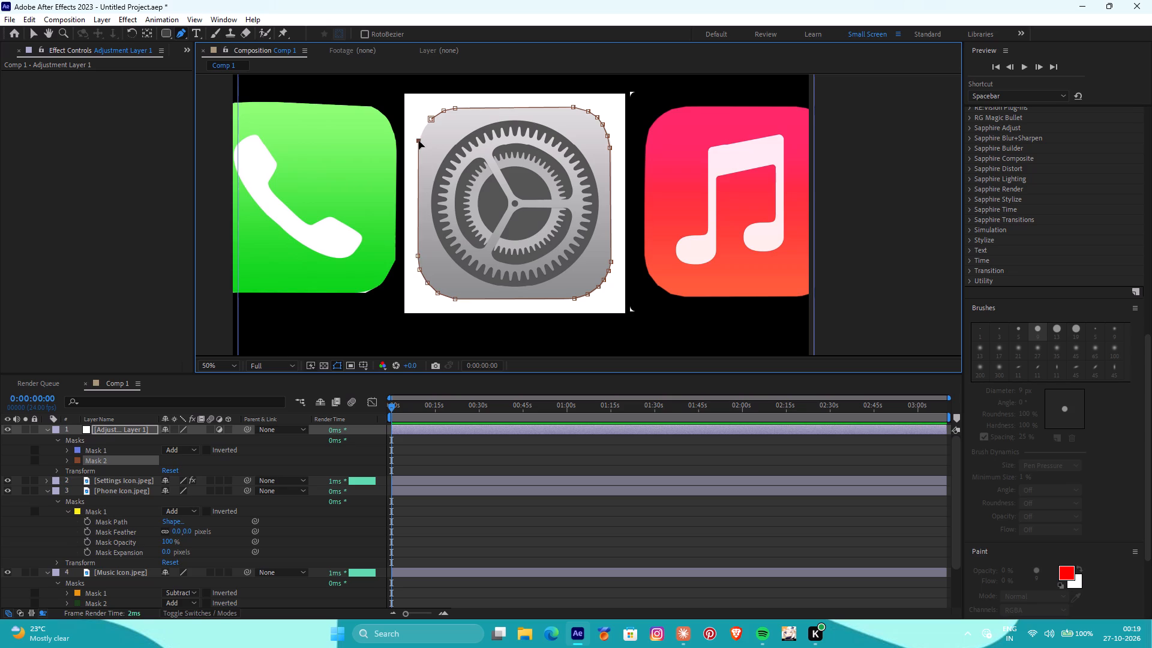
pyautogui.click(421, 134)
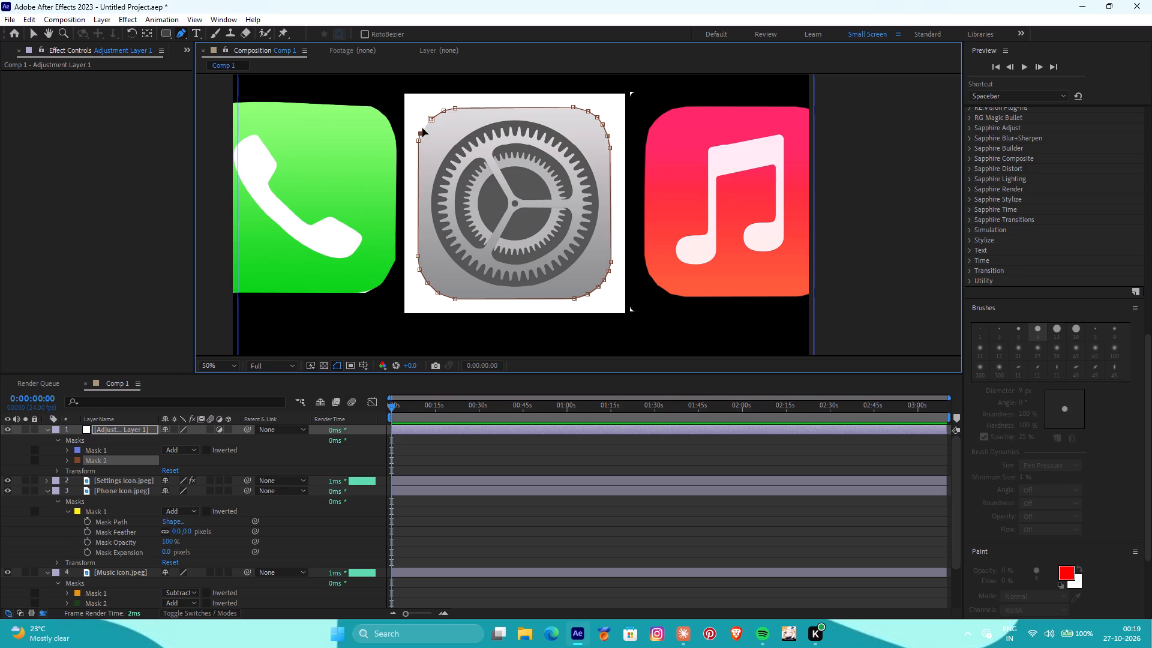
pyautogui.click(424, 126)
pyautogui.click(428, 121)
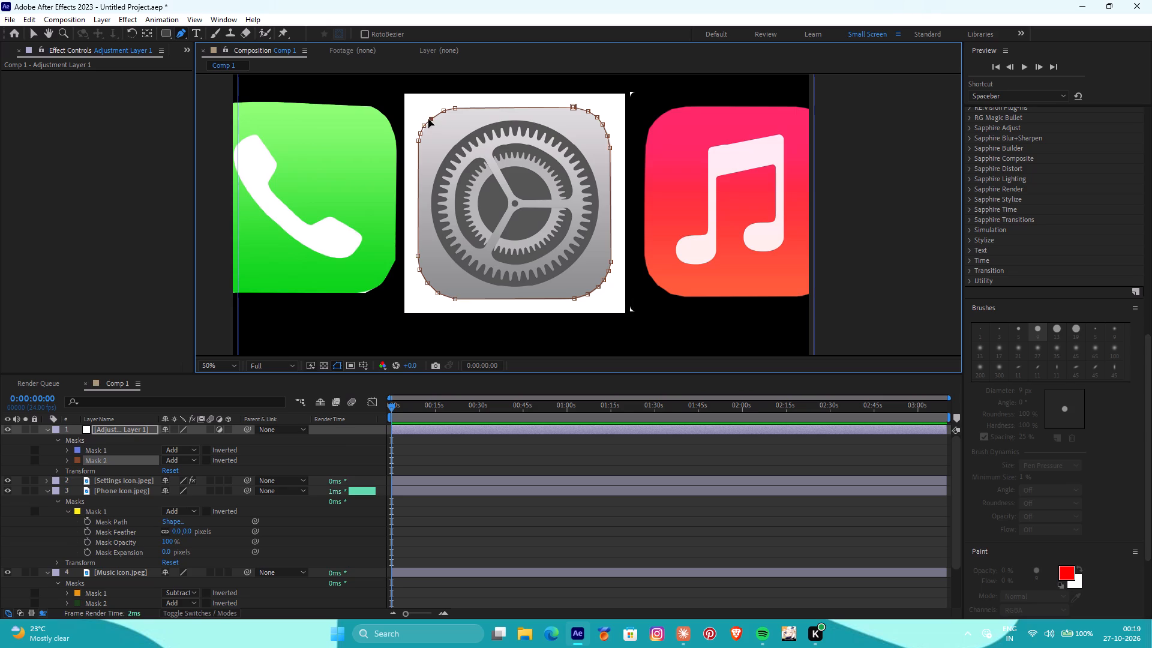
pyautogui.click(423, 125)
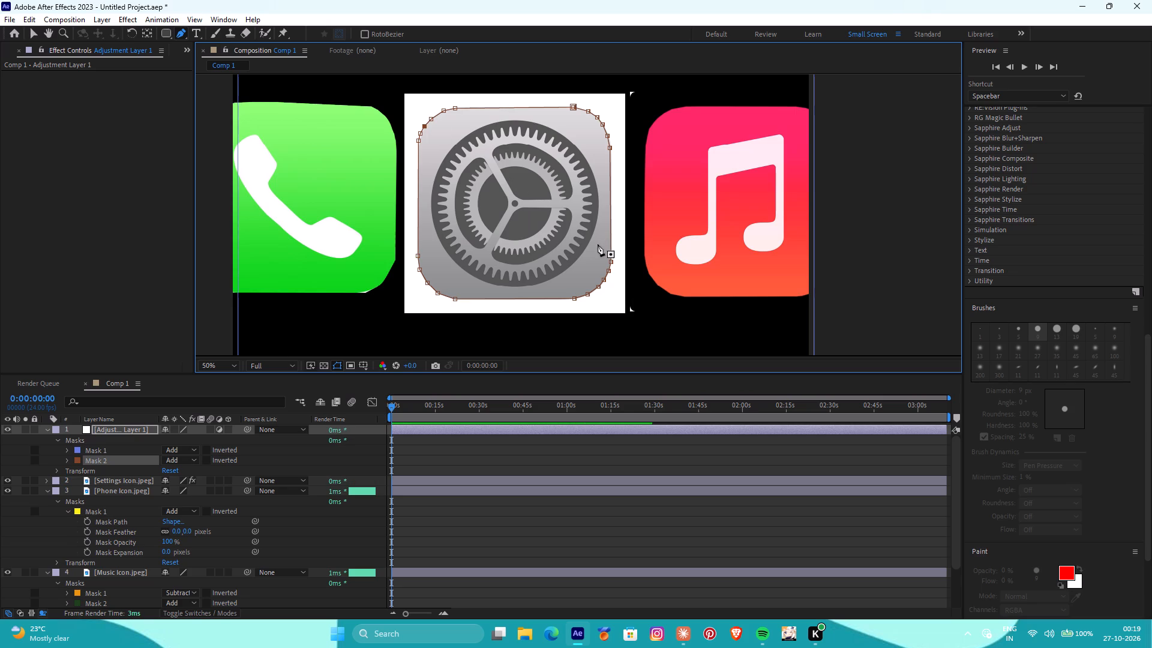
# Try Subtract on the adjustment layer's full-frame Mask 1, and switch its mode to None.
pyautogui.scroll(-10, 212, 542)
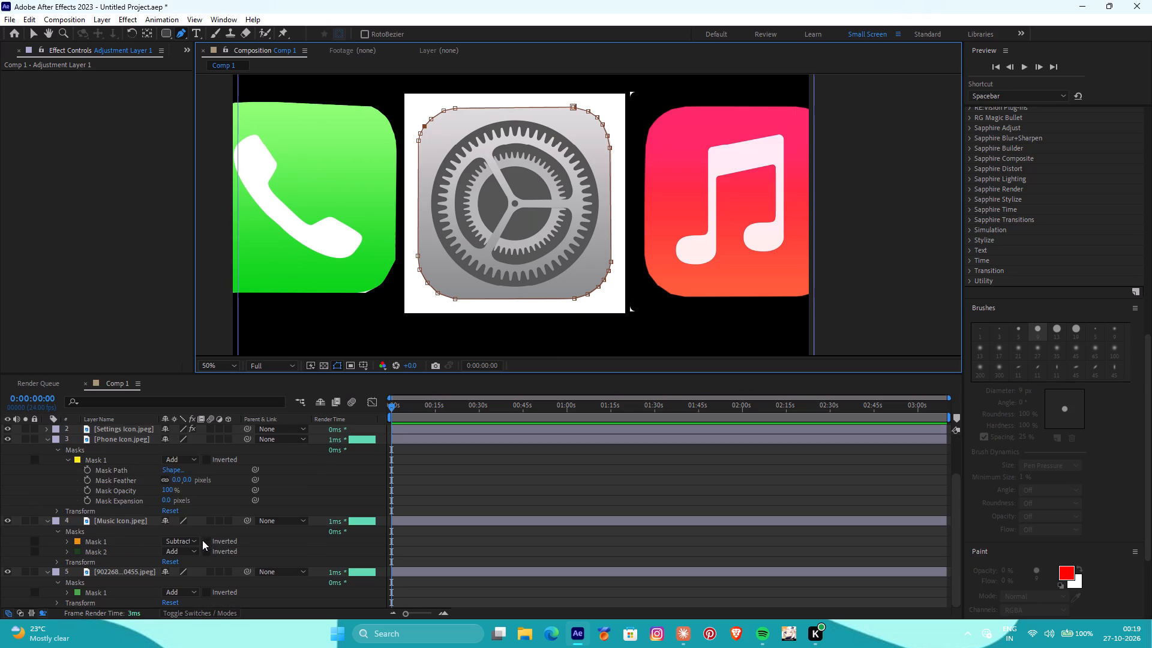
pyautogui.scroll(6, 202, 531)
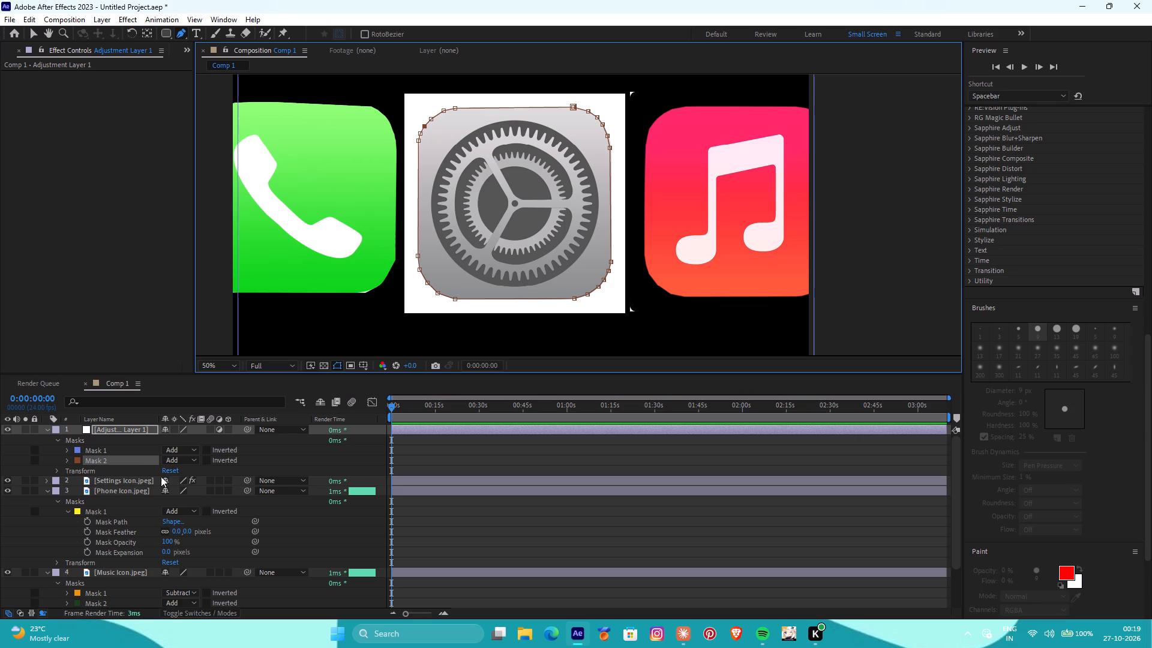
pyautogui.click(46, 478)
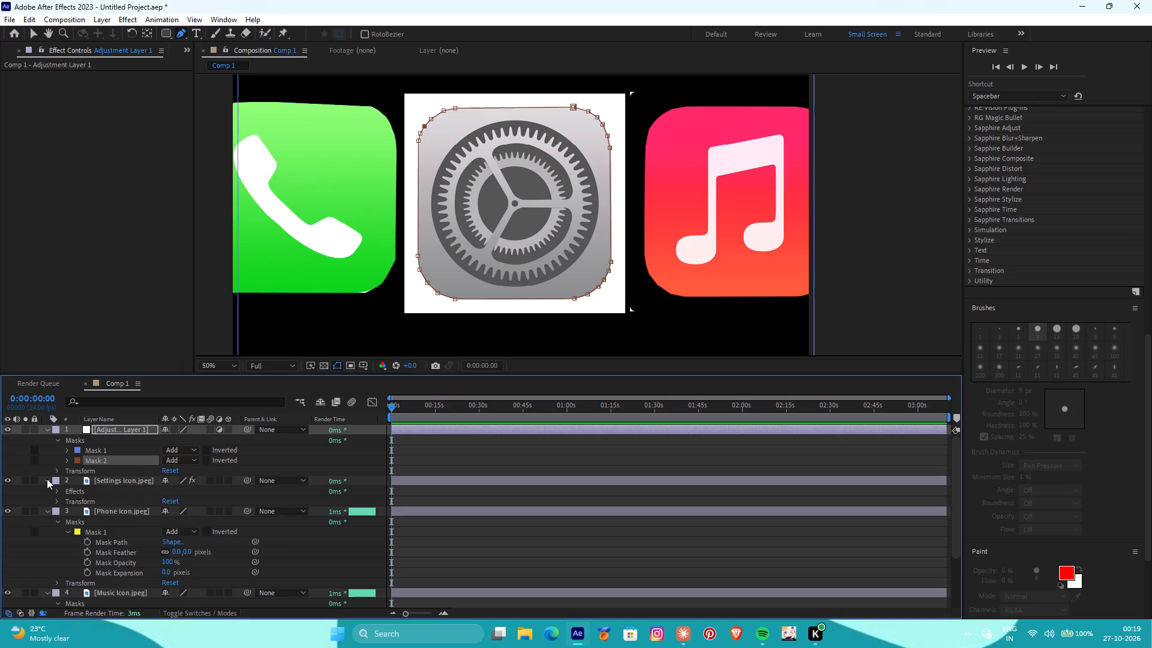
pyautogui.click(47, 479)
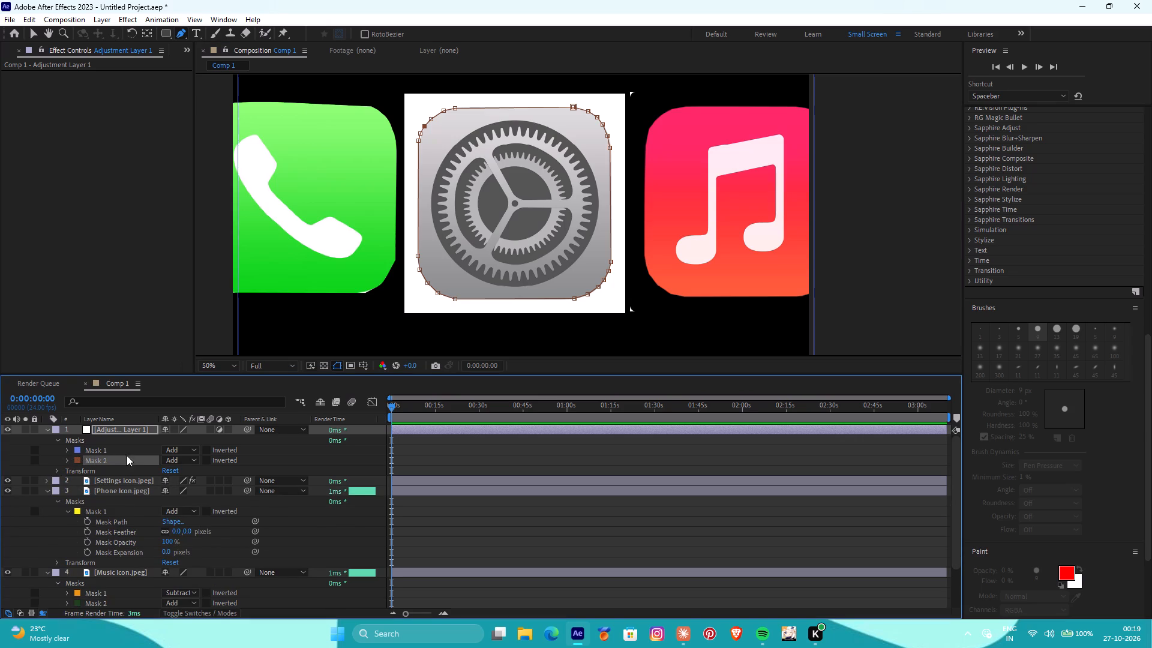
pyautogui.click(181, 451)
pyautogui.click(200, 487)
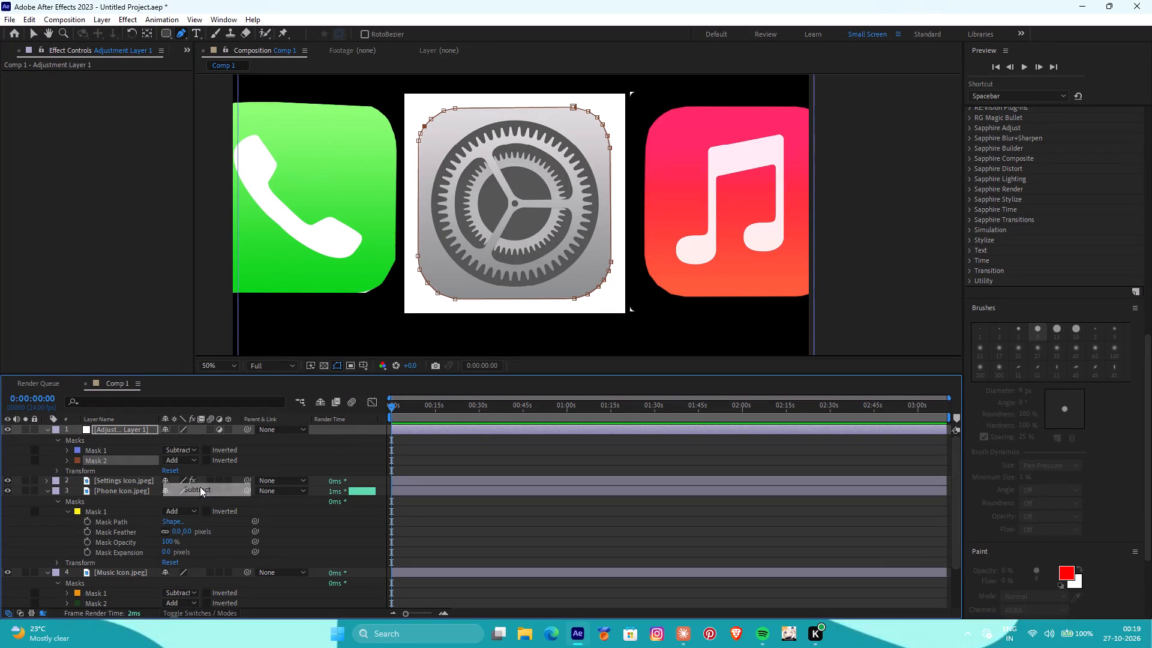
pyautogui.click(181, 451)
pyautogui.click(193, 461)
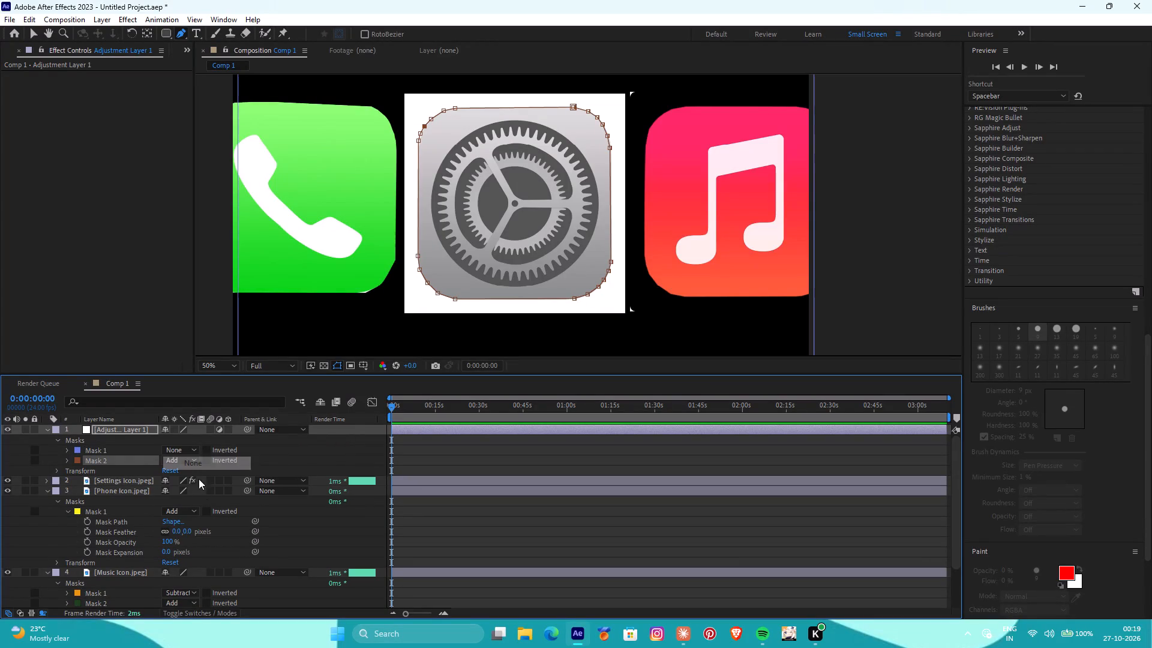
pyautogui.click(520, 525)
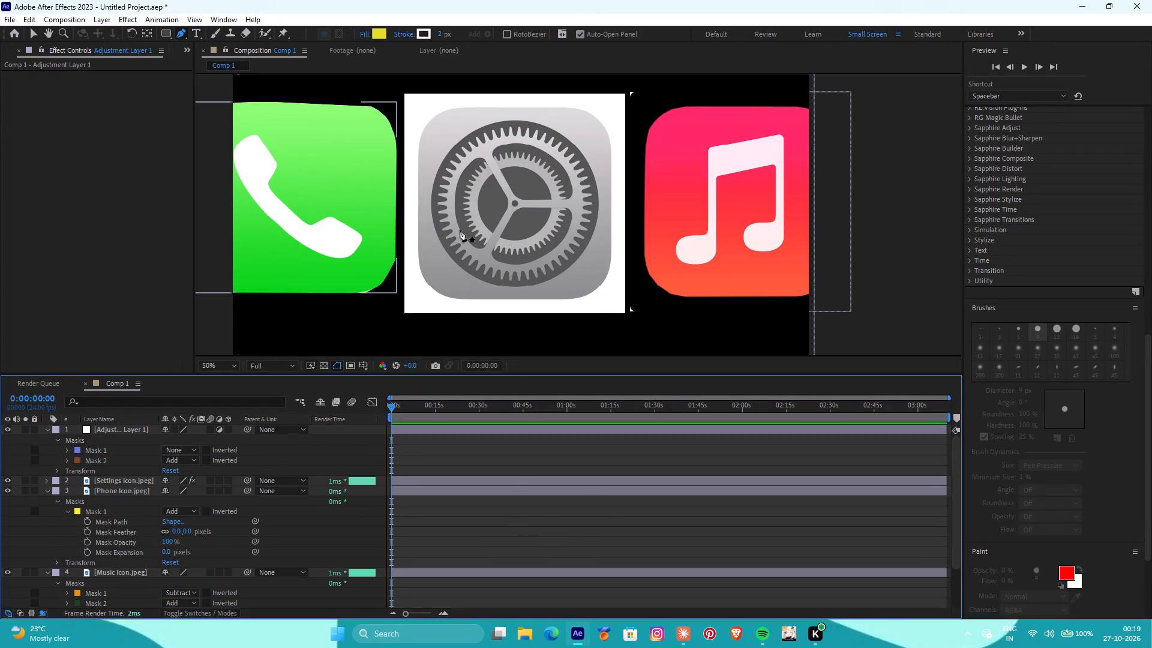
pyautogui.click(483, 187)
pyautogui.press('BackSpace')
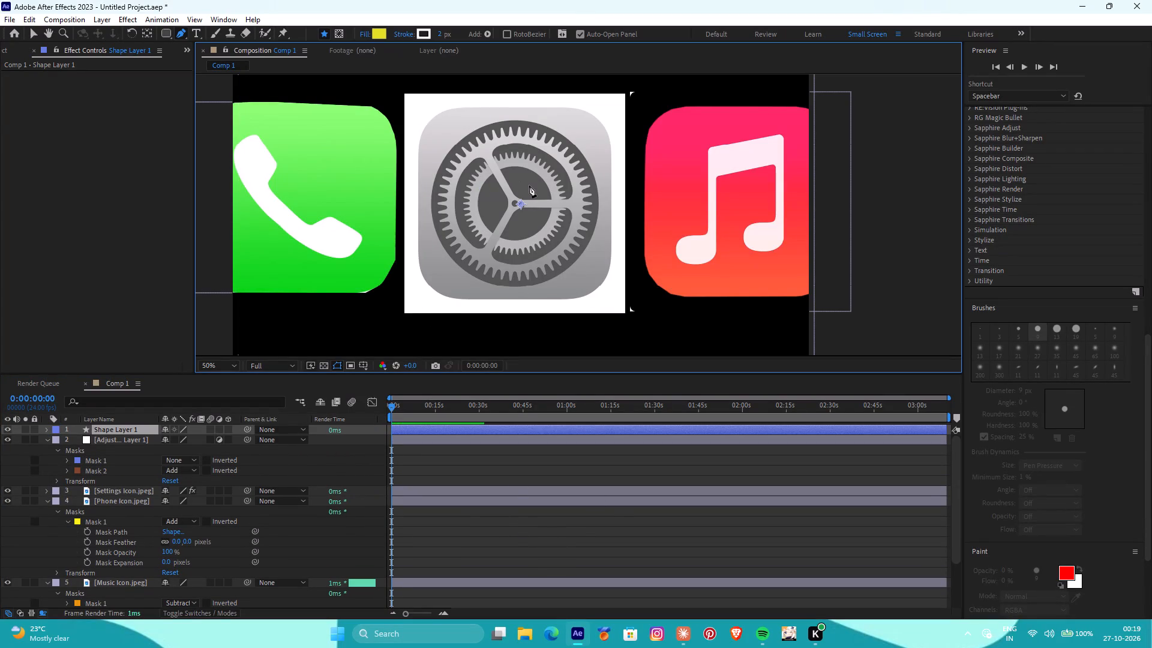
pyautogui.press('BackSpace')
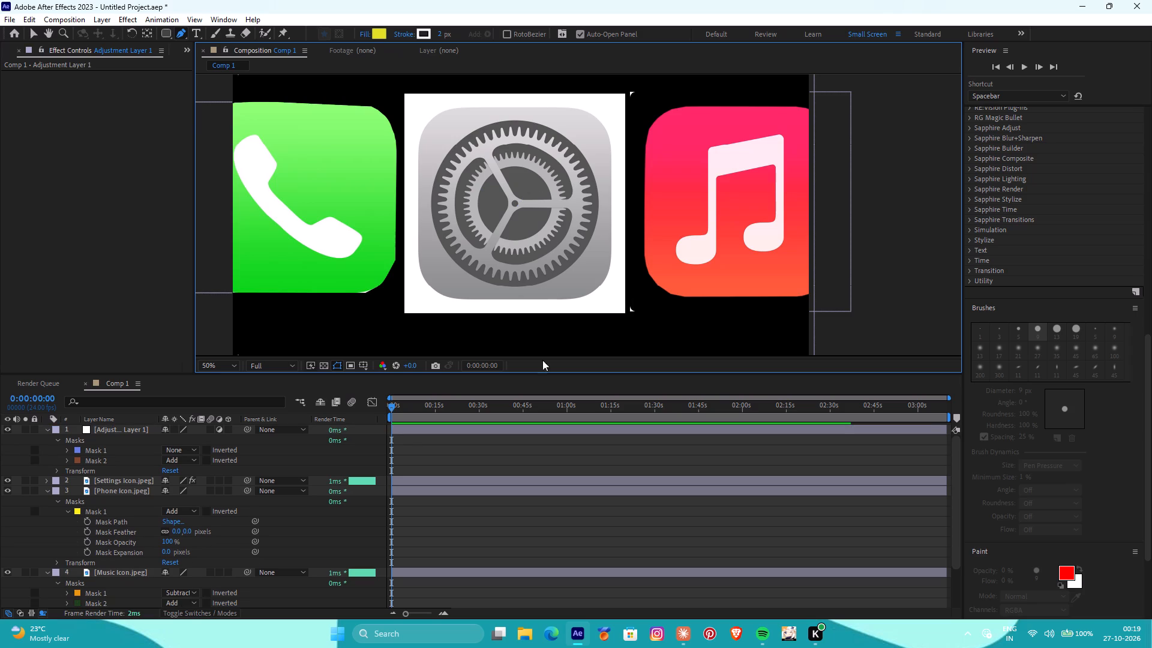
# Try Subtract on the icon-shaped Mask 2 of the adjustment layer and settle on Intersect, keeping the mask.
pyautogui.click(86, 460)
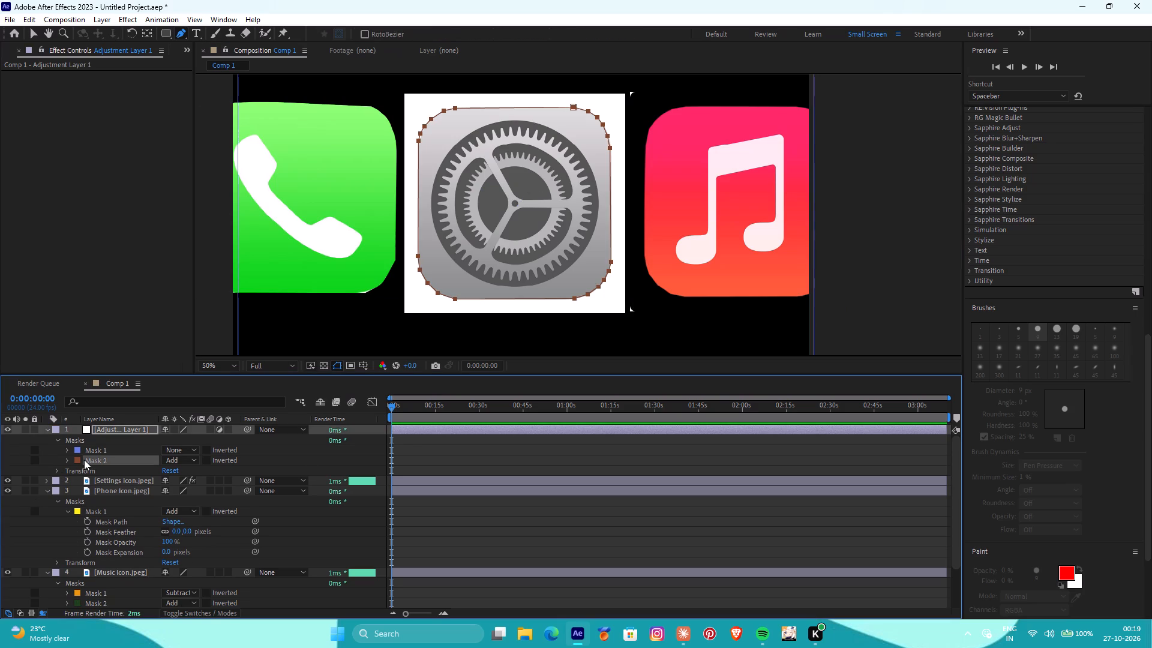
pyautogui.click(191, 463)
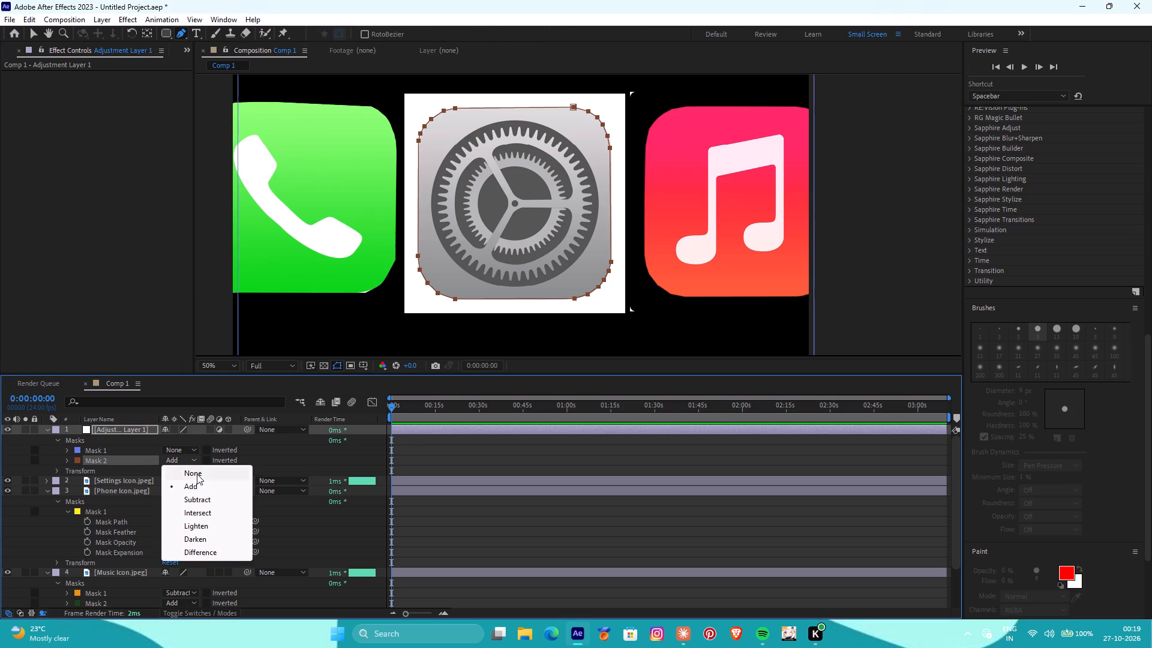
pyautogui.click(199, 501)
pyautogui.click(182, 461)
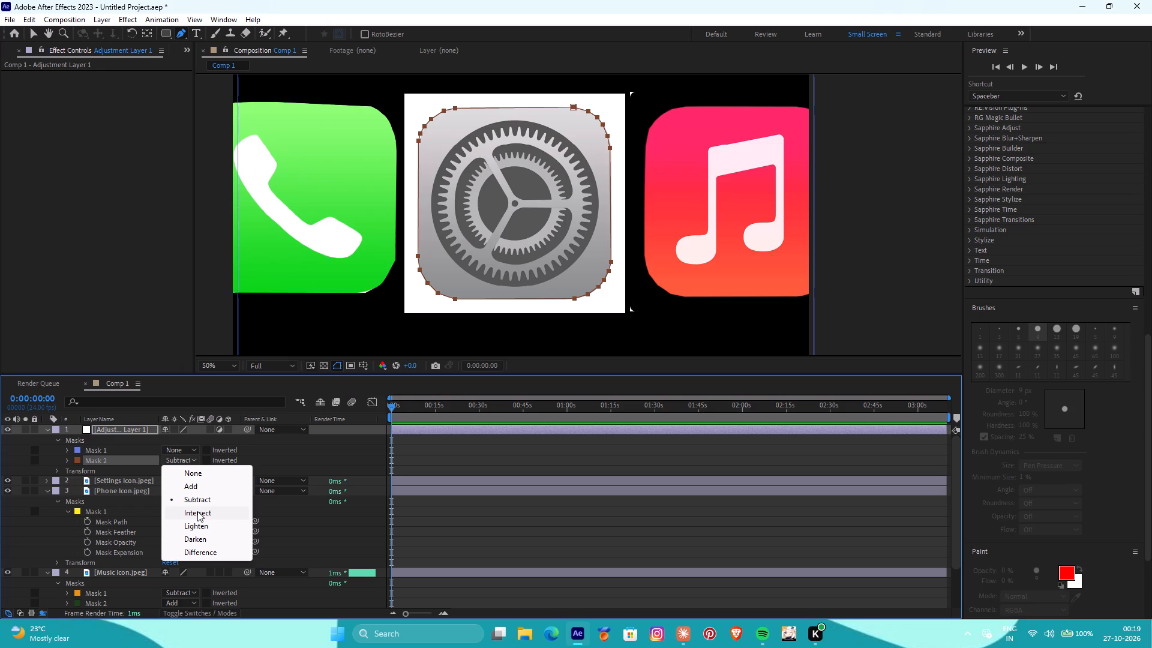
pyautogui.click(197, 511)
pyautogui.press('BackSpace')
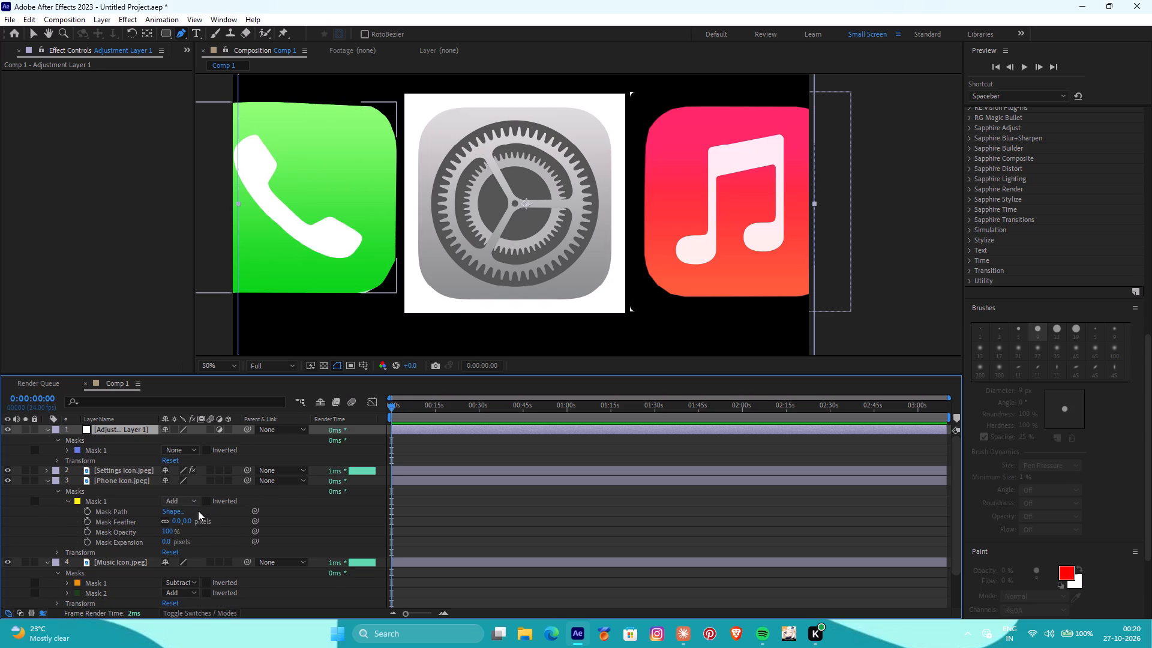
pyautogui.hotkey('ctrl', 'z')
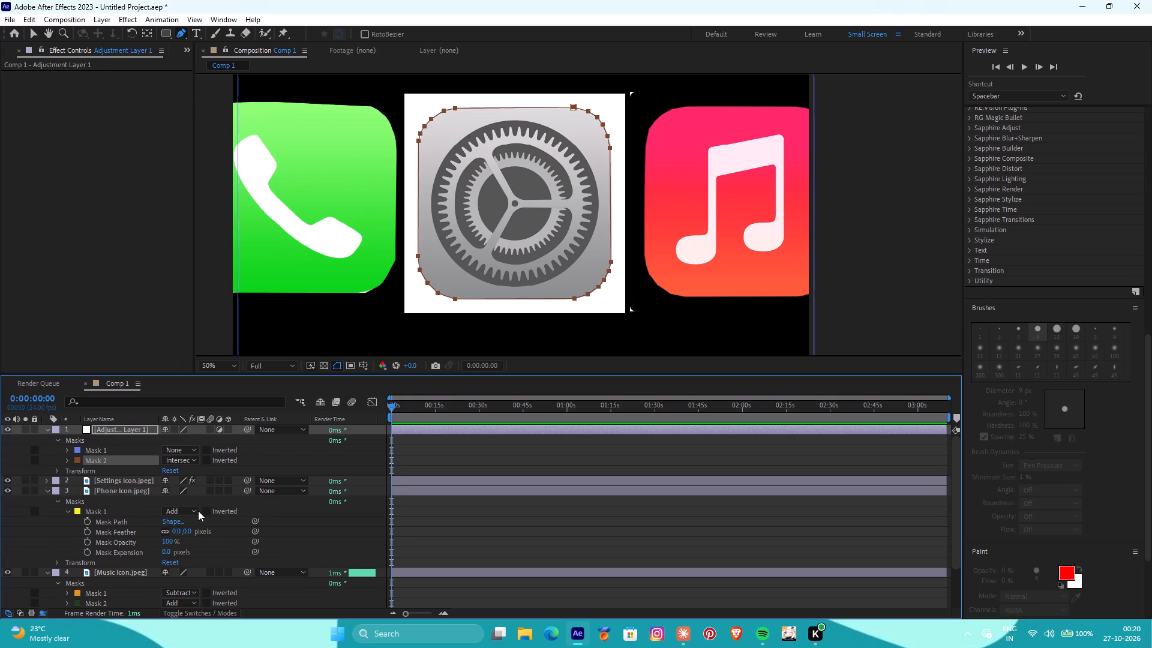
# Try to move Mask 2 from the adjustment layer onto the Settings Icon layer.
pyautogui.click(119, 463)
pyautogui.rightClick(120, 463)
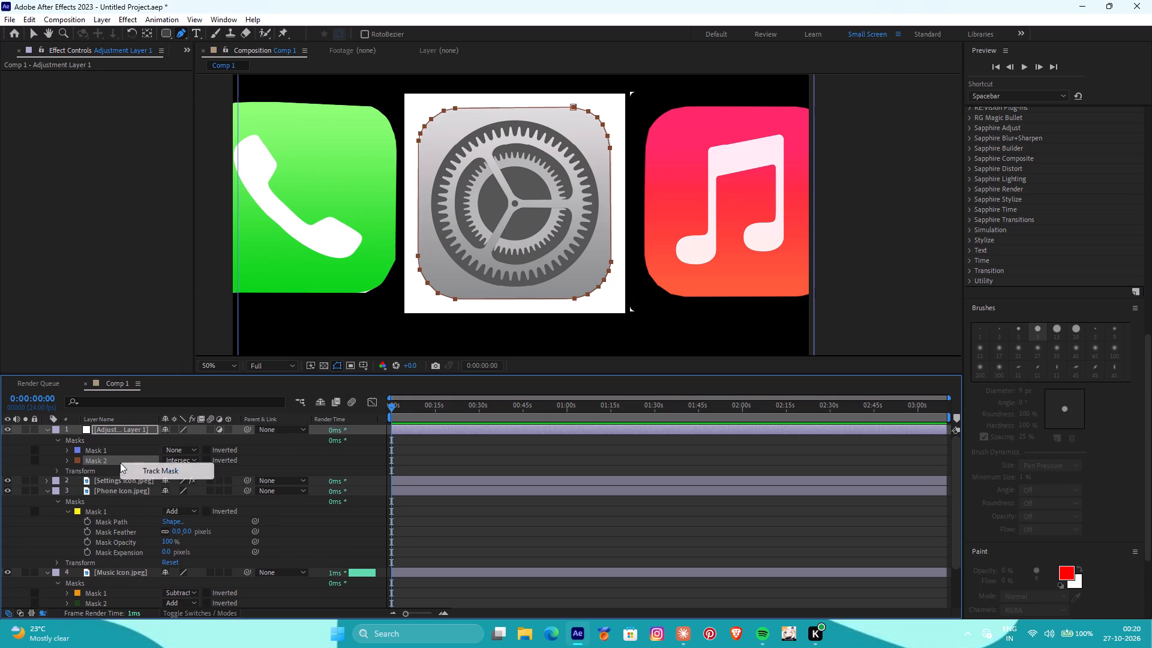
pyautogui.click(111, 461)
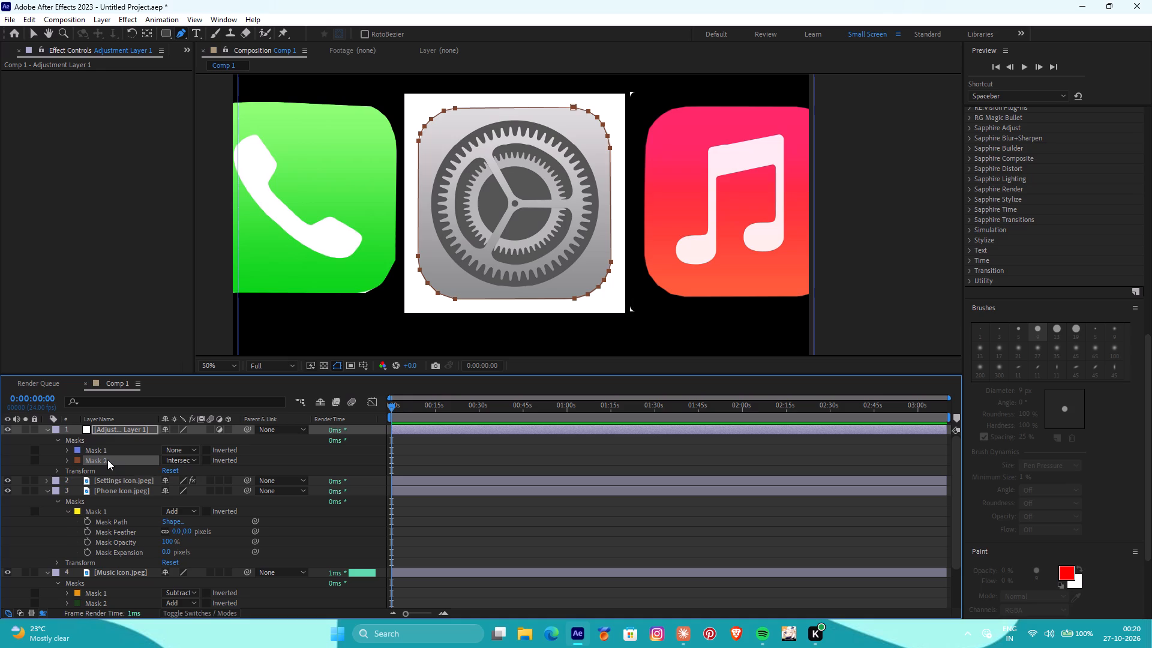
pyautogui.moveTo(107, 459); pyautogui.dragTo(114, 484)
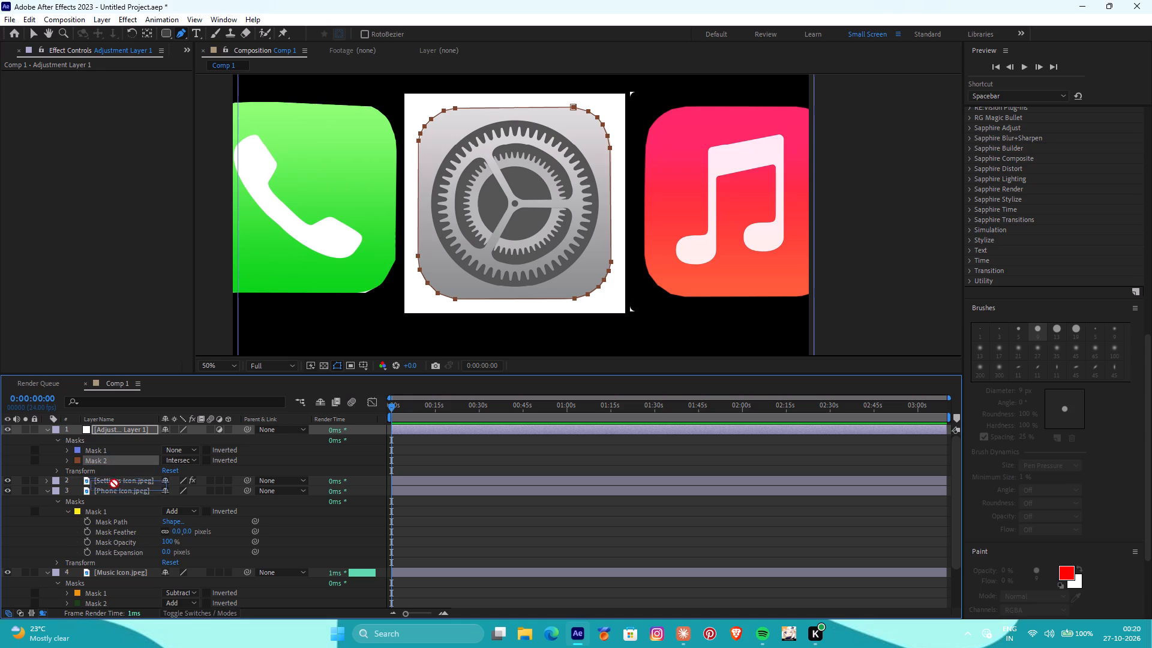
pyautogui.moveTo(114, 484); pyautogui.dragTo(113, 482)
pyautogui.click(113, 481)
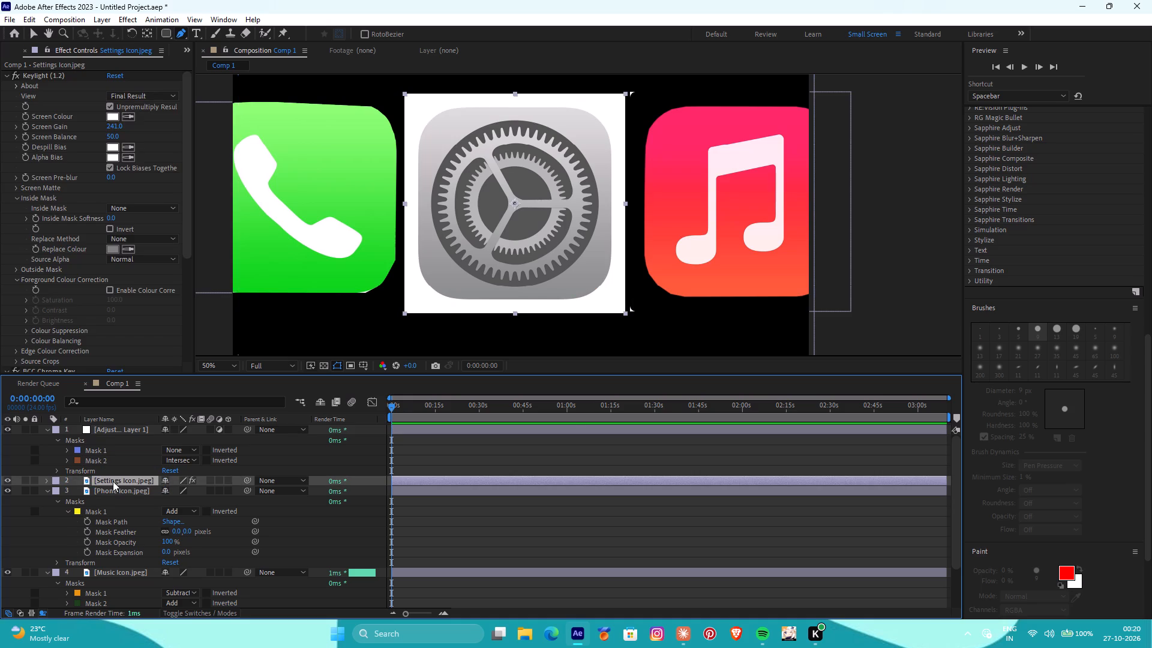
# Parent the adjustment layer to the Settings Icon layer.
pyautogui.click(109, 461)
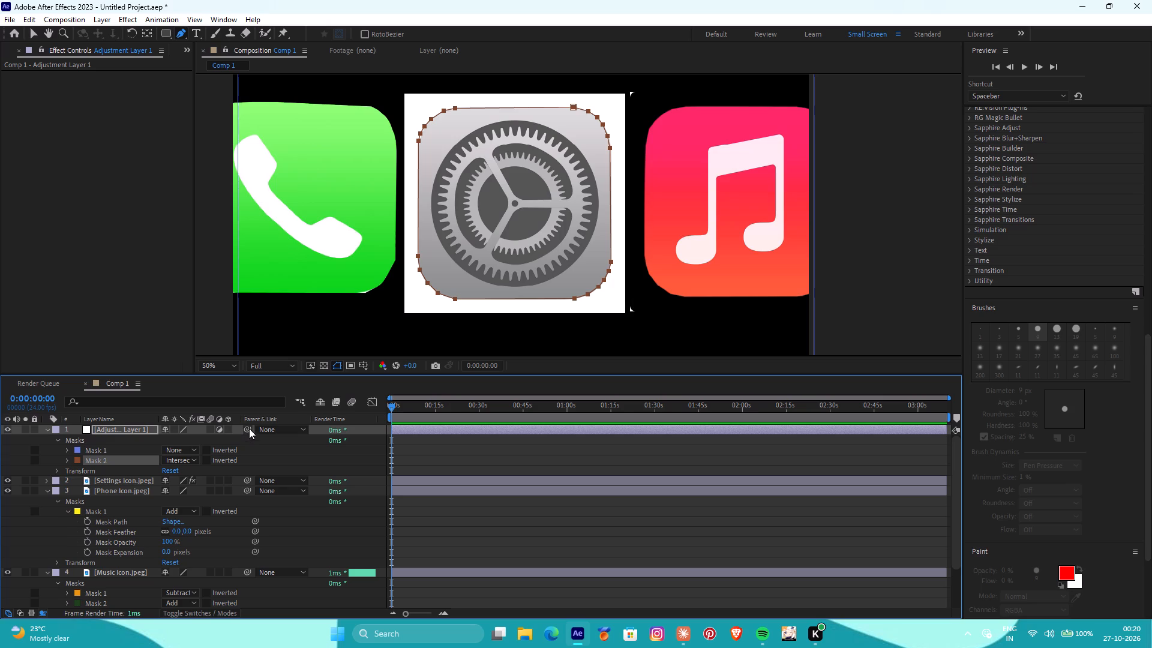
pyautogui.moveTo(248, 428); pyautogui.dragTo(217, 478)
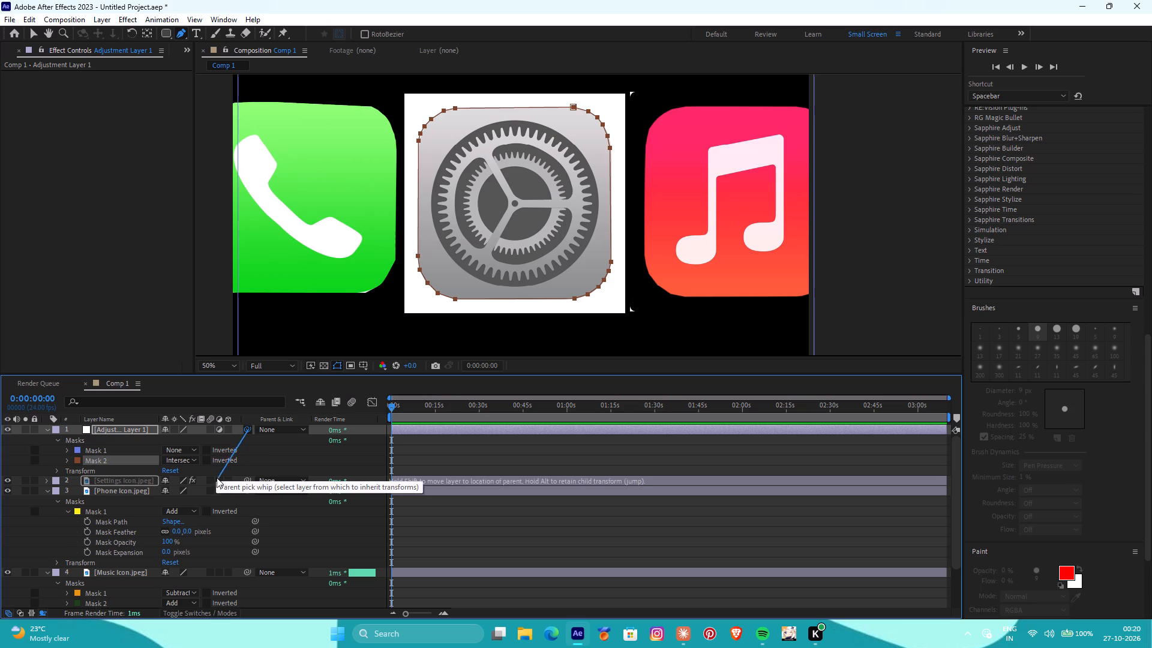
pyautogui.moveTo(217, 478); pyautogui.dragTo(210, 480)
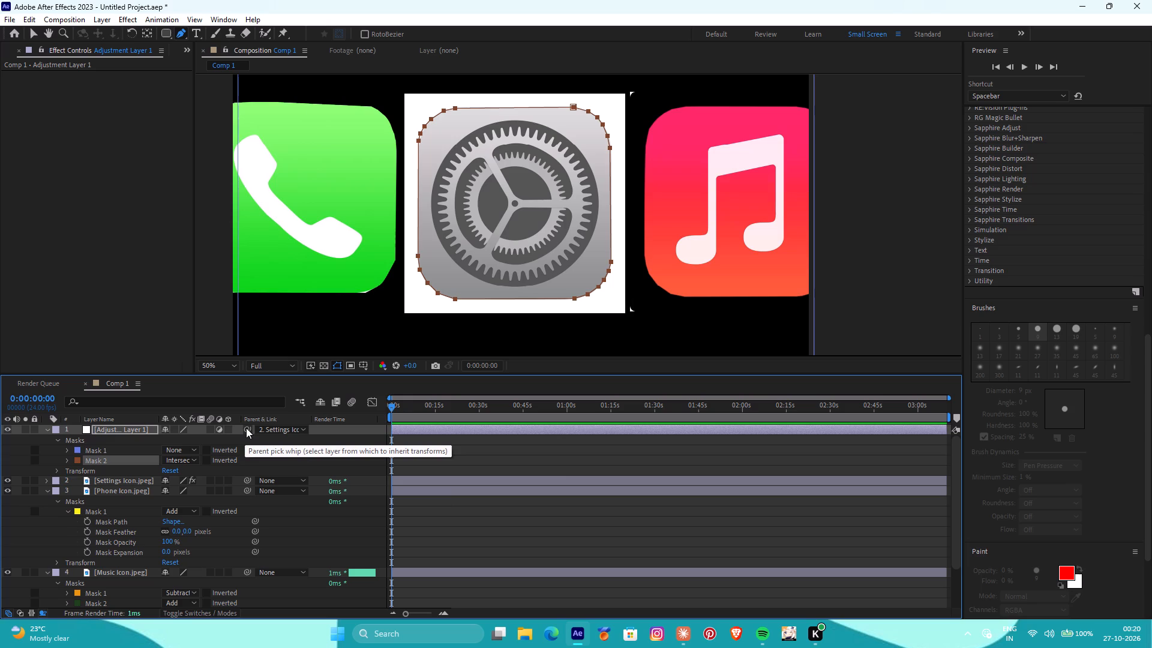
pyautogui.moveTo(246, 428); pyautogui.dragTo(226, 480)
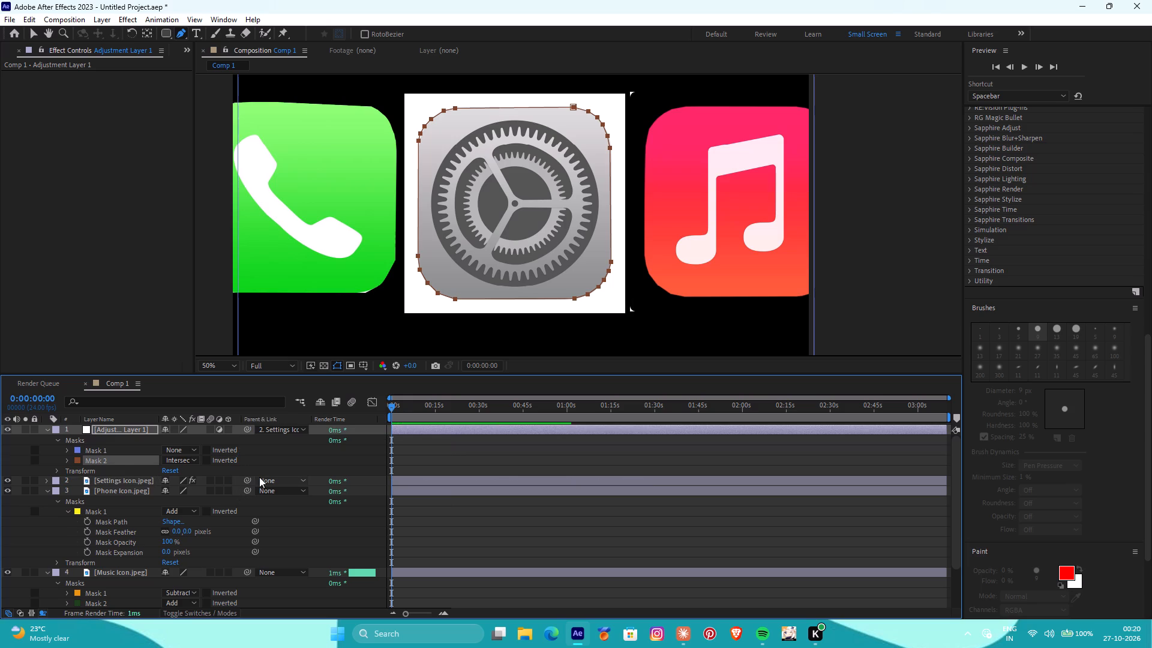
# Set the adjustment layer's full-frame Mask 1 to Subtract.
pyautogui.click(183, 457)
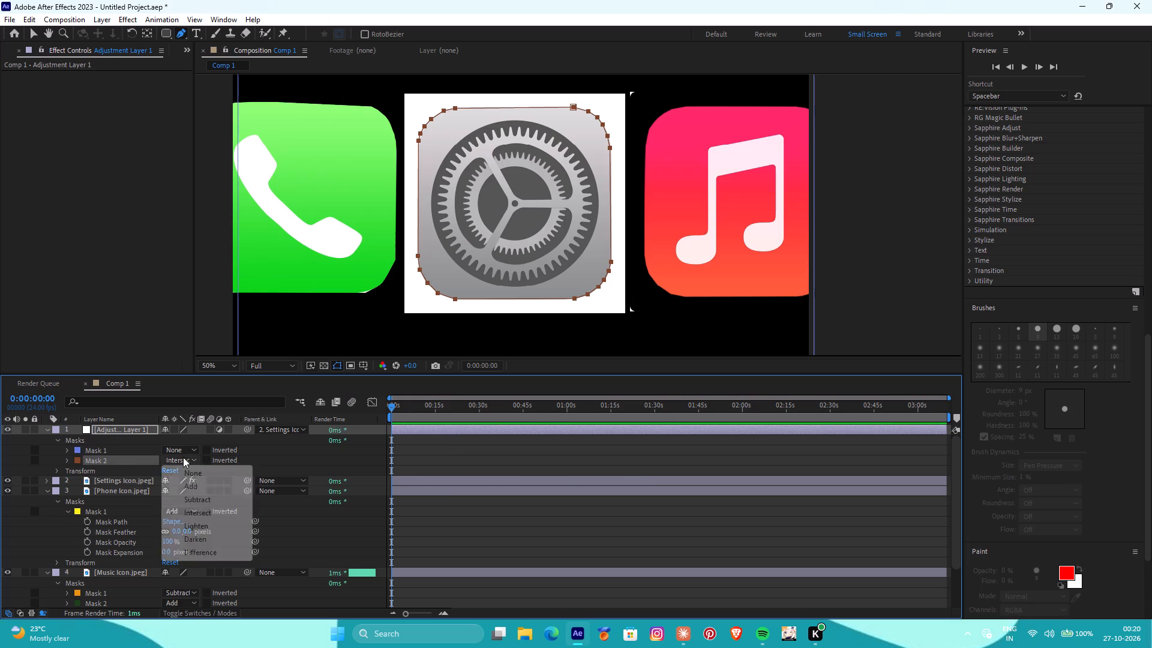
pyautogui.click(184, 457)
pyautogui.click(178, 447)
pyautogui.click(198, 493)
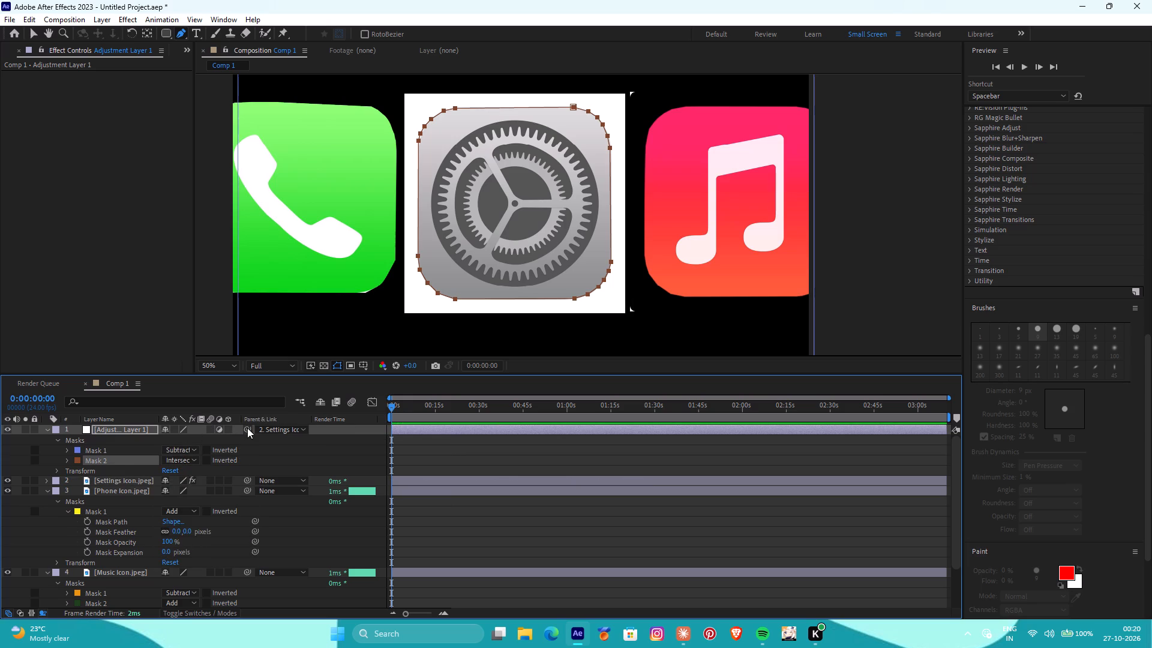
# Reverse the parenting: set the adjustment layer's parent to None and parent the Settings Icon layer to the adjustment layer.
pyautogui.moveTo(247, 481); pyautogui.dragTo(248, 468)
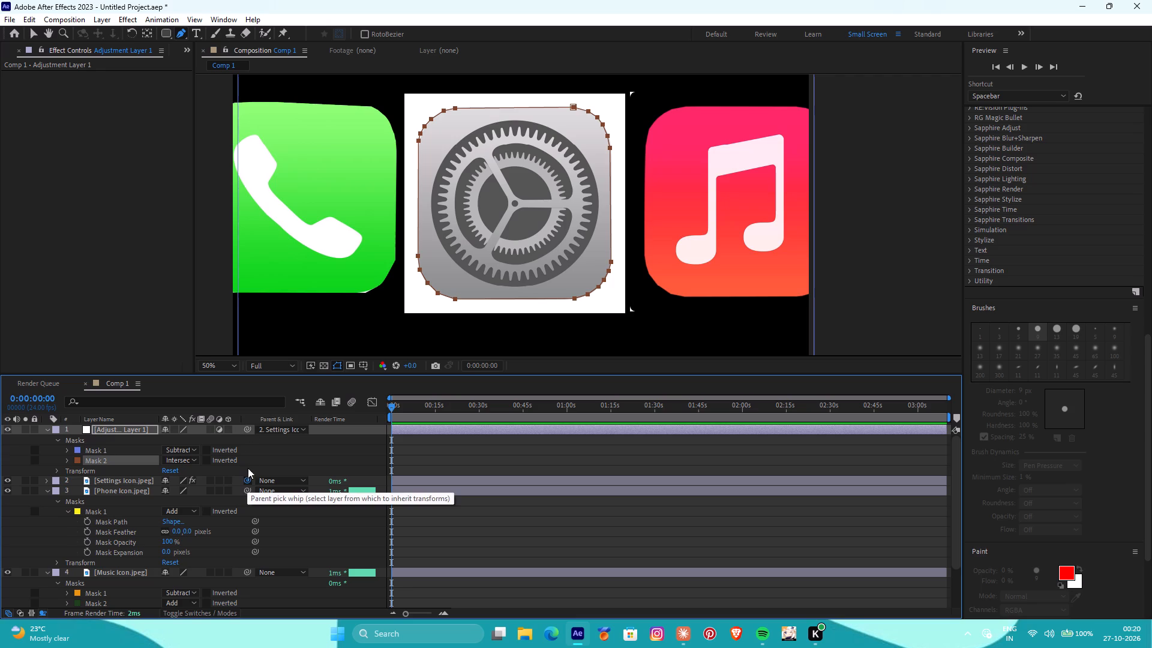
pyautogui.moveTo(248, 468); pyautogui.dragTo(226, 425)
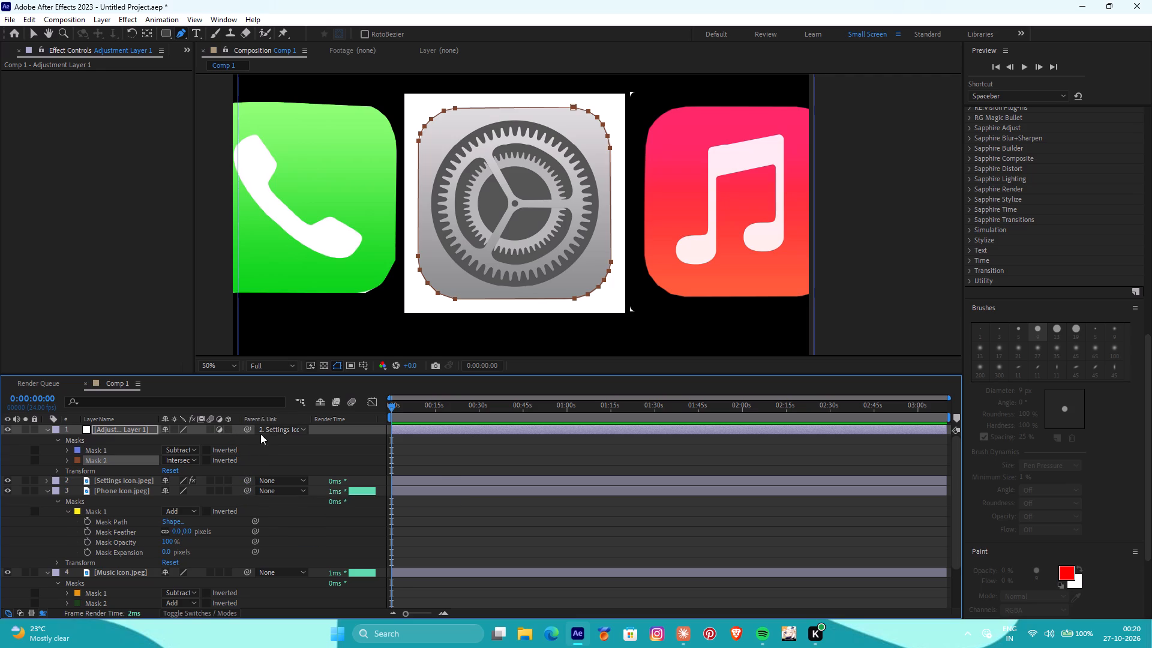
pyautogui.click(262, 431)
pyautogui.click(277, 442)
pyautogui.moveTo(245, 480); pyautogui.dragTo(248, 472)
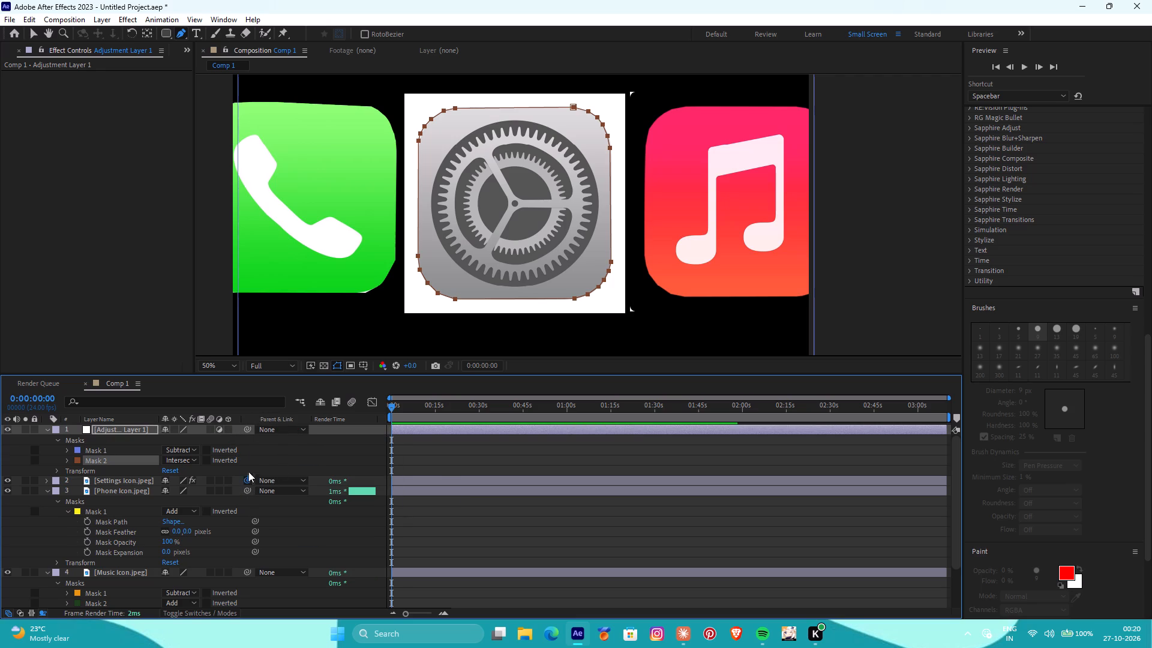
pyautogui.moveTo(248, 472); pyautogui.dragTo(228, 425)
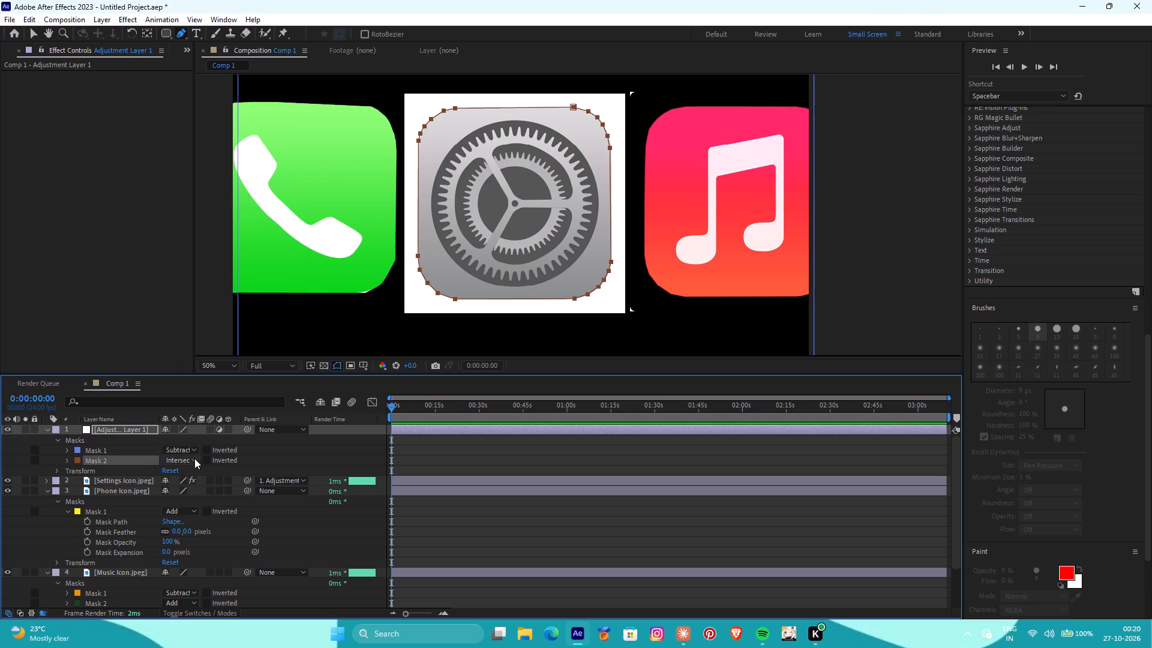
pyautogui.click(247, 481)
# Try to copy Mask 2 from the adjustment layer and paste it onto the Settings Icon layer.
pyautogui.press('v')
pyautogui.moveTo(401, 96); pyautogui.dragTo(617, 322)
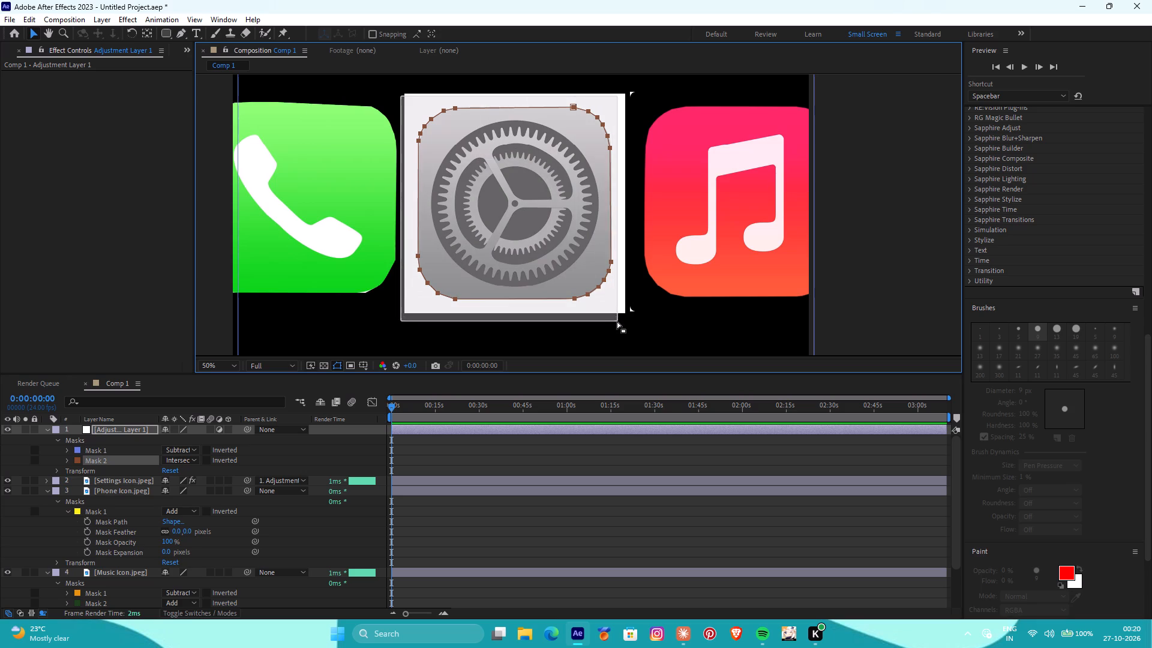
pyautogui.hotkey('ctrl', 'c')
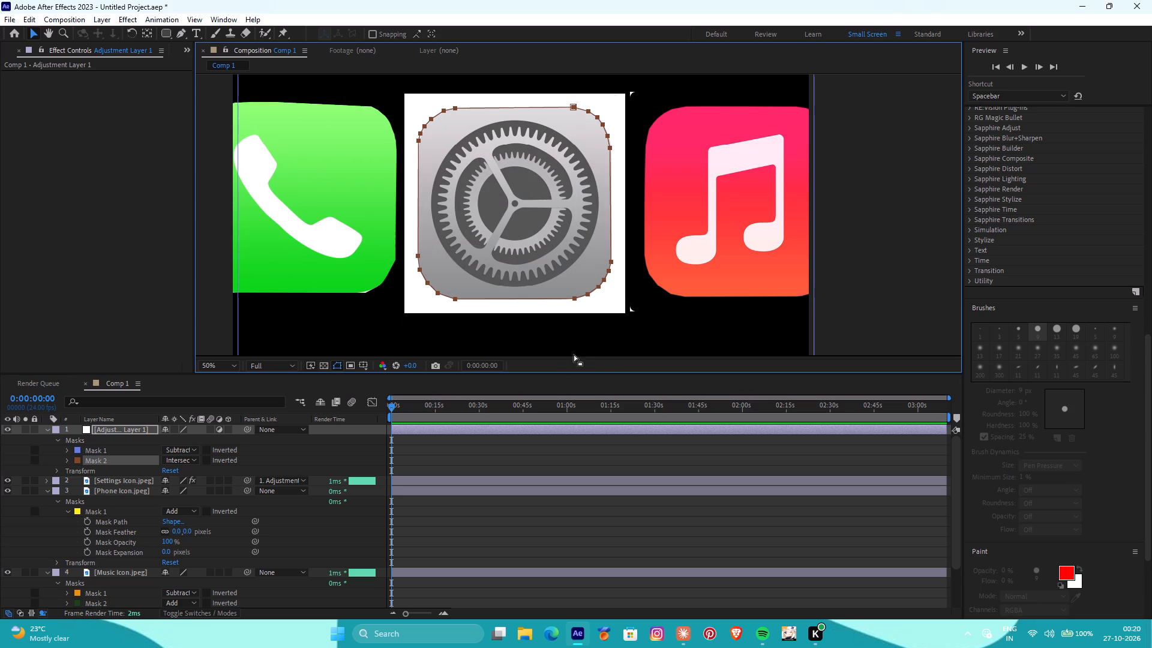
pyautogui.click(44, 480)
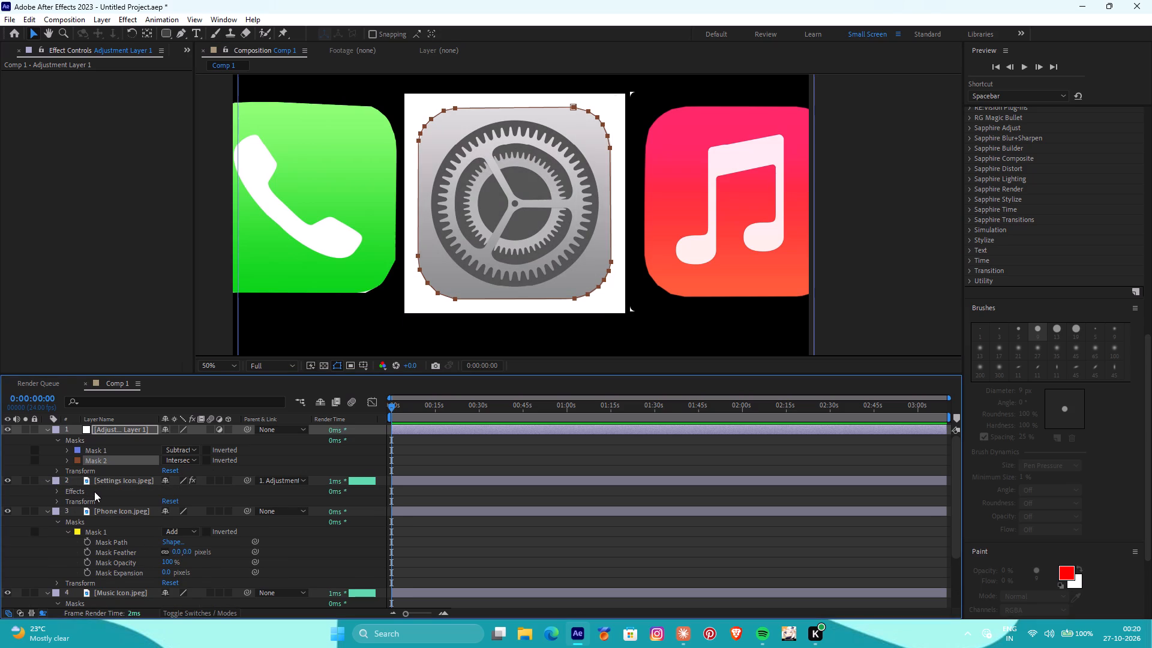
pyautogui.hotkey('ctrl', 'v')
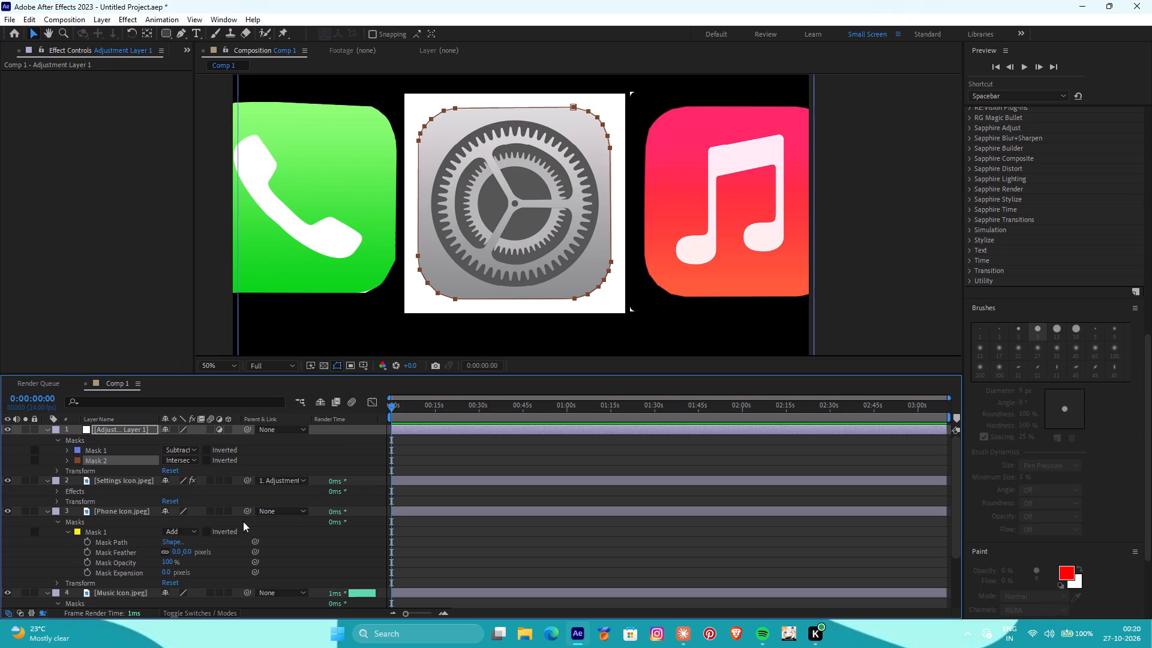
# Set the Settings Icon layer's parent to None and clear the layer selection.
pyautogui.click(275, 480)
pyautogui.click(286, 496)
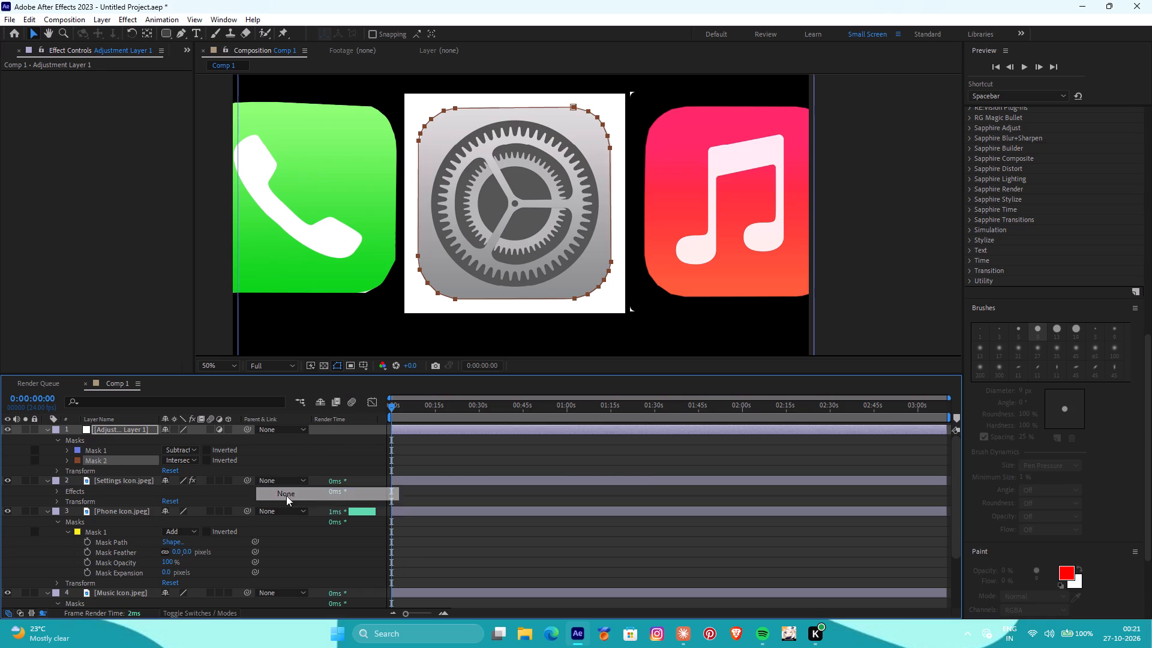
pyautogui.click(277, 447)
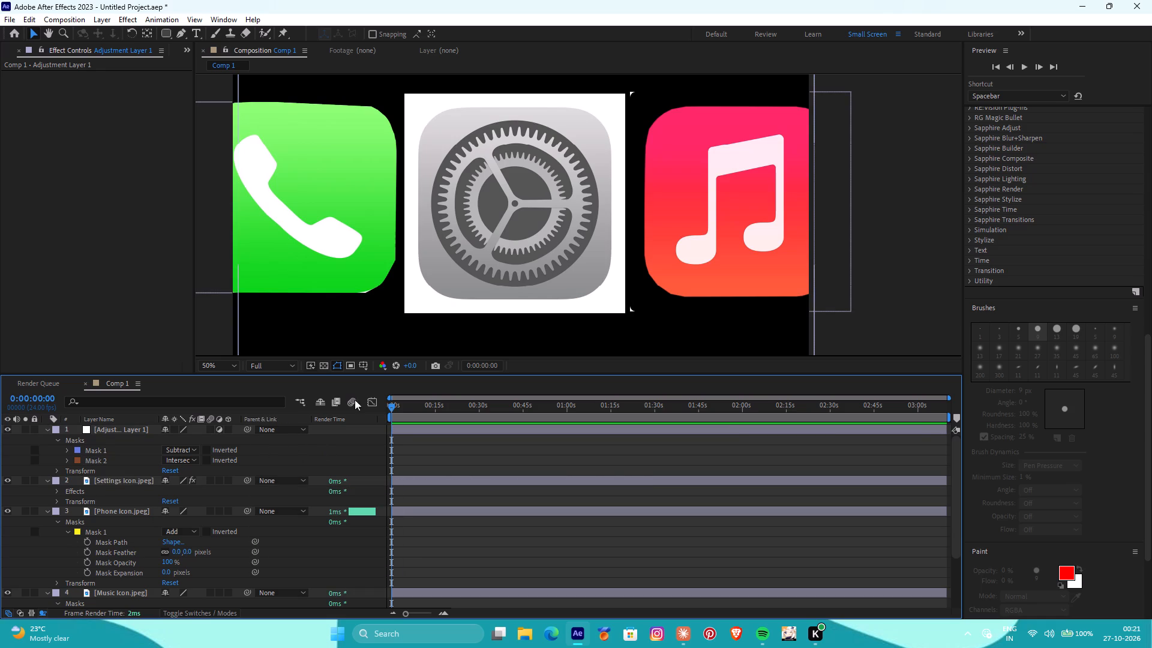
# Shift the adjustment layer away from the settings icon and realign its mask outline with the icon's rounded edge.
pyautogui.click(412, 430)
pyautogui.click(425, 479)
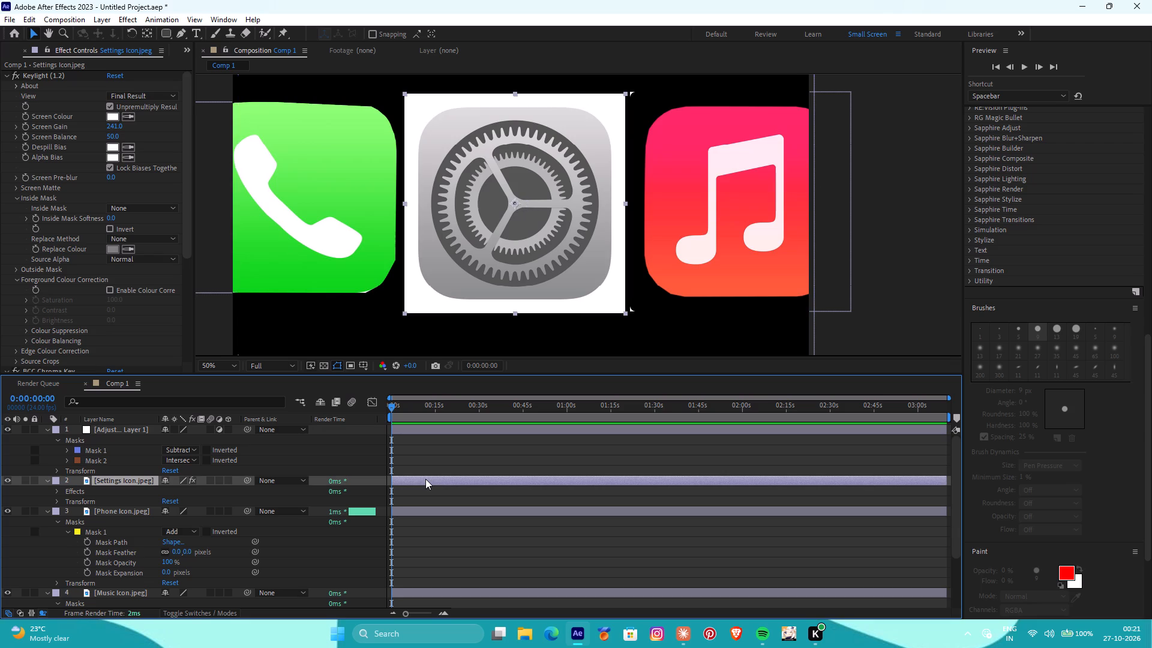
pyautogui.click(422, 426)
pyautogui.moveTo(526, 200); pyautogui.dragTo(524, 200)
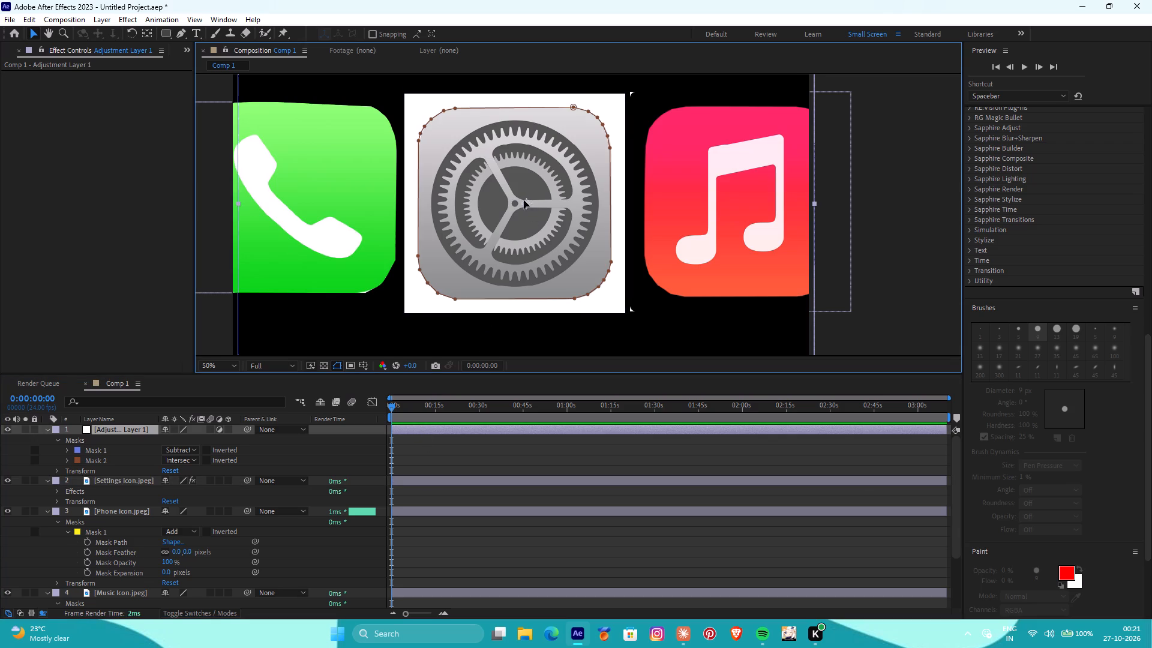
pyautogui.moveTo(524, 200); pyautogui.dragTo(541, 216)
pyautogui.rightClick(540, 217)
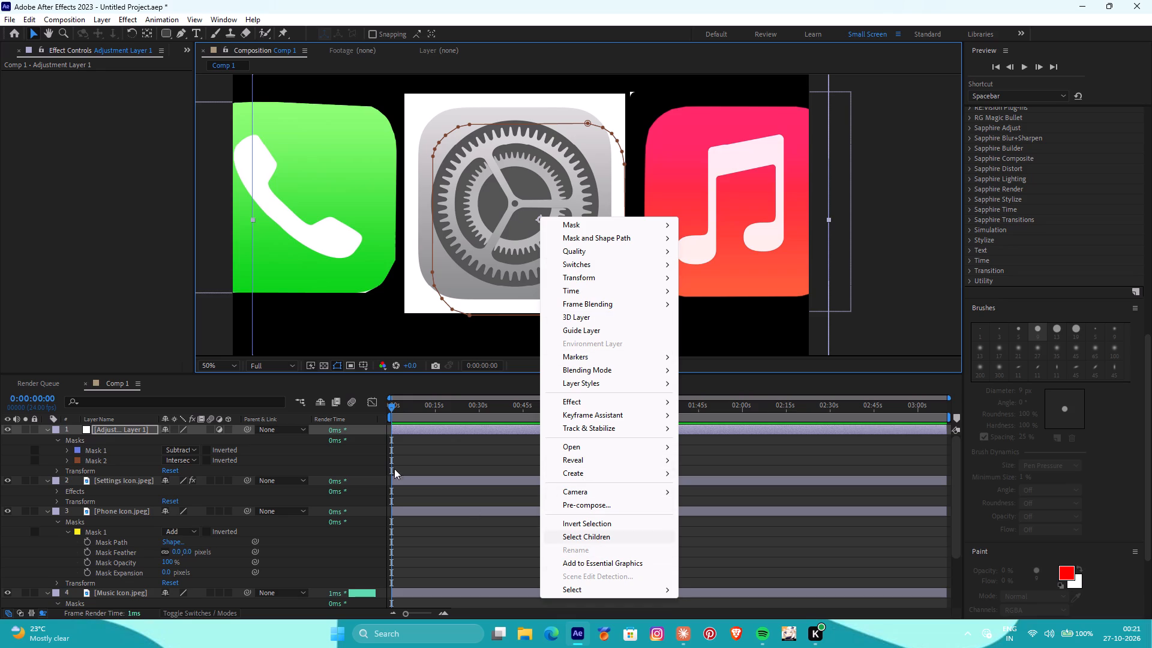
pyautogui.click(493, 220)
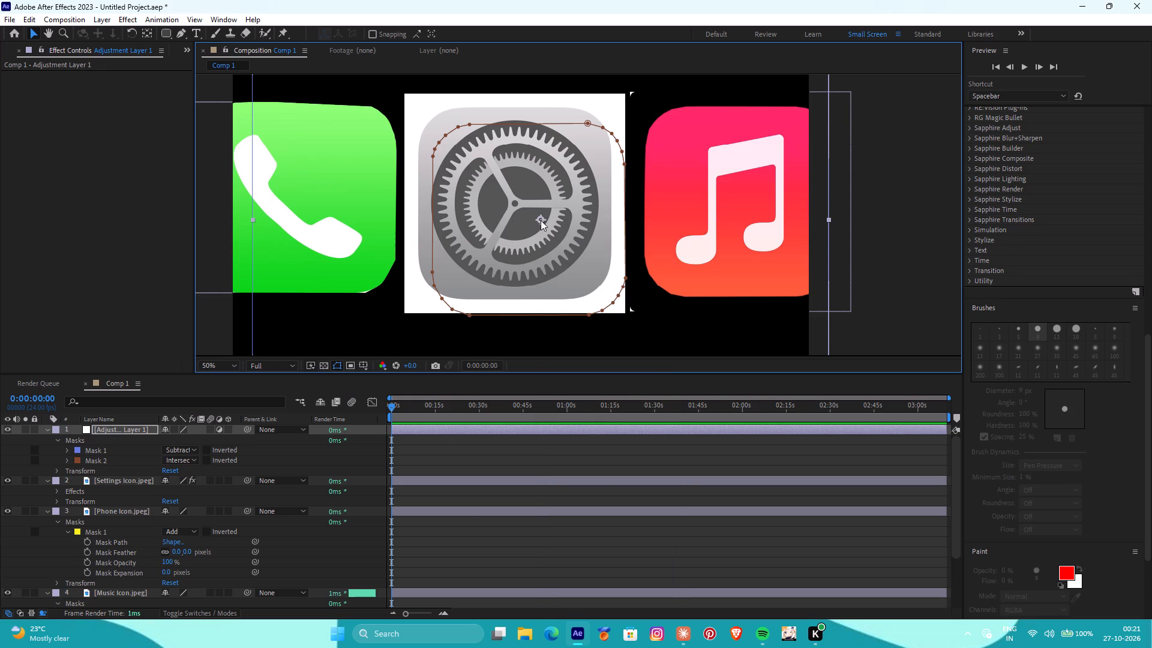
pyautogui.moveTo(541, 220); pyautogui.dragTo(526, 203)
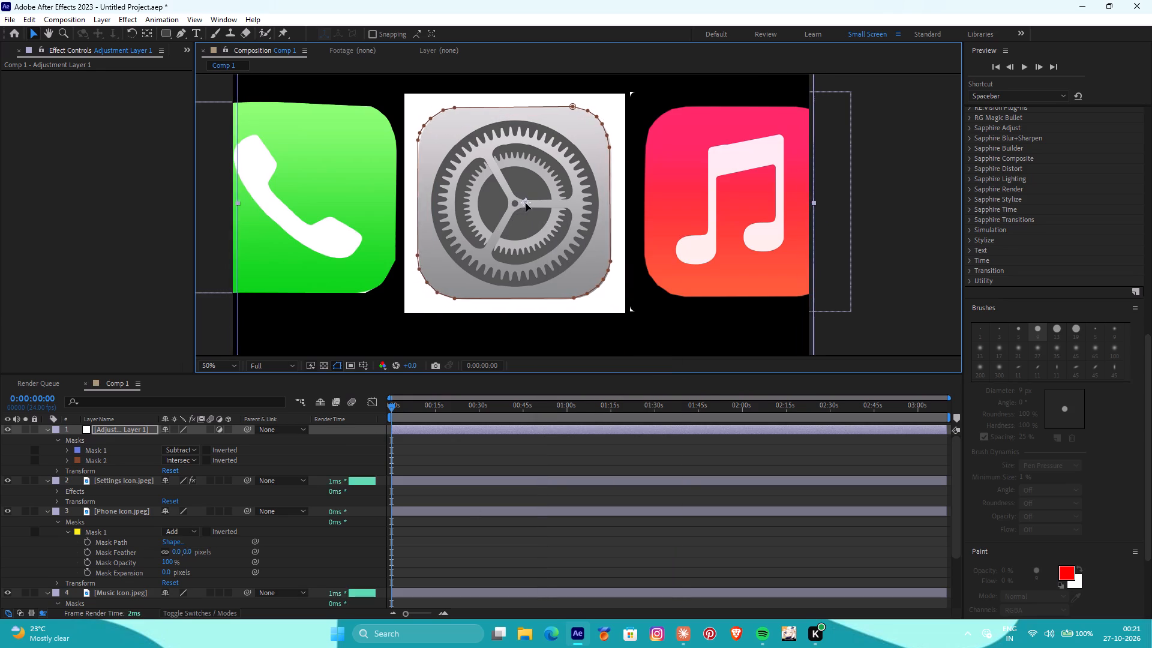